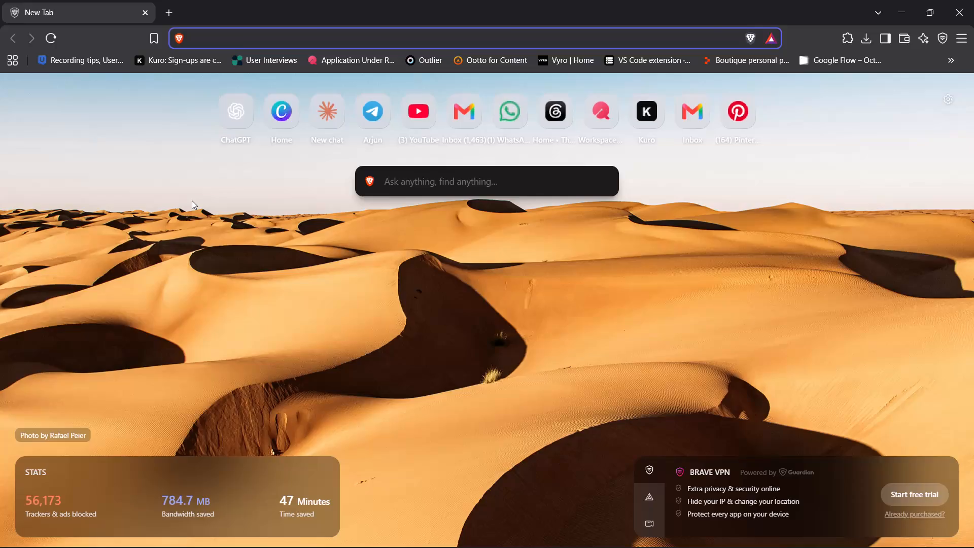
# Switch to the Canva window with the QUALIFIER WEEK 1 GROUP A design.
pyautogui.hotkey('alt', 'Tab')
pyautogui.click(699, 255)
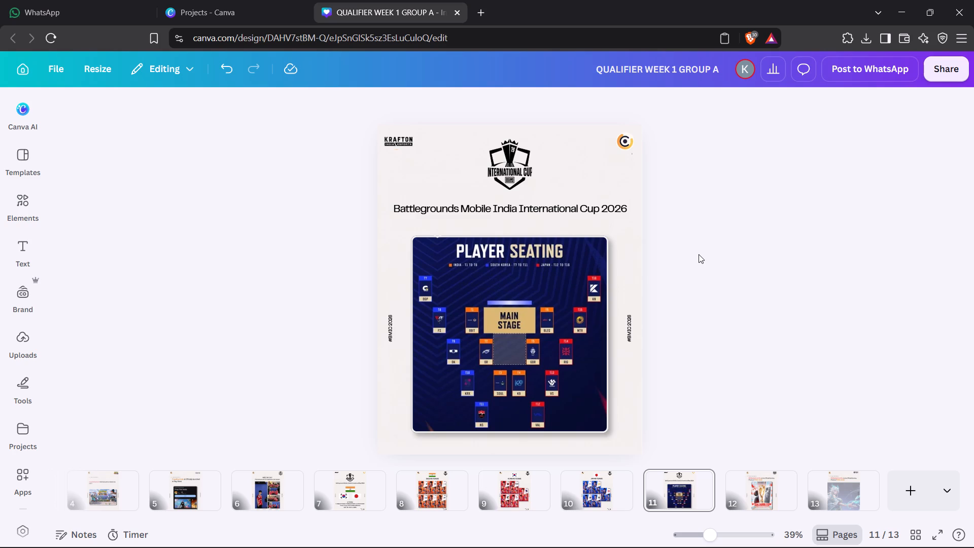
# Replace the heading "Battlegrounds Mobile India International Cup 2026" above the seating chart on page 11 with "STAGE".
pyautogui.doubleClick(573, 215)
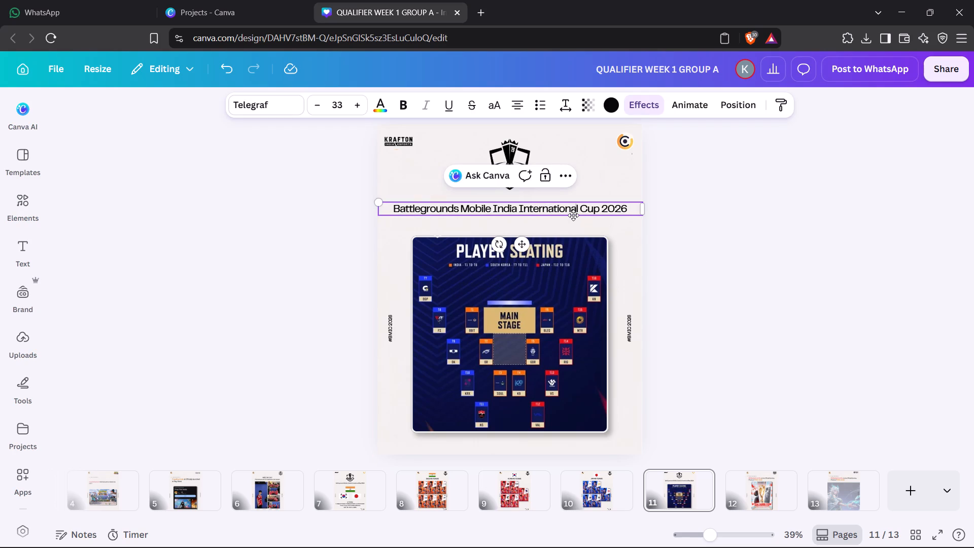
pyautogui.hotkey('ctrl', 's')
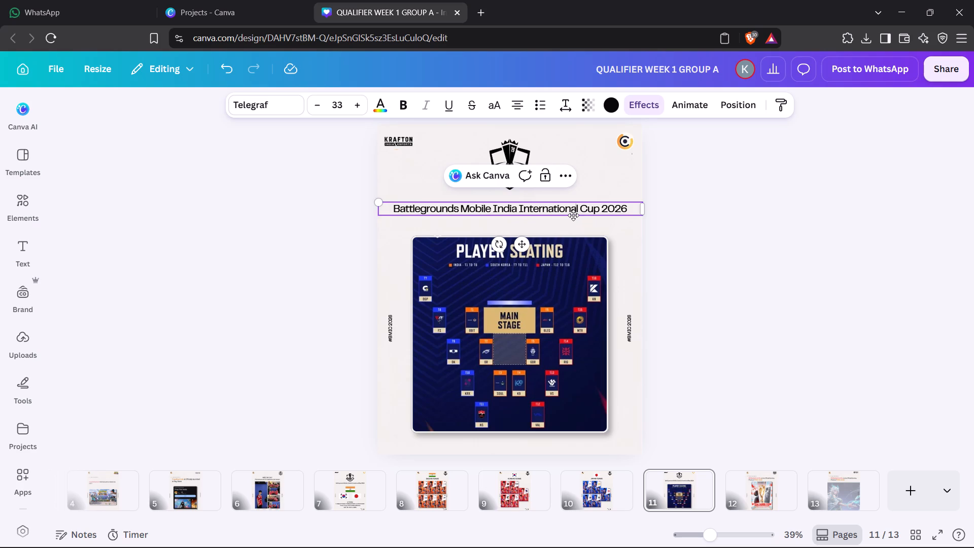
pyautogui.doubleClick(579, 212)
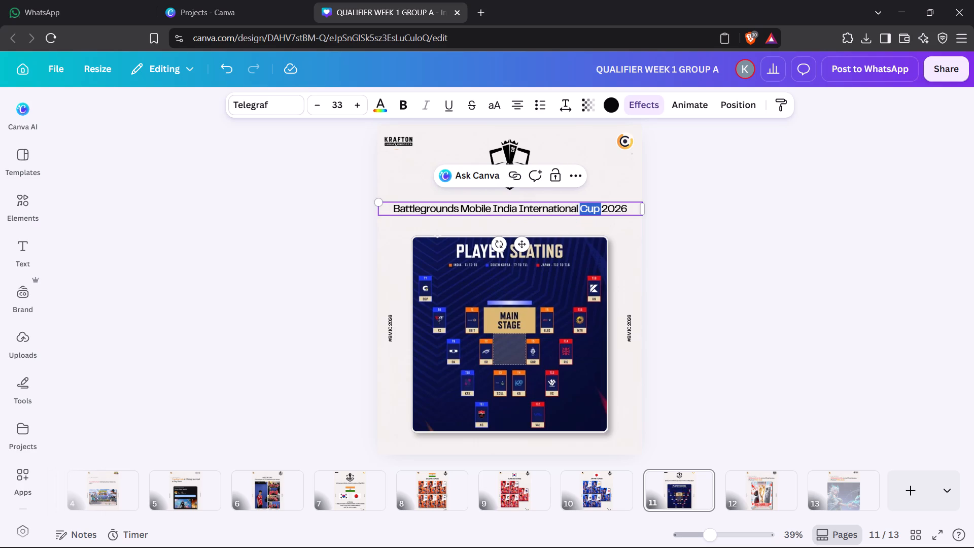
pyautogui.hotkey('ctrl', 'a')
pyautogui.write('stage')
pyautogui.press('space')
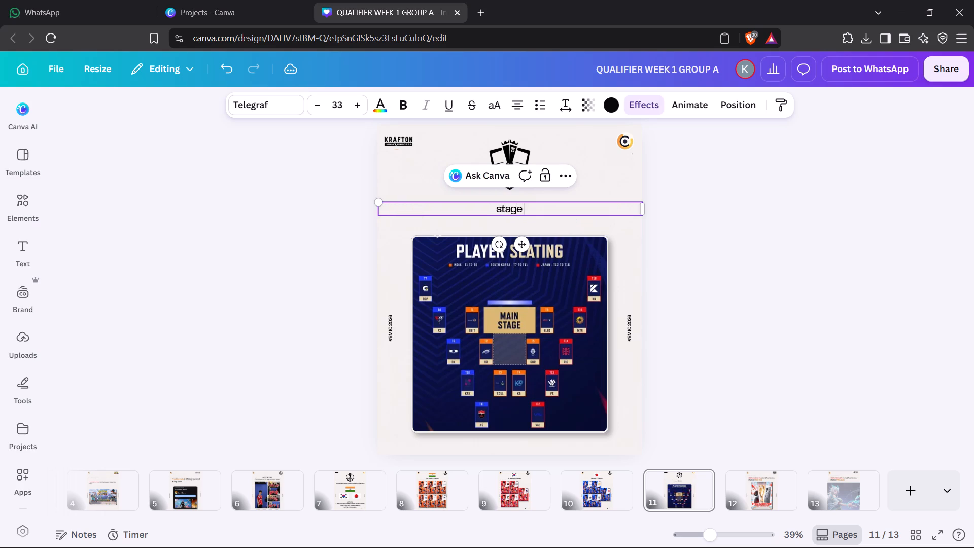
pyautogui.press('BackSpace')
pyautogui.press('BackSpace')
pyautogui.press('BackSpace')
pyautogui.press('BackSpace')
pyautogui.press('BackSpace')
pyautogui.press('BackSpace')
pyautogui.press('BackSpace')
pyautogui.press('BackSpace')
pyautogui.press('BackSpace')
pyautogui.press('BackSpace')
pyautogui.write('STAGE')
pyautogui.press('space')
# Change the heading above the seating chart on page 11 to "PLAYER SEATING" and deselect it.
pyautogui.press('BackSpace')
pyautogui.press('BackSpace')
pyautogui.press('BackSpace')
pyautogui.press('BackSpace')
pyautogui.press('BackSpace')
pyautogui.press('BackSpace')
pyautogui.press('BackSpace')
pyautogui.press('BackSpace')
pyautogui.press('BackSpace')
pyautogui.press('BackSpace')
pyautogui.write('PLAYER')
pyautogui.press('space')
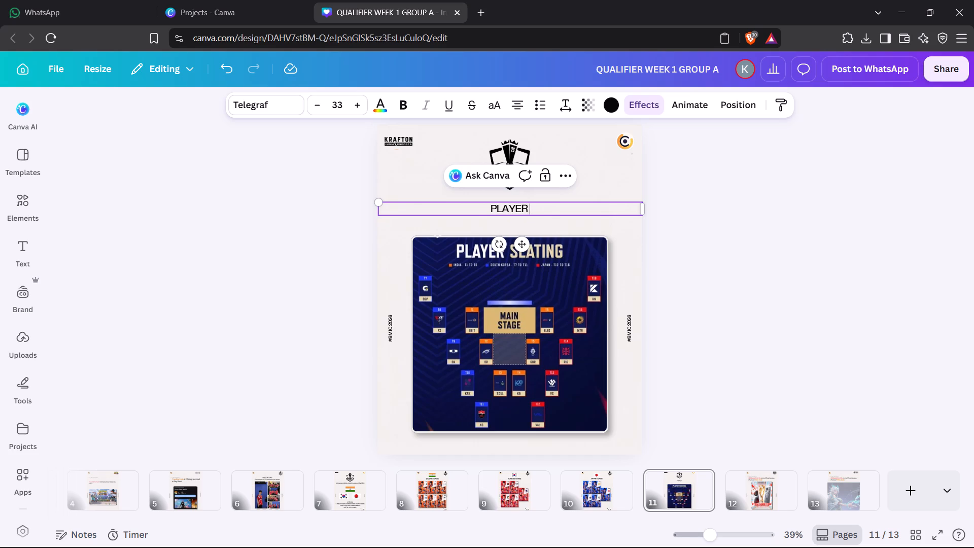
pyautogui.write('SEAC')
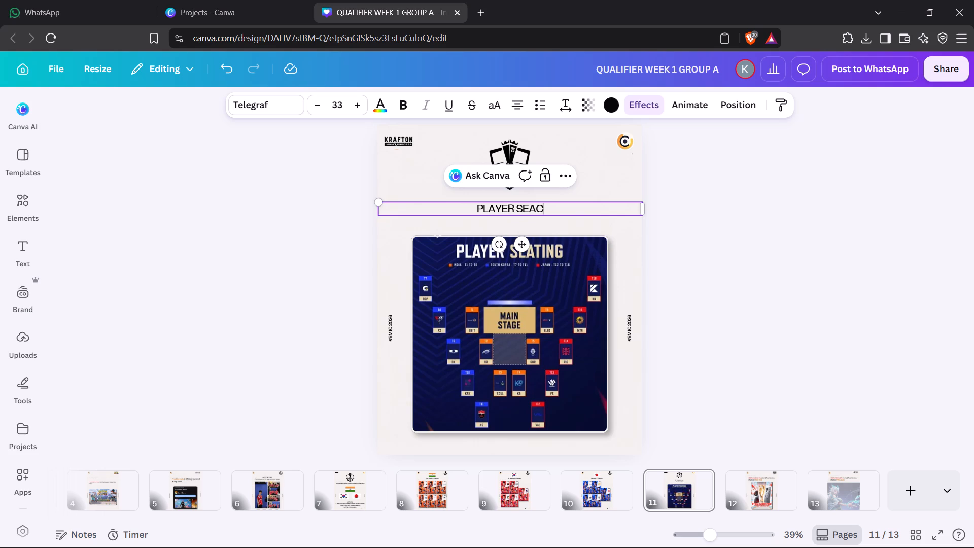
pyautogui.press('BackSpace')
pyautogui.write('TING')
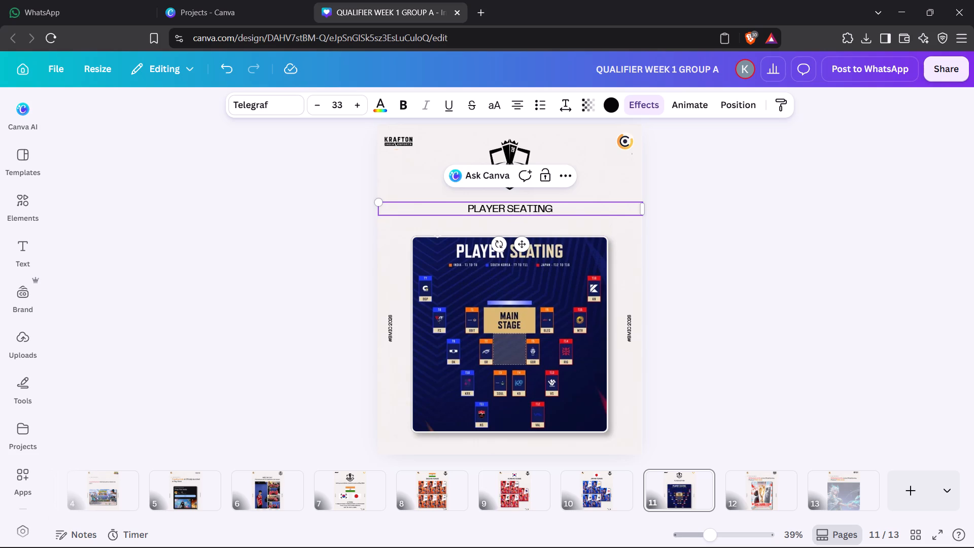
pyautogui.click(703, 274)
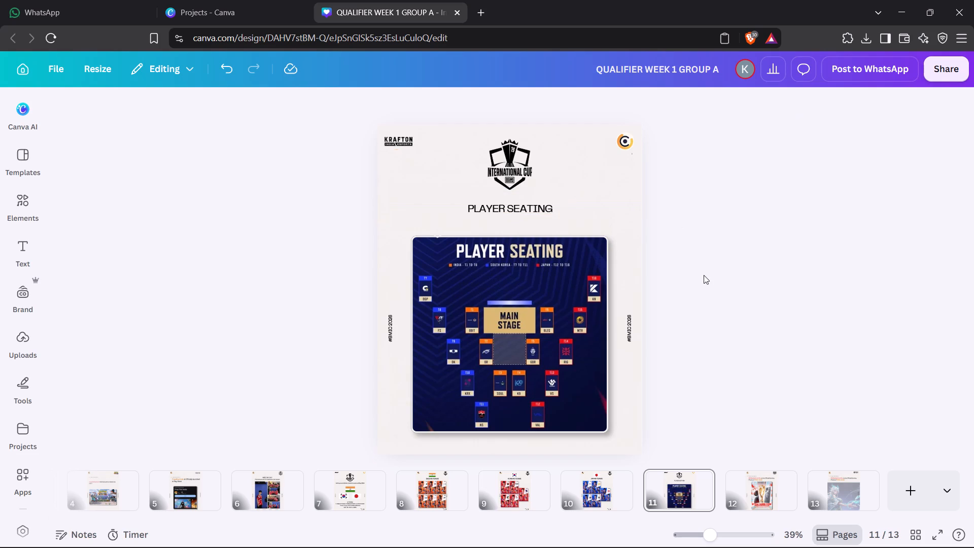
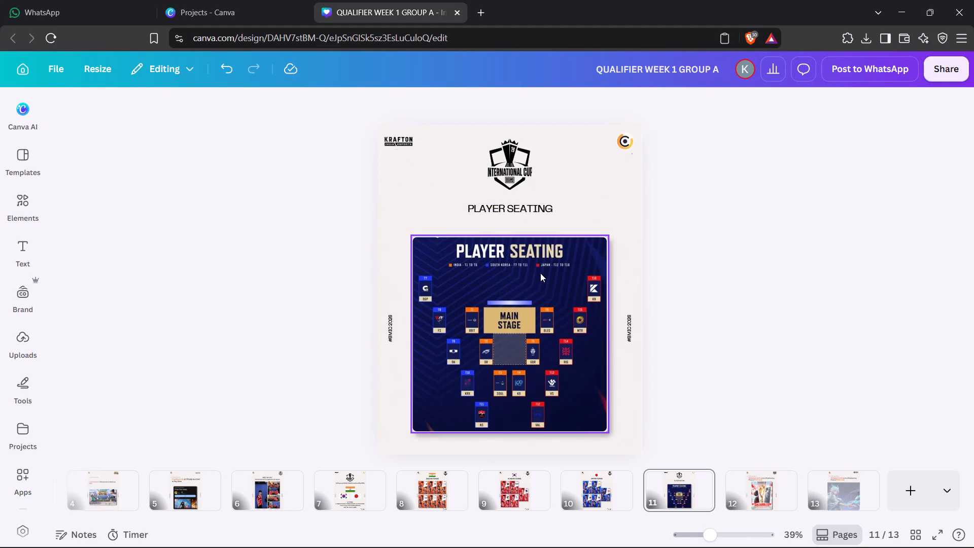
# Delete the seating chart image and its empty frame from page 11.
pyautogui.click(530, 314)
pyautogui.press('Delete')
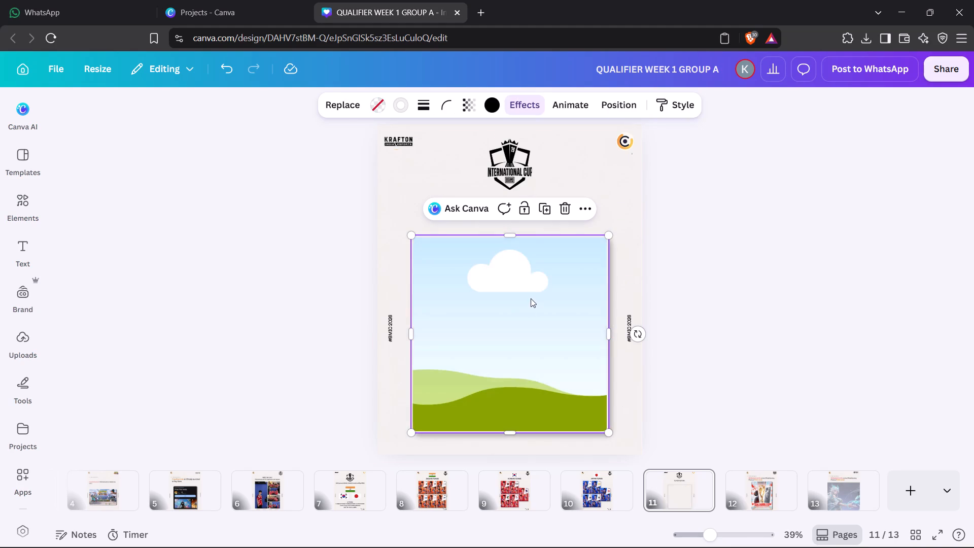
pyautogui.press('Delete')
pyautogui.press('Delete')
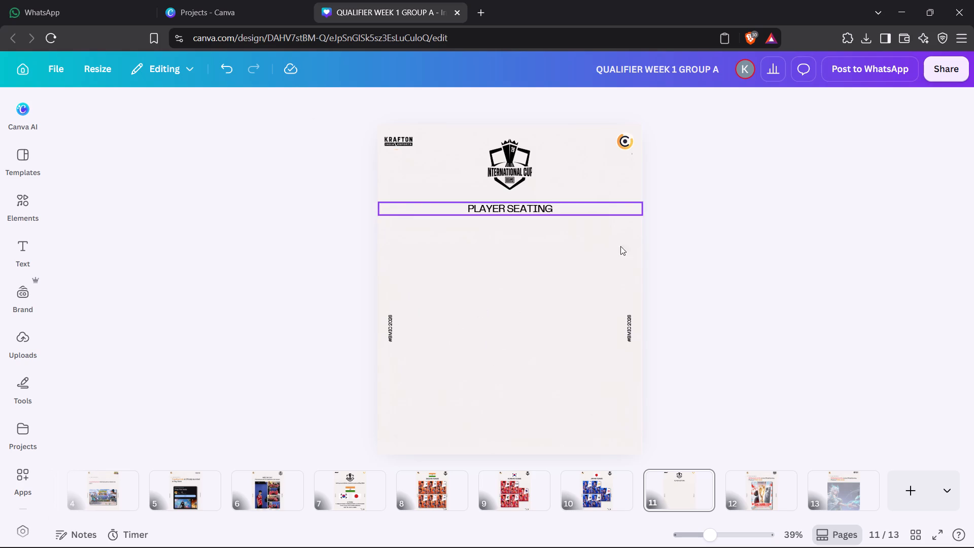
# Replace the "PLAYER SEATING" heading on page 11 with "PMGC 2026 SLOTS".
pyautogui.click(17, 356)
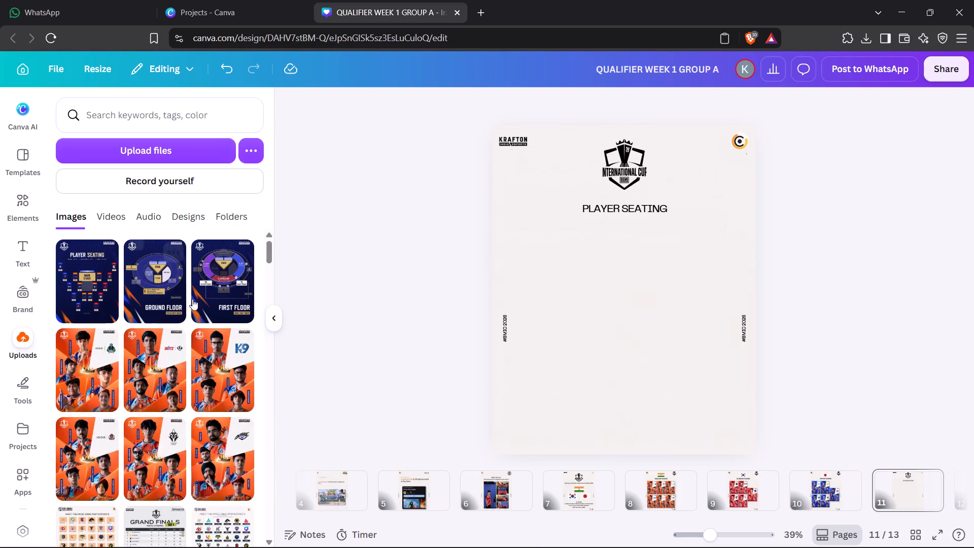
pyautogui.doubleClick(641, 210)
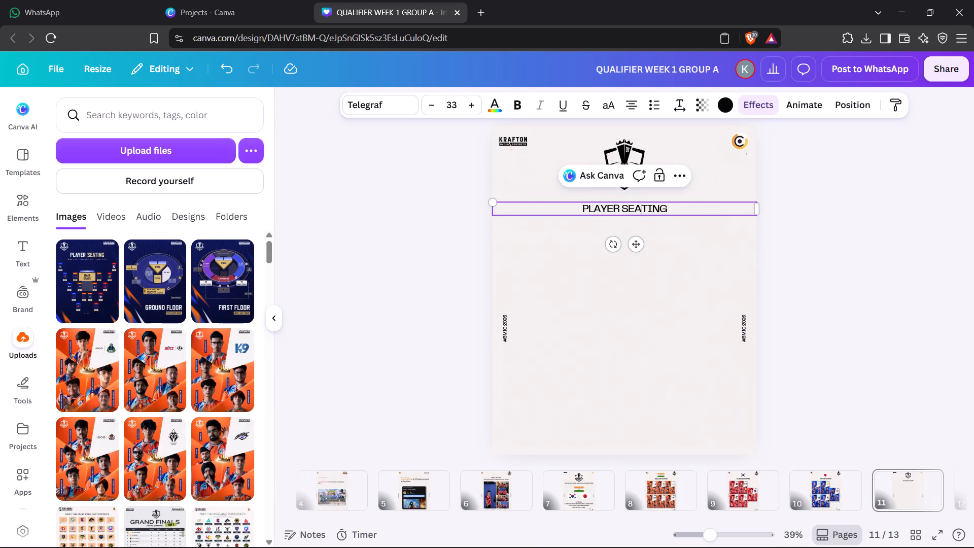
pyautogui.hotkey('ctrl', 'a')
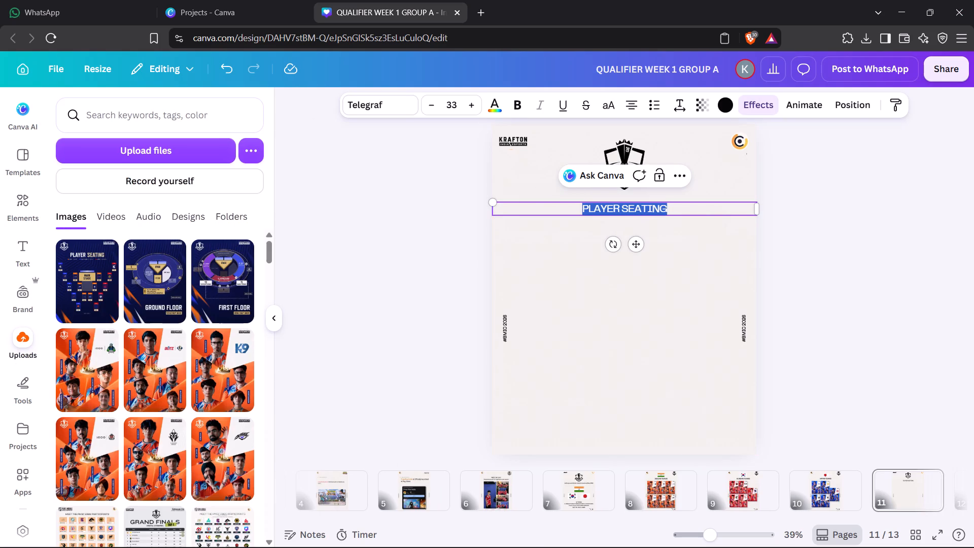
pyautogui.write('PMGC')
pyautogui.press('space')
pyautogui.write('2026')
pyautogui.press('space')
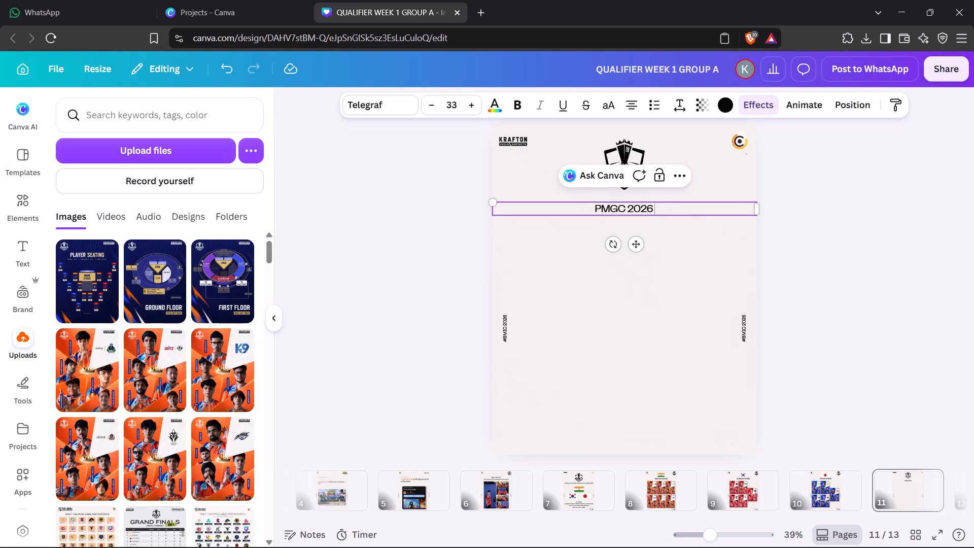
pyautogui.write('SL')
pyautogui.write('TS')
pyautogui.press('BackSpace')
pyautogui.press('BackSpace')
pyautogui.write('OTS')
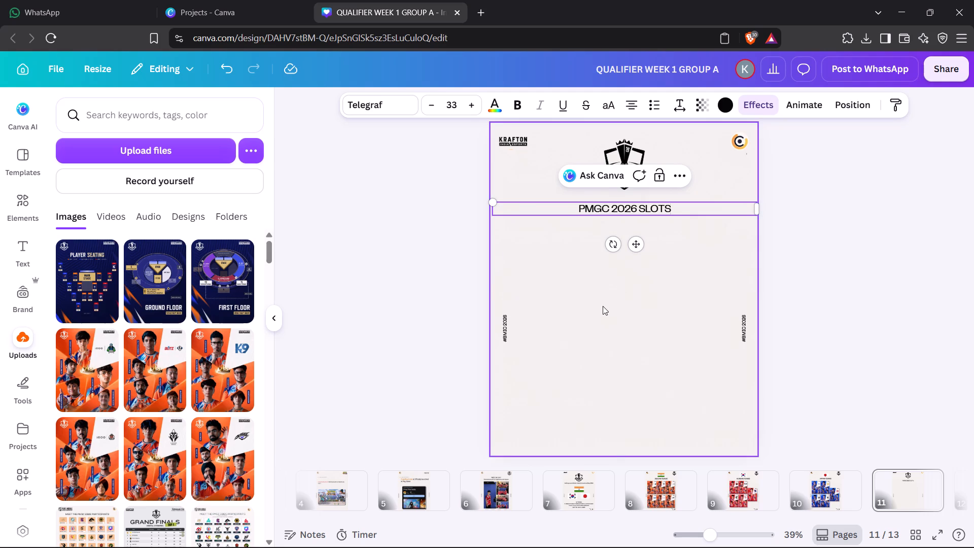
pyautogui.click(603, 306)
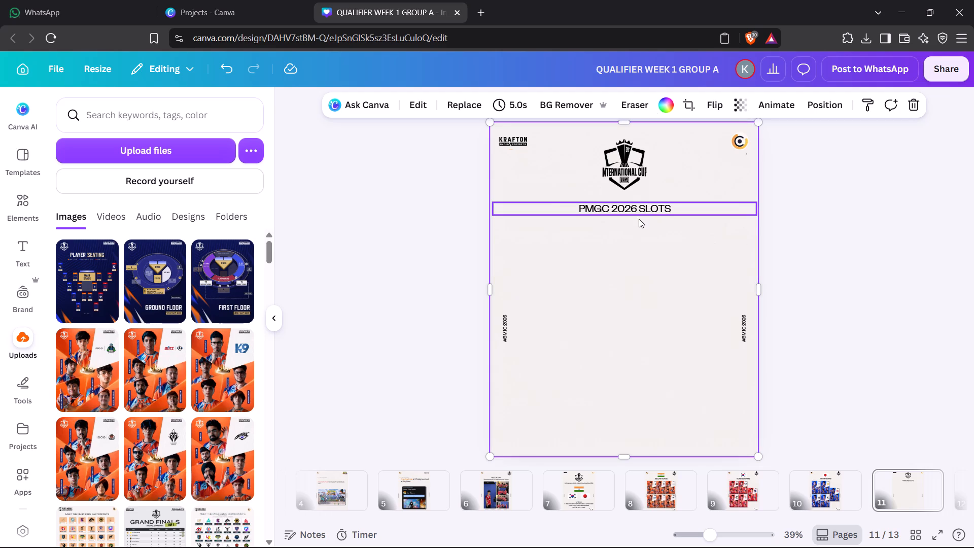
pyautogui.click(600, 278)
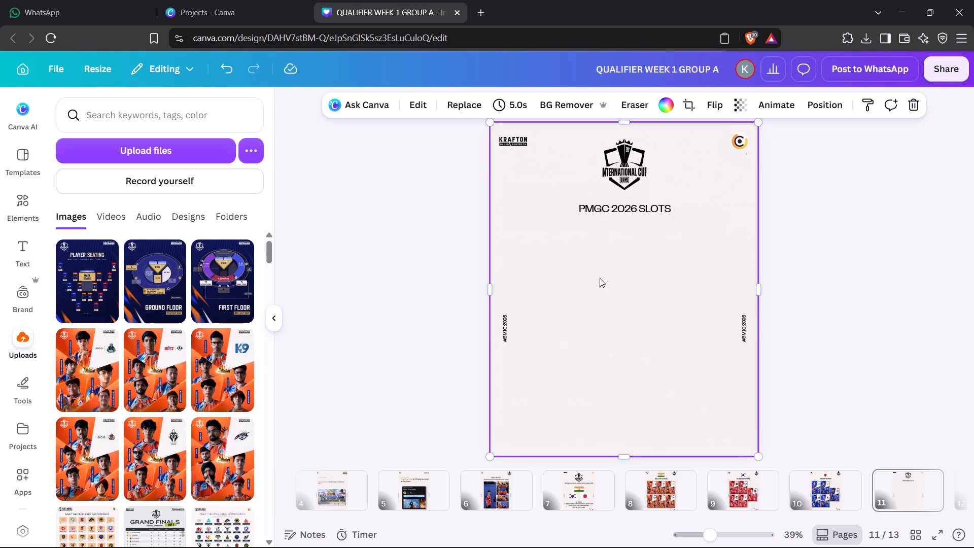
# Find the golden PMGC trophy among the uploaded images and add it to page 11.
pyautogui.scroll(-13, 87, 361)
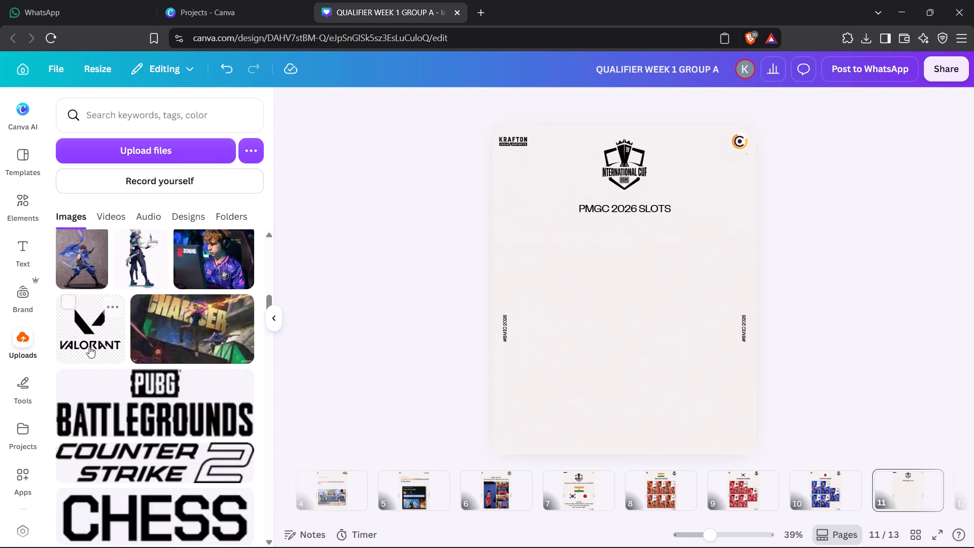
pyautogui.scroll(-13, 89, 347)
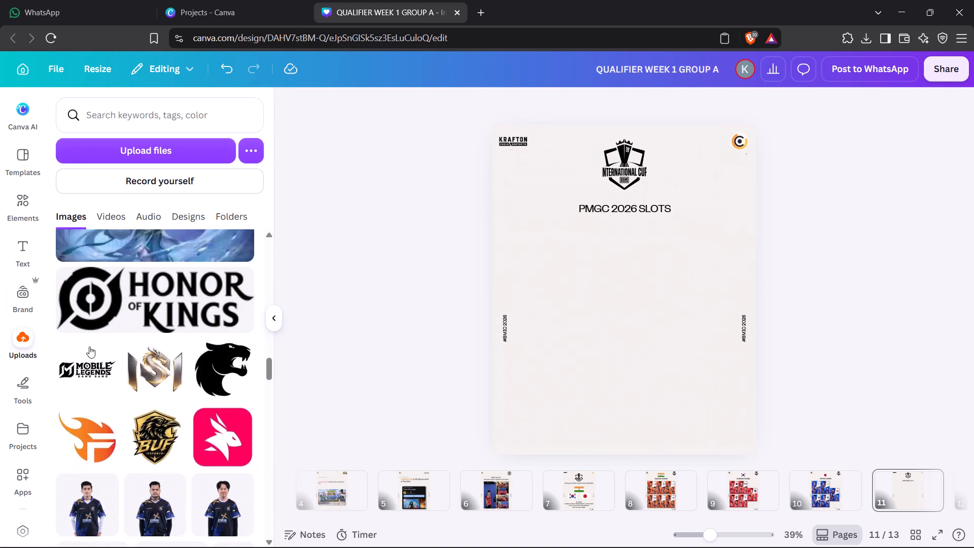
pyautogui.scroll(-11, 89, 347)
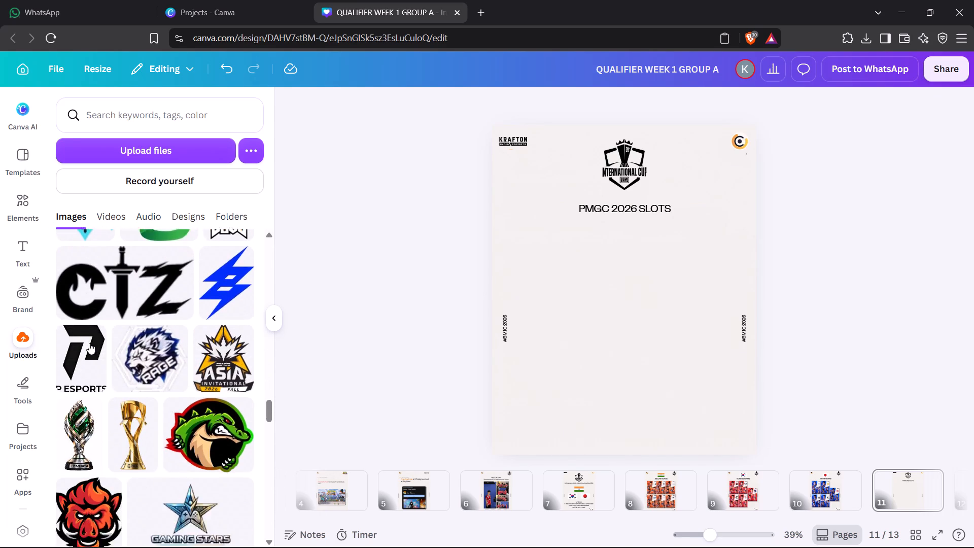
pyautogui.scroll(-2, 89, 343)
pyautogui.scroll(3, 89, 343)
pyautogui.click(132, 398)
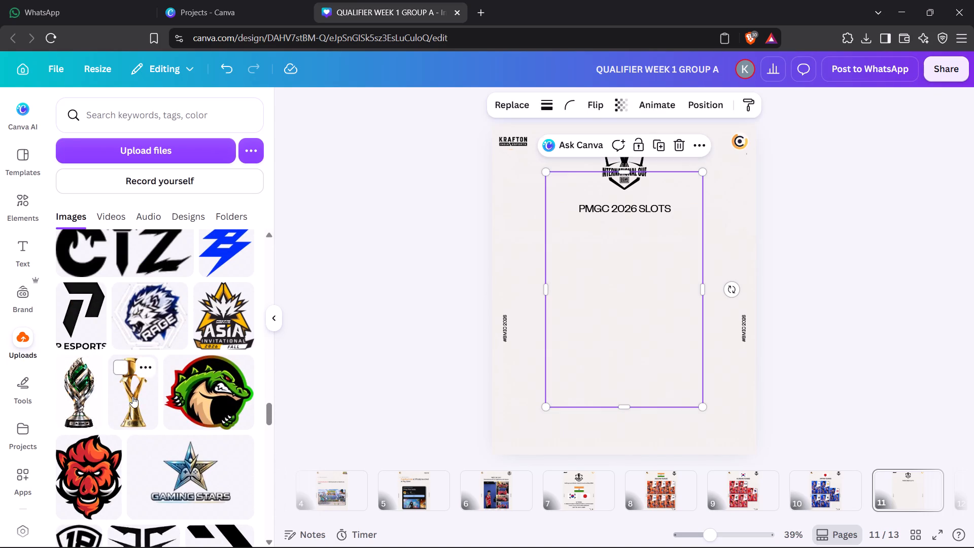
# Shrink the PMGC trophy and place it on the left half of page 11, below the heading.
pyautogui.moveTo(702, 172); pyautogui.dragTo(698, 190)
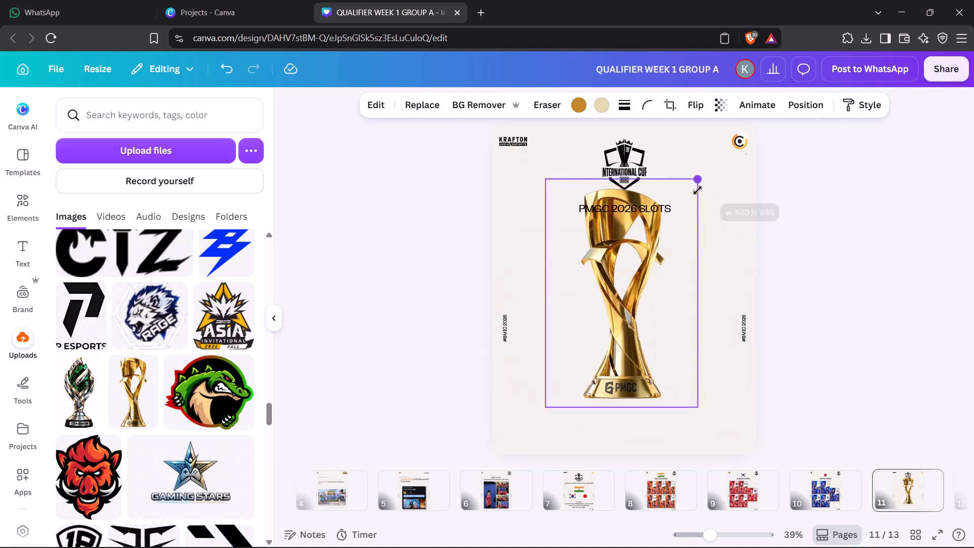
pyautogui.moveTo(698, 190); pyautogui.dragTo(672, 222)
pyautogui.moveTo(615, 262); pyautogui.dragTo(569, 259)
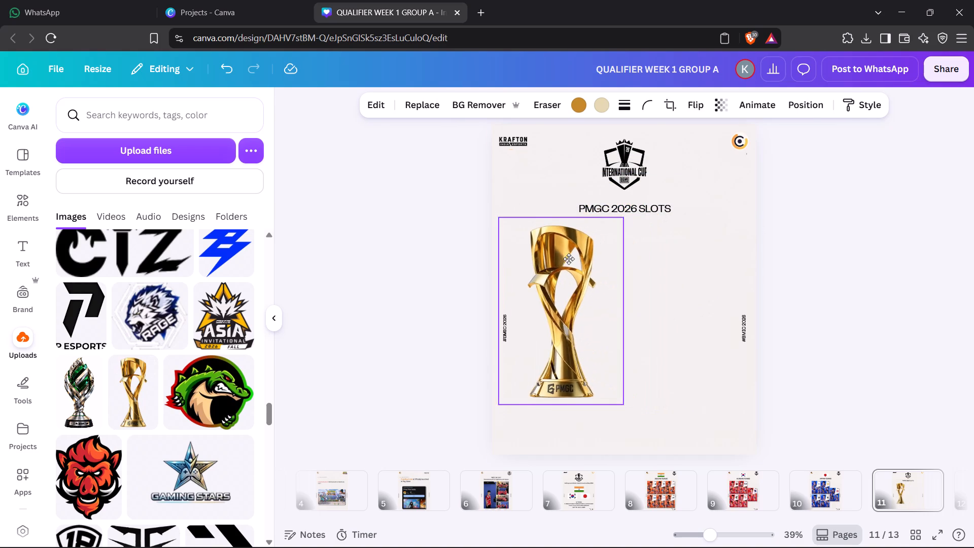
pyautogui.moveTo(569, 259); pyautogui.dragTo(565, 275)
pyautogui.click(714, 241)
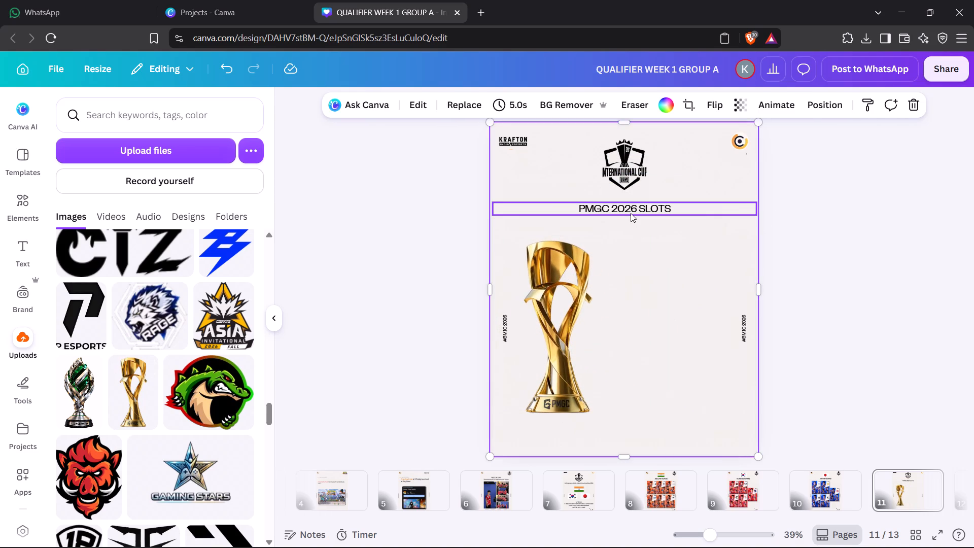
pyautogui.click(639, 266)
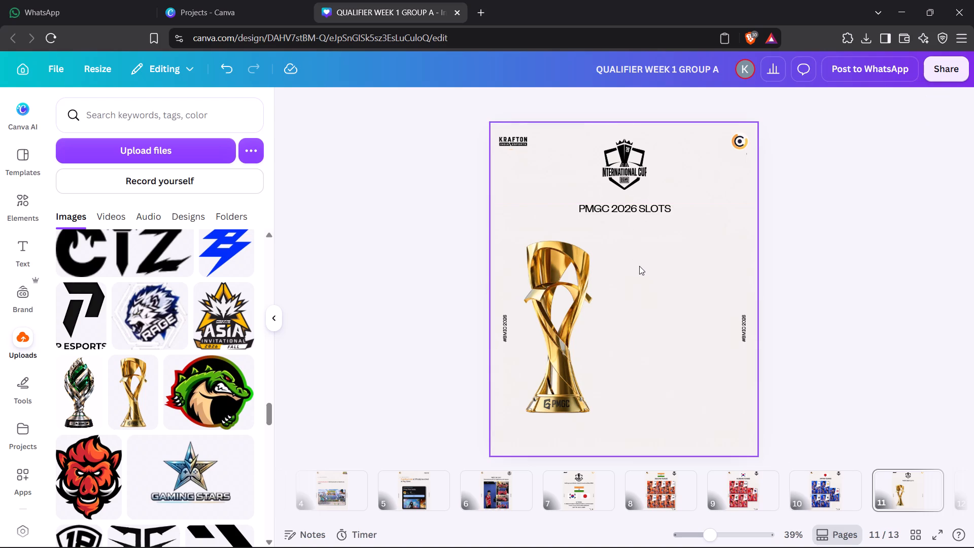
# Enlarge the PMGC trophy to about 926 tall so it fills the space between the heading and the page bottom.
pyautogui.click(581, 286)
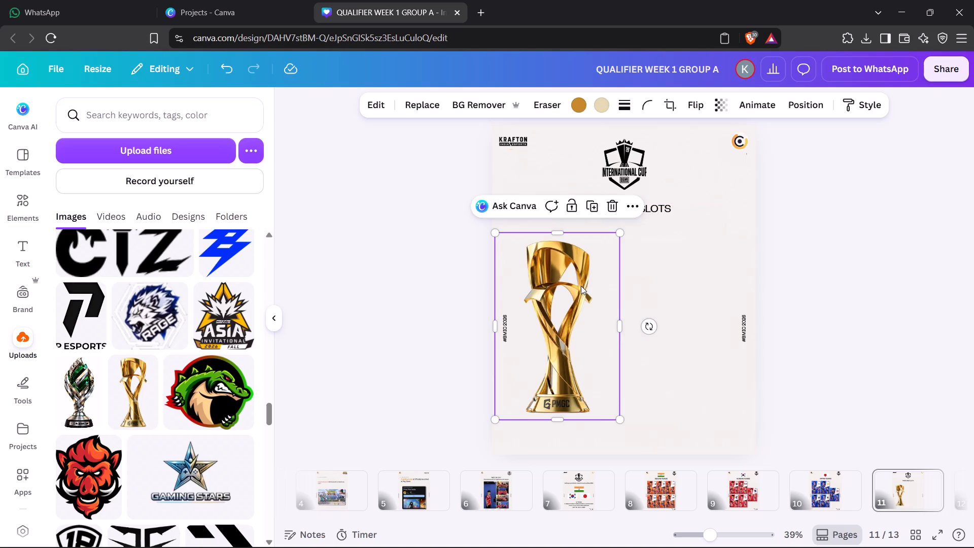
pyautogui.moveTo(618, 236); pyautogui.dragTo(635, 222)
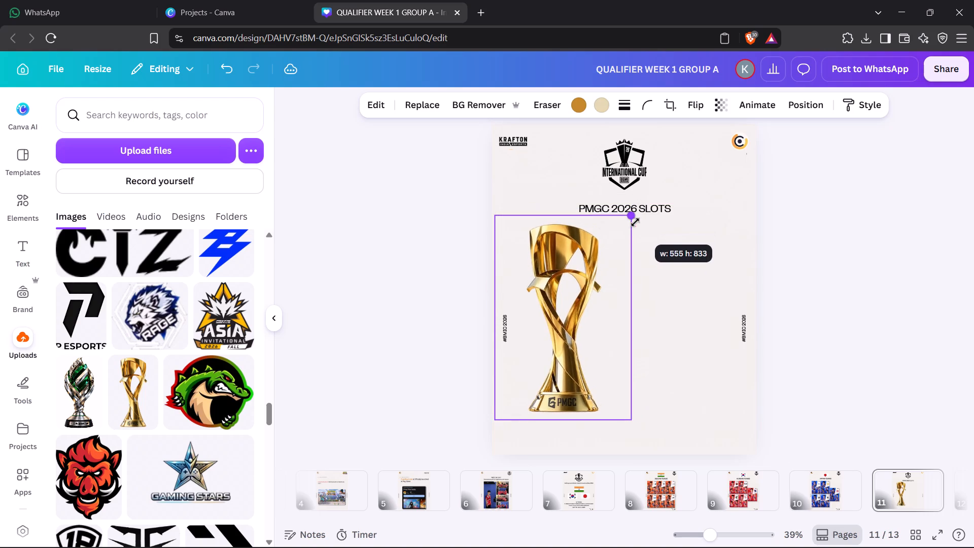
pyautogui.moveTo(635, 222); pyautogui.dragTo(636, 221)
pyautogui.moveTo(631, 420); pyautogui.dragTo(643, 459)
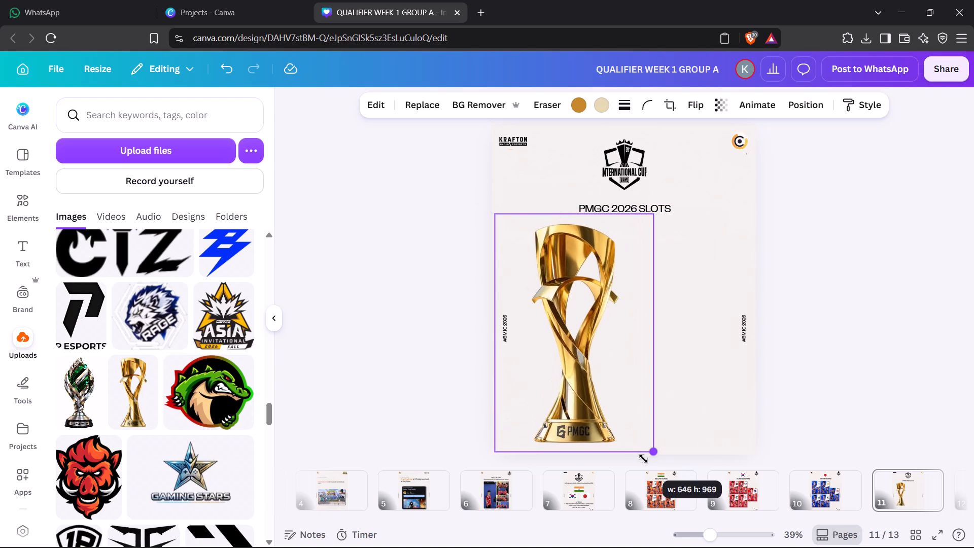
pyautogui.moveTo(643, 459); pyautogui.dragTo(635, 450)
pyautogui.click(868, 354)
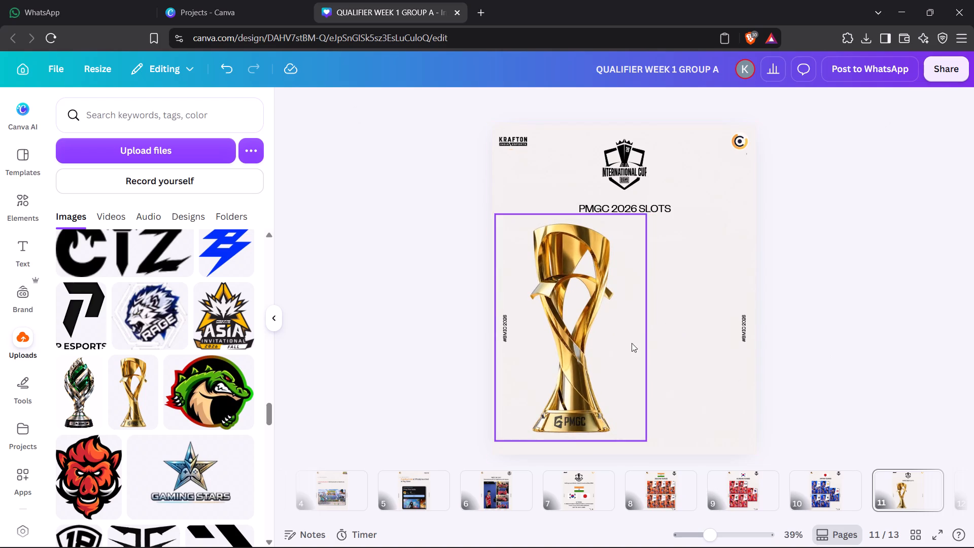
# Crop the empty space from both sides of the PMGC trophy image to about 392 wide.
pyautogui.click(603, 344)
pyautogui.moveTo(498, 330); pyautogui.dragTo(522, 333)
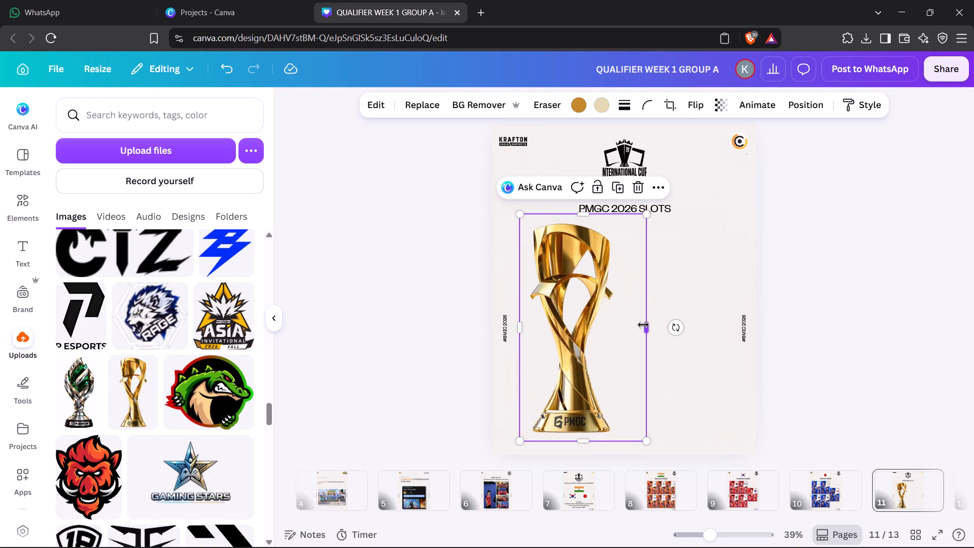
pyautogui.moveTo(643, 325); pyautogui.dragTo(617, 329)
pyautogui.click(522, 328)
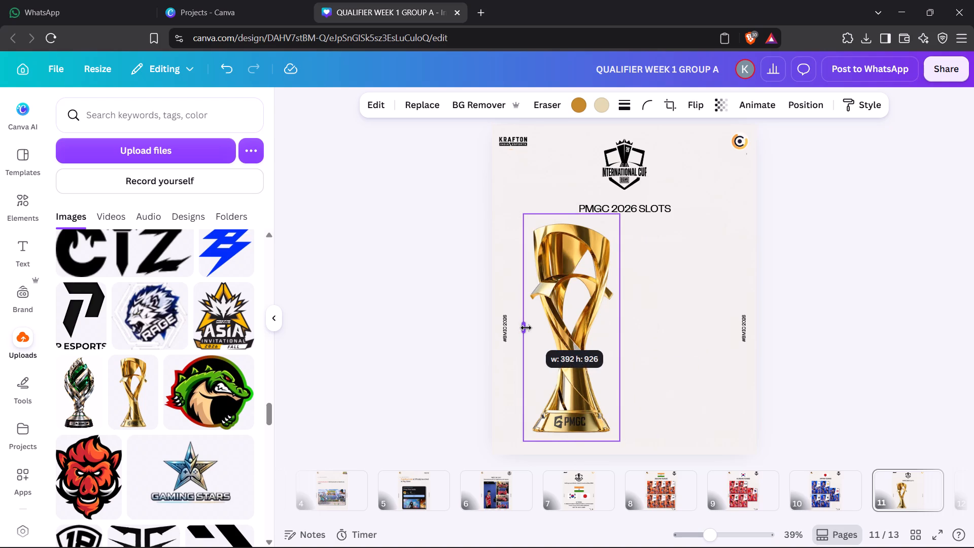
pyautogui.click(707, 307)
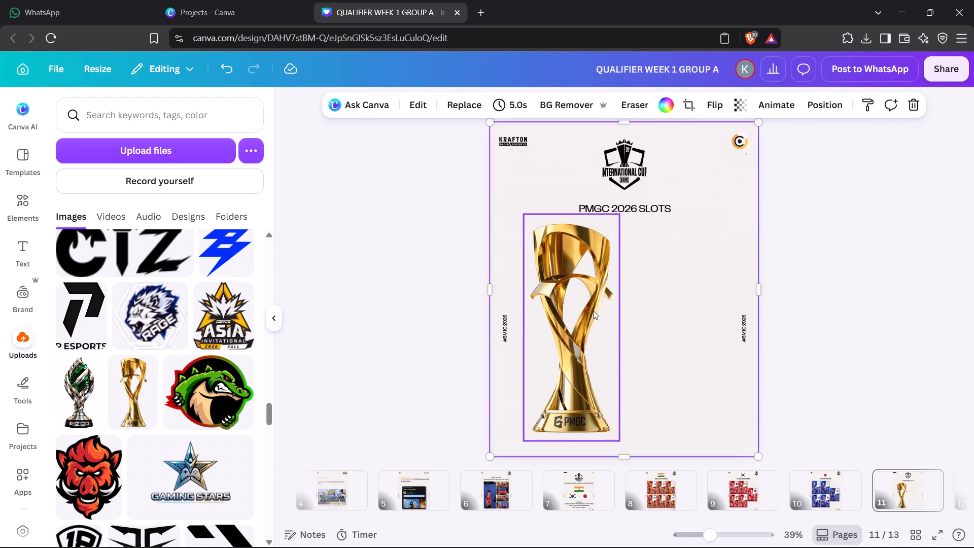
# Shift the cropped PMGC trophy slightly towards the left edge of page 11 and deselect it.
pyautogui.moveTo(593, 311); pyautogui.dragTo(585, 310)
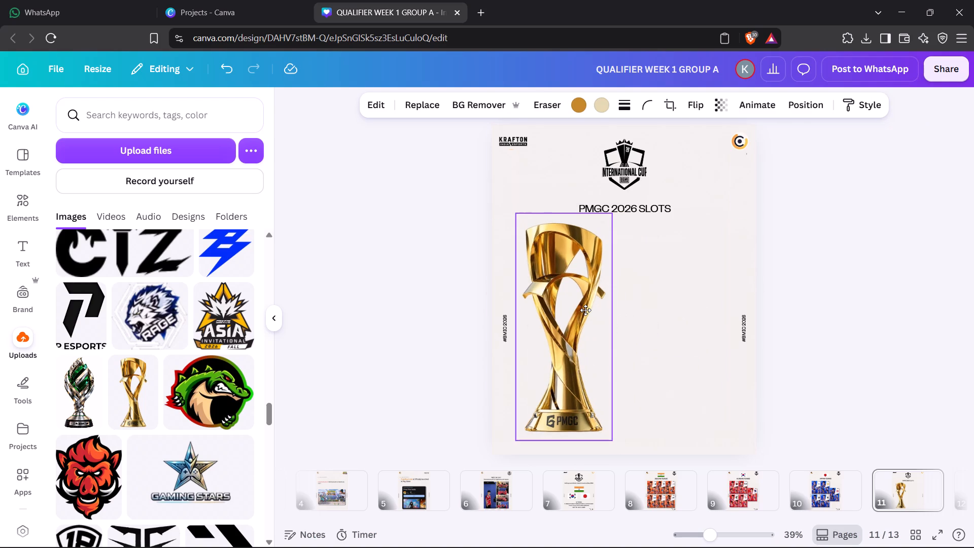
pyautogui.moveTo(585, 310); pyautogui.dragTo(586, 312)
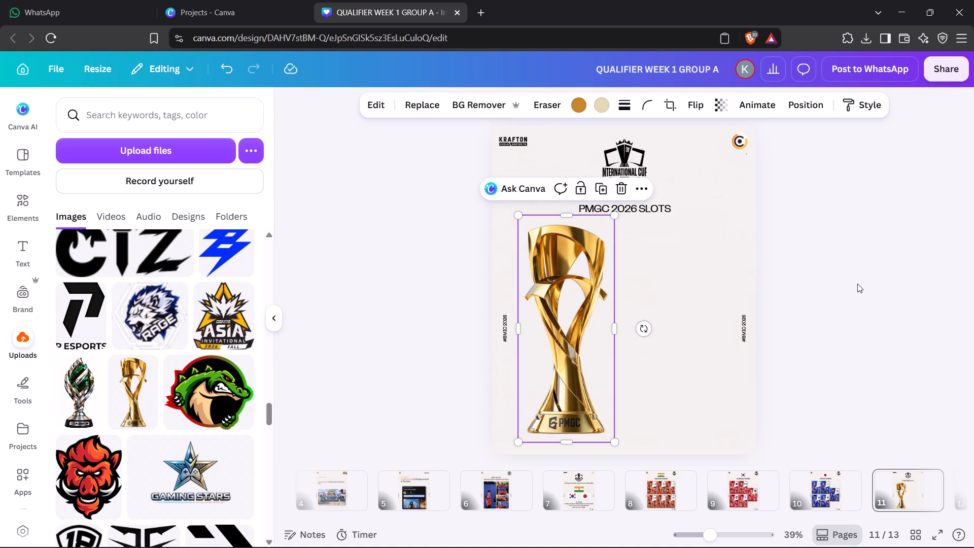
pyautogui.click(853, 289)
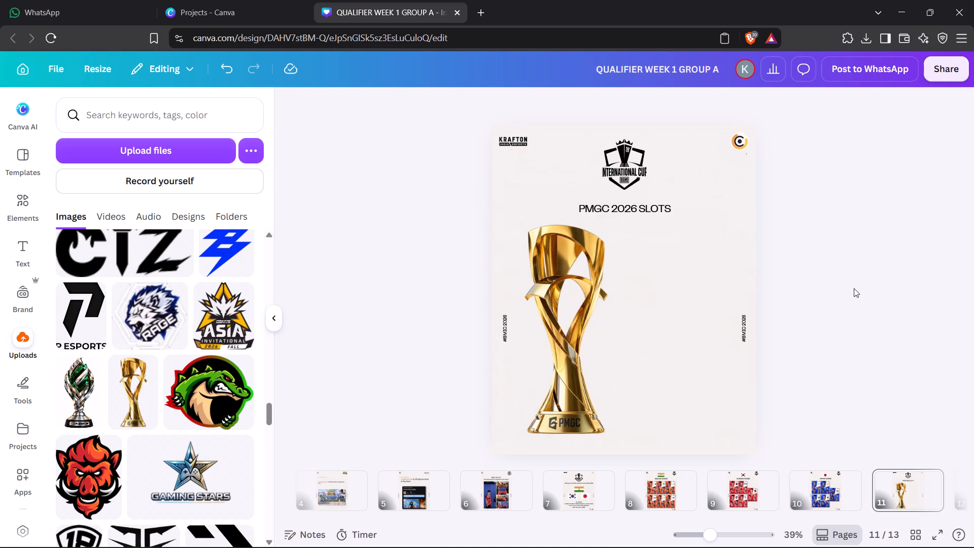
# Add the recently used square image frame, shrink it, and place it beside the upper part of the trophy.
pyautogui.scroll(5, 151, 338)
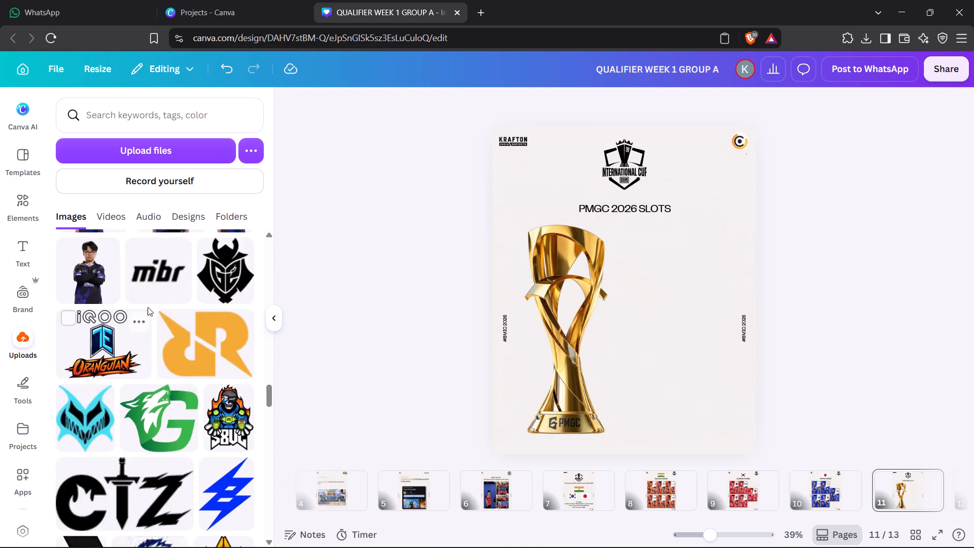
pyautogui.scroll(6, 148, 307)
pyautogui.scroll(3, 18, 209)
pyautogui.click(17, 207)
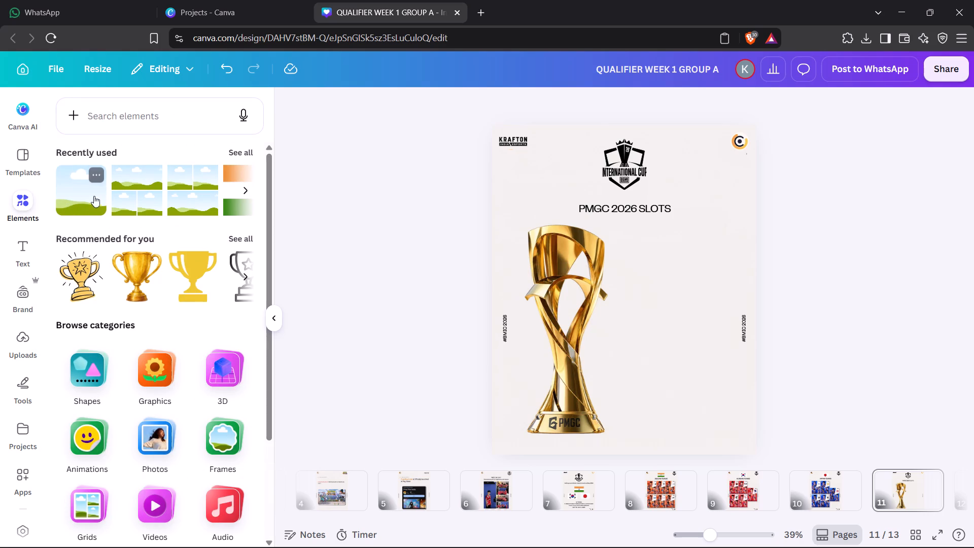
pyautogui.click(81, 195)
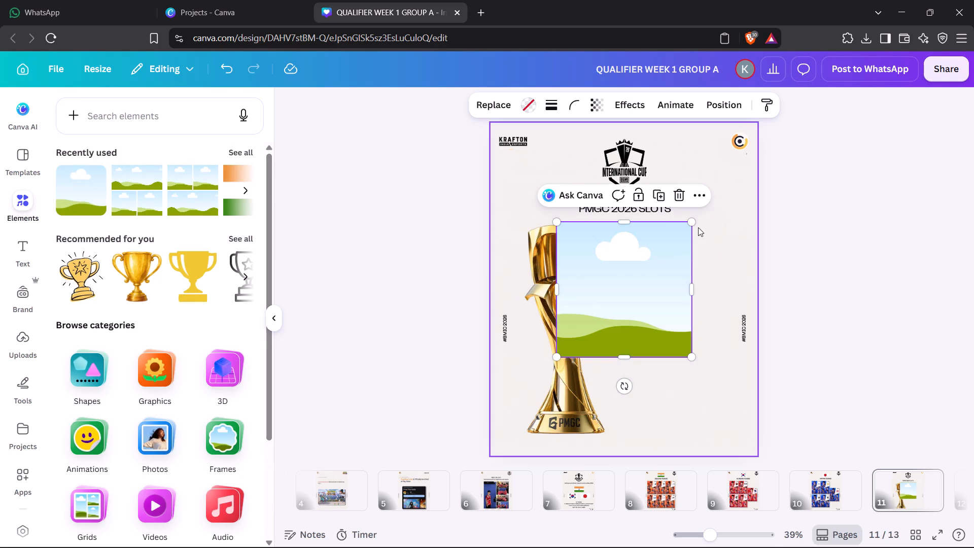
pyautogui.moveTo(695, 222); pyautogui.dragTo(626, 265)
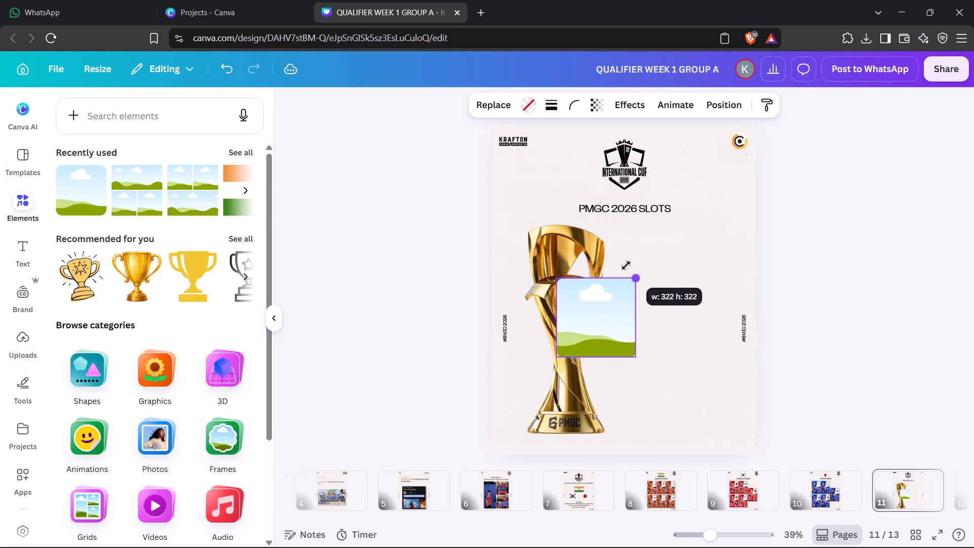
pyautogui.moveTo(626, 265); pyautogui.dragTo(622, 269)
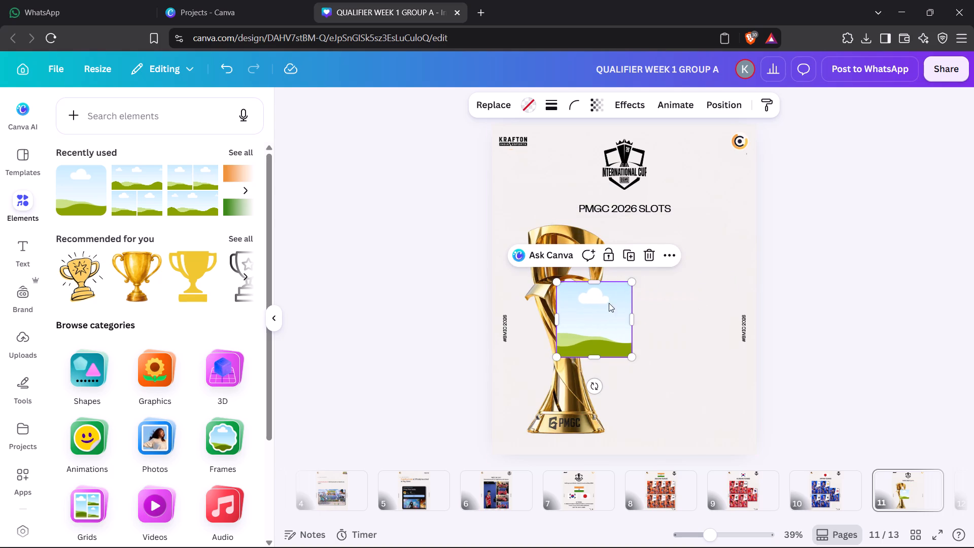
pyautogui.moveTo(582, 323); pyautogui.dragTo(654, 276)
# Duplicate the square image frame, place the copy directly below the original, and lower the original slightly towards it.
pyautogui.click(703, 213)
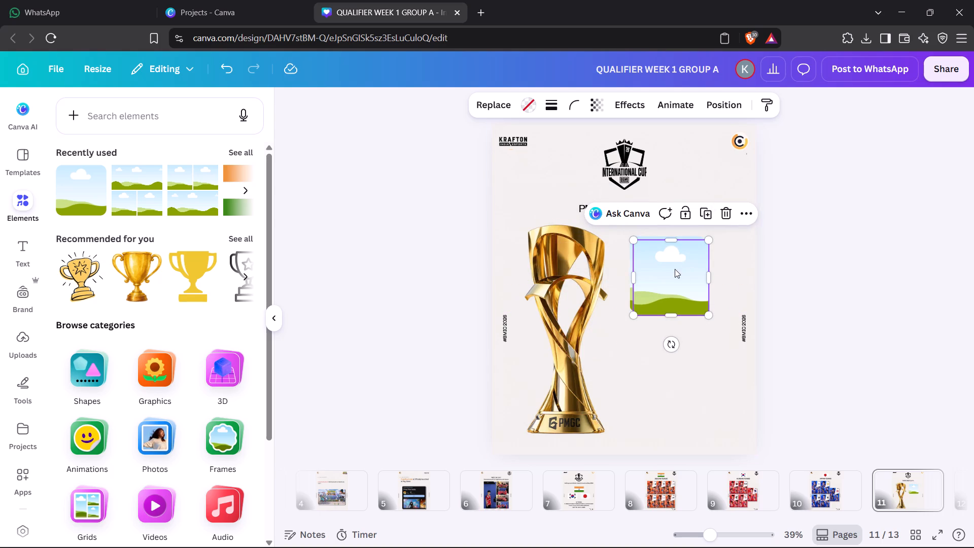
pyautogui.moveTo(675, 269); pyautogui.dragTo(671, 360)
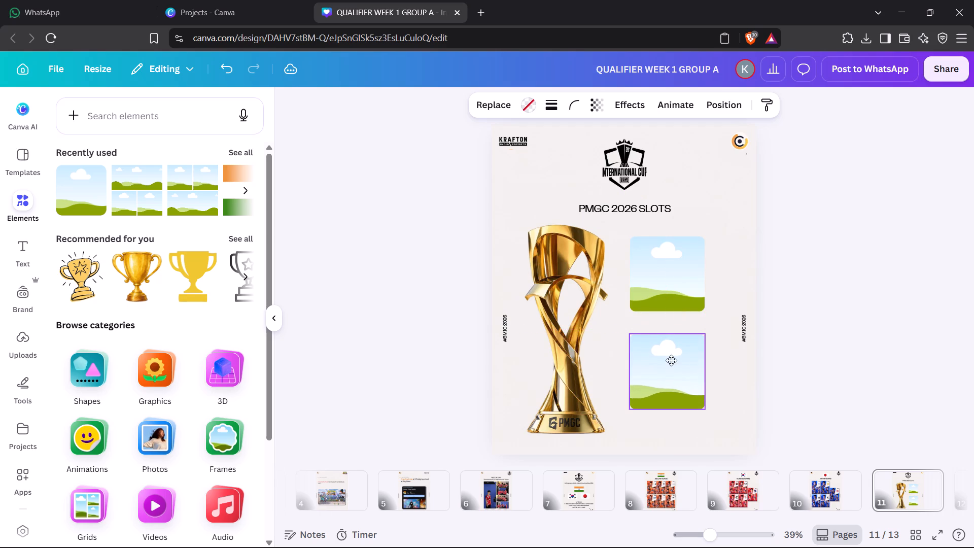
pyautogui.moveTo(671, 360); pyautogui.dragTo(671, 374)
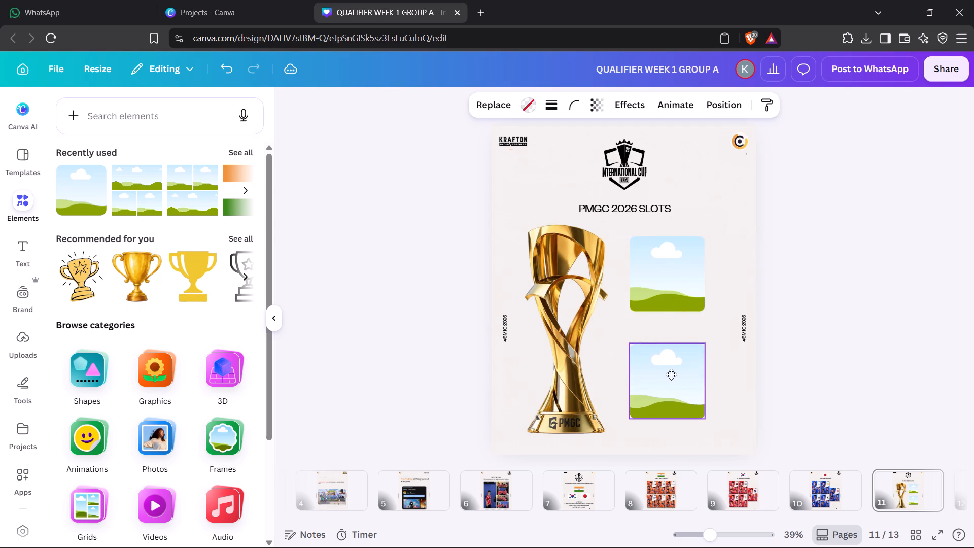
pyautogui.moveTo(671, 374); pyautogui.dragTo(671, 379)
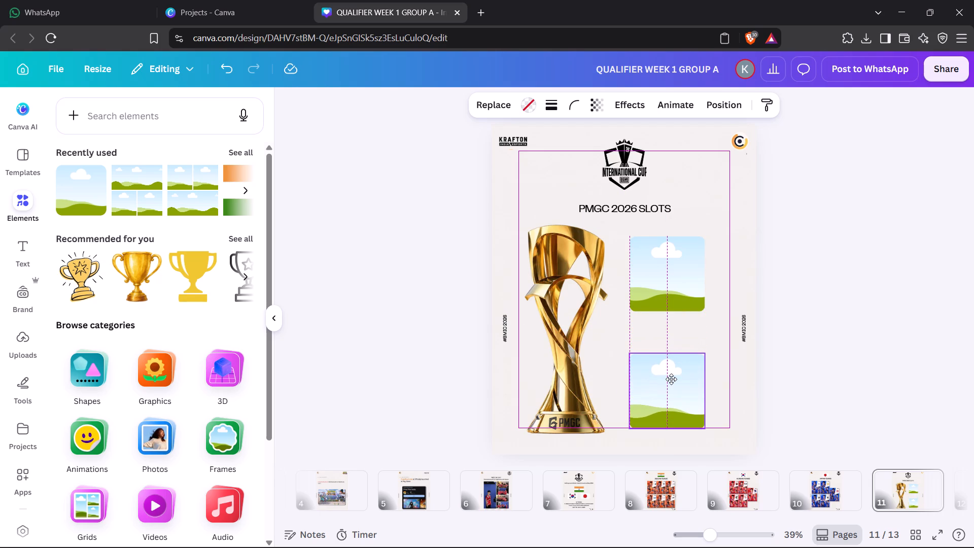
pyautogui.moveTo(671, 379); pyautogui.dragTo(671, 378)
pyautogui.moveTo(675, 280); pyautogui.dragTo(675, 298)
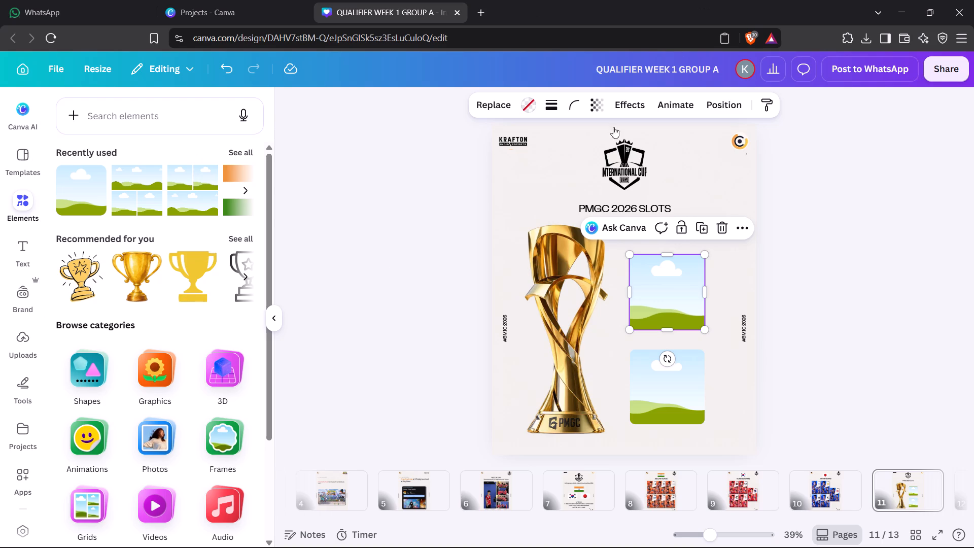
# Upload the 45px Battlegrounds Mobile International Cup darkmode PNG from the pinned 4523b7d1-53d7 folder.
pyautogui.click(30, 344)
pyautogui.click(177, 152)
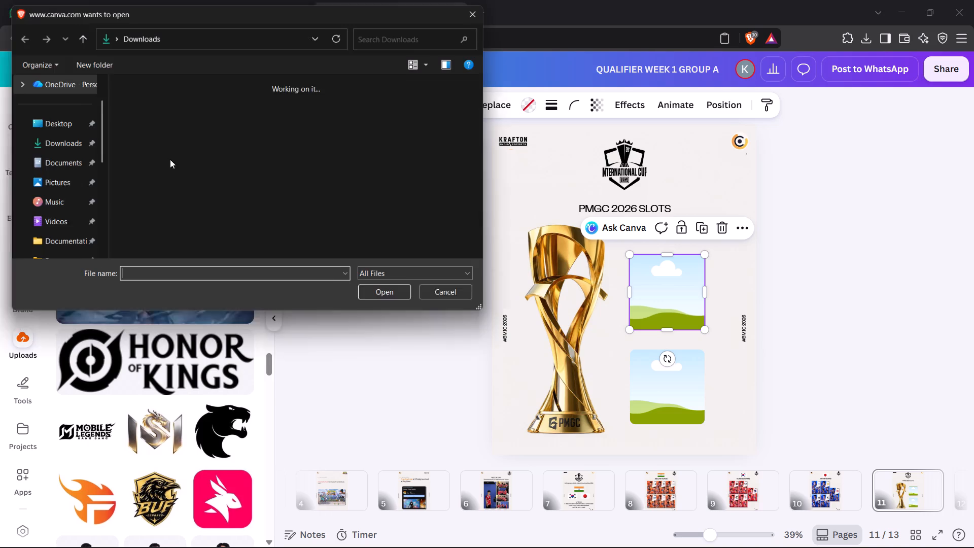
pyautogui.scroll(12, 74, 436)
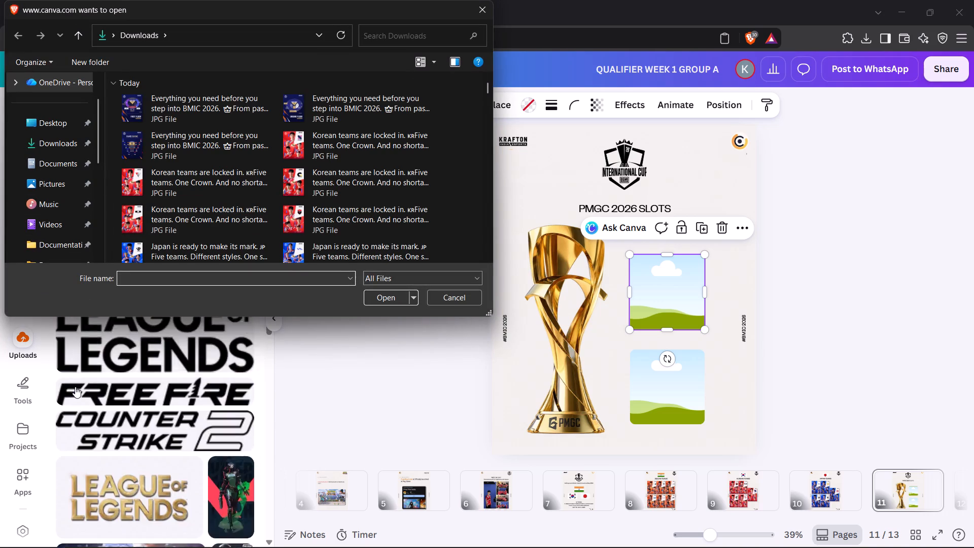
pyautogui.scroll(20, 75, 387)
pyautogui.scroll(3, 75, 387)
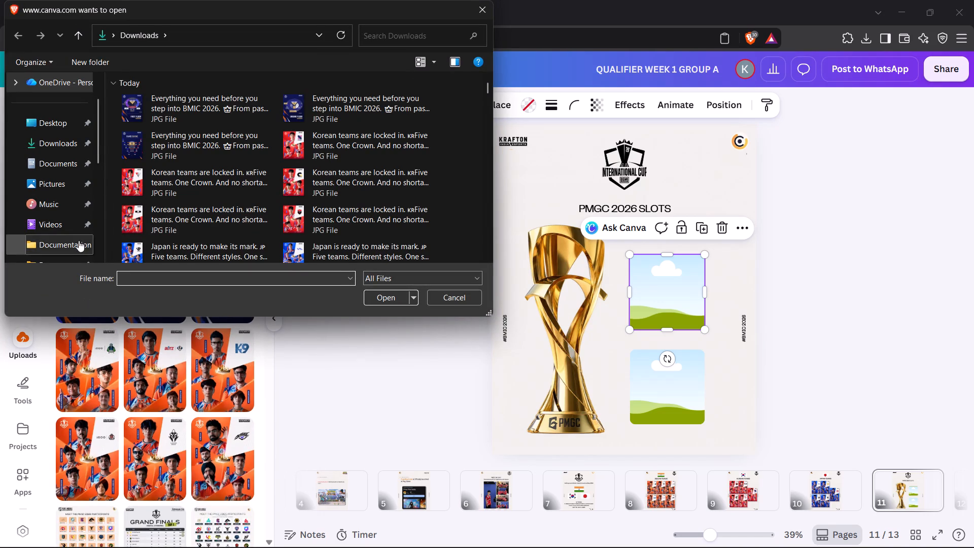
pyautogui.scroll(-2, 78, 240)
pyautogui.click(61, 229)
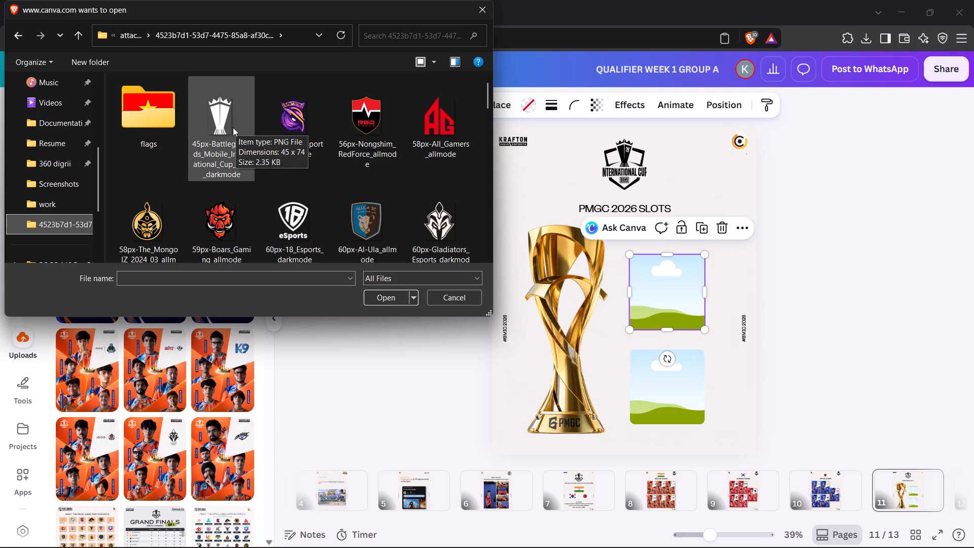
pyautogui.click(232, 128)
pyautogui.click(379, 295)
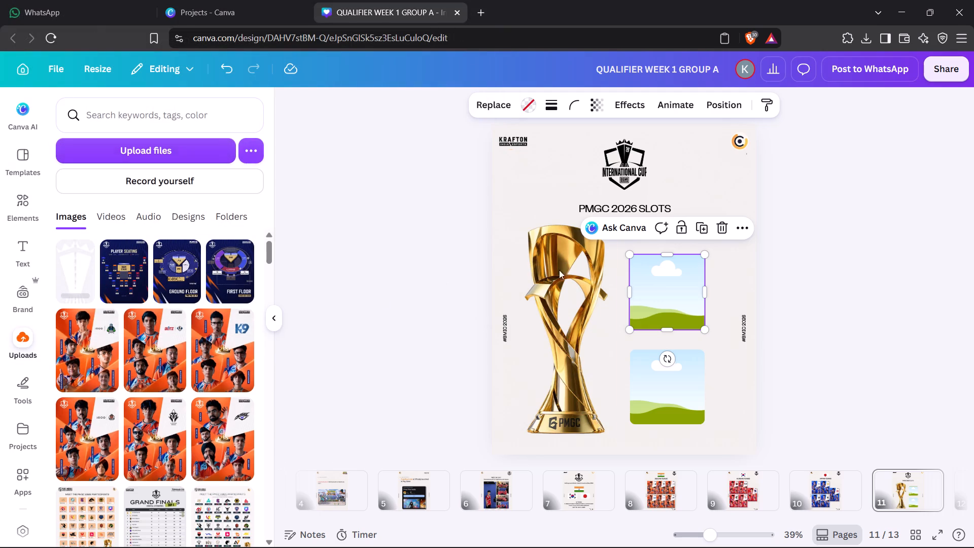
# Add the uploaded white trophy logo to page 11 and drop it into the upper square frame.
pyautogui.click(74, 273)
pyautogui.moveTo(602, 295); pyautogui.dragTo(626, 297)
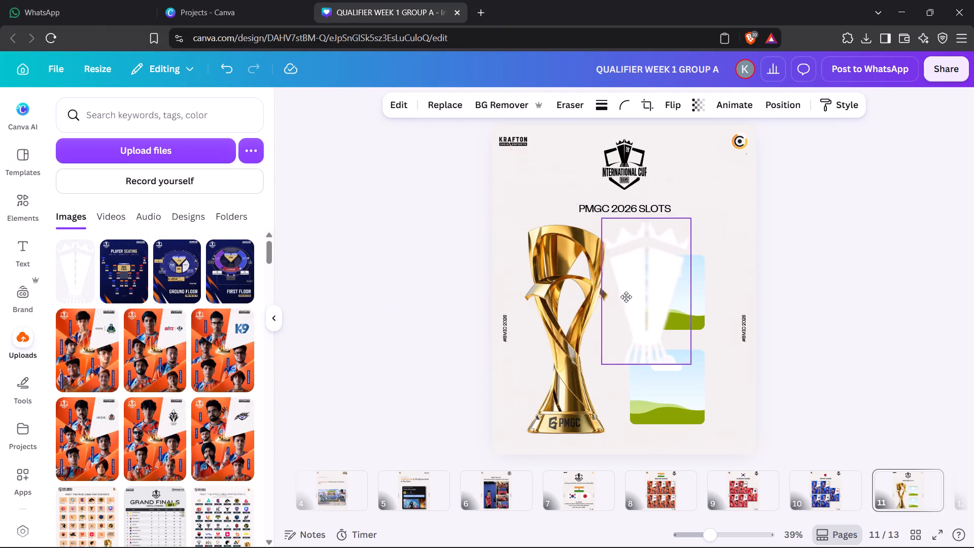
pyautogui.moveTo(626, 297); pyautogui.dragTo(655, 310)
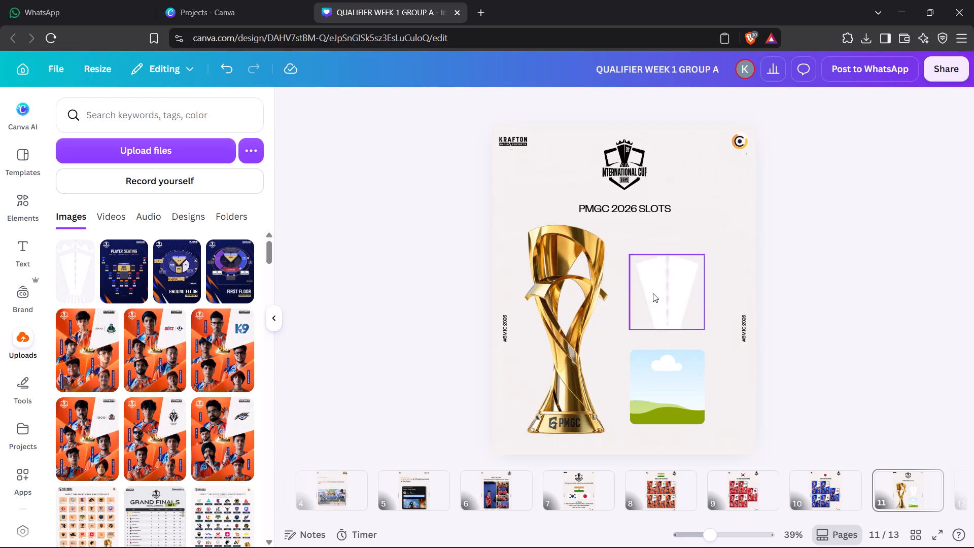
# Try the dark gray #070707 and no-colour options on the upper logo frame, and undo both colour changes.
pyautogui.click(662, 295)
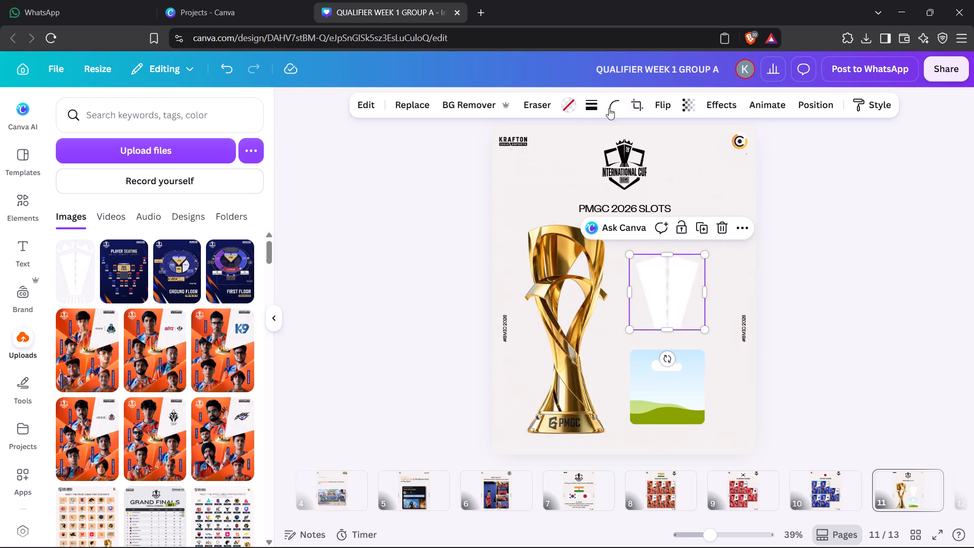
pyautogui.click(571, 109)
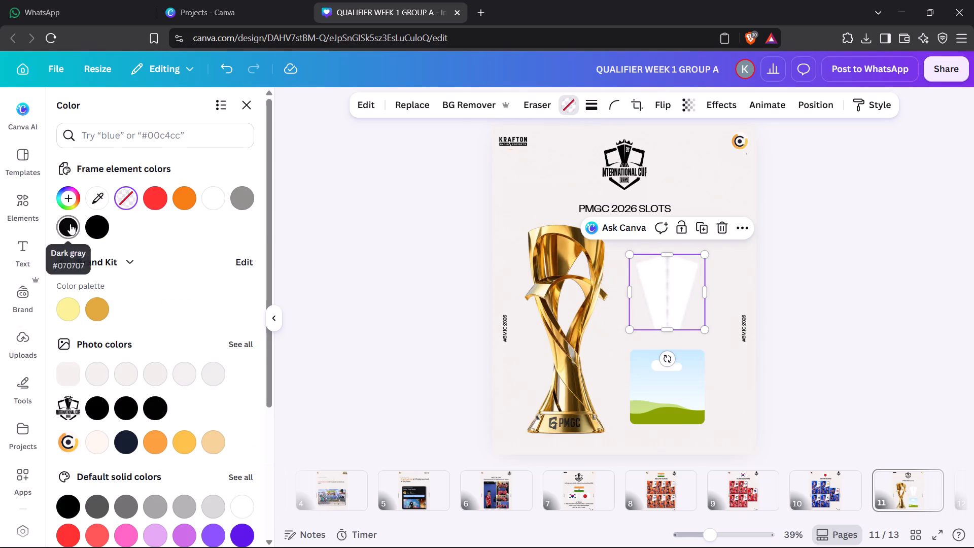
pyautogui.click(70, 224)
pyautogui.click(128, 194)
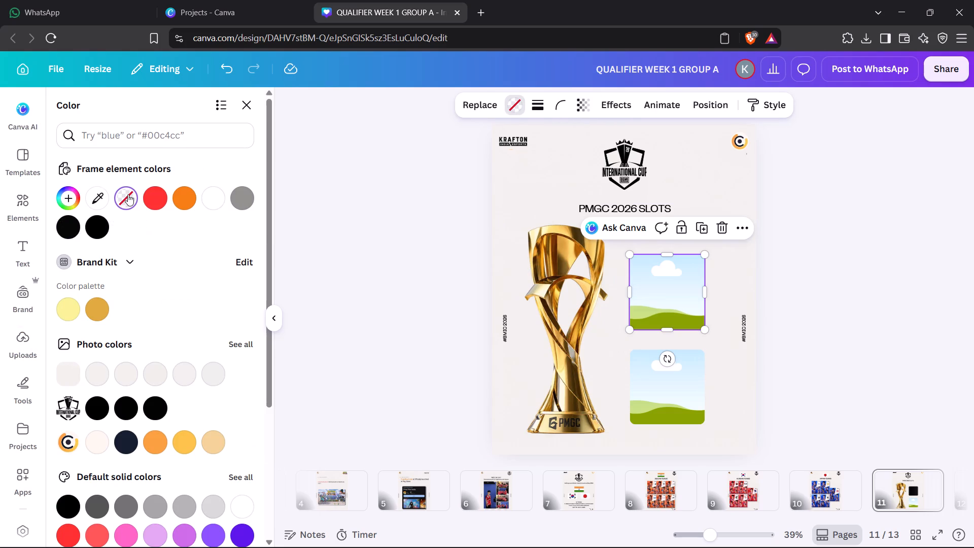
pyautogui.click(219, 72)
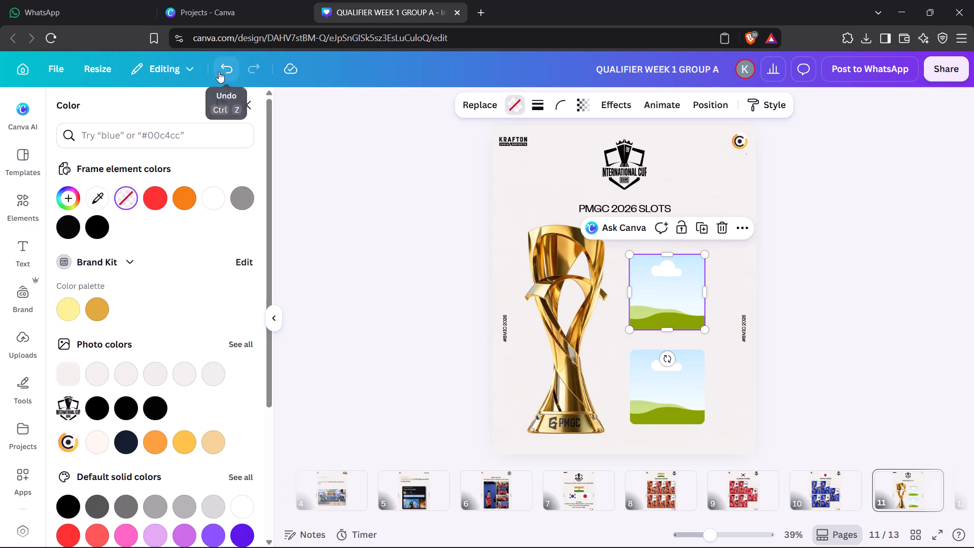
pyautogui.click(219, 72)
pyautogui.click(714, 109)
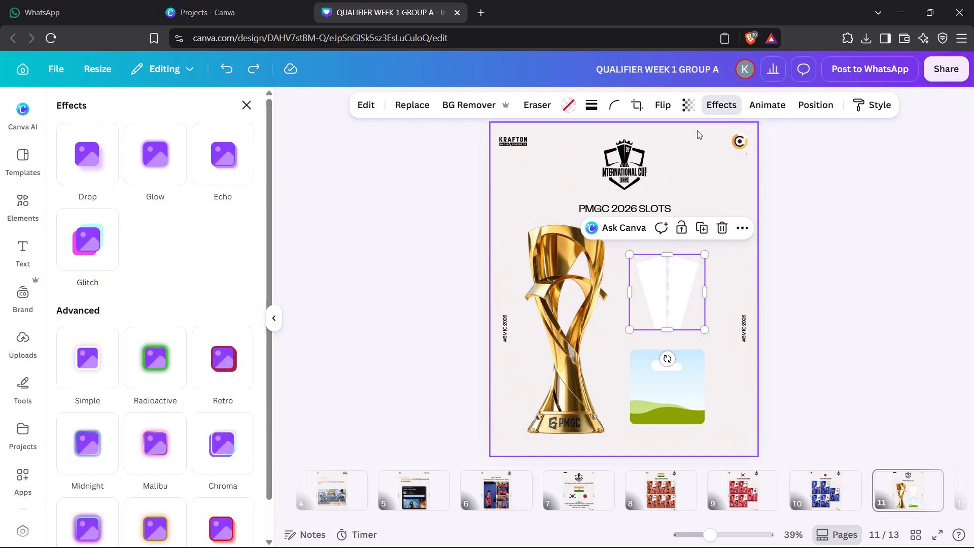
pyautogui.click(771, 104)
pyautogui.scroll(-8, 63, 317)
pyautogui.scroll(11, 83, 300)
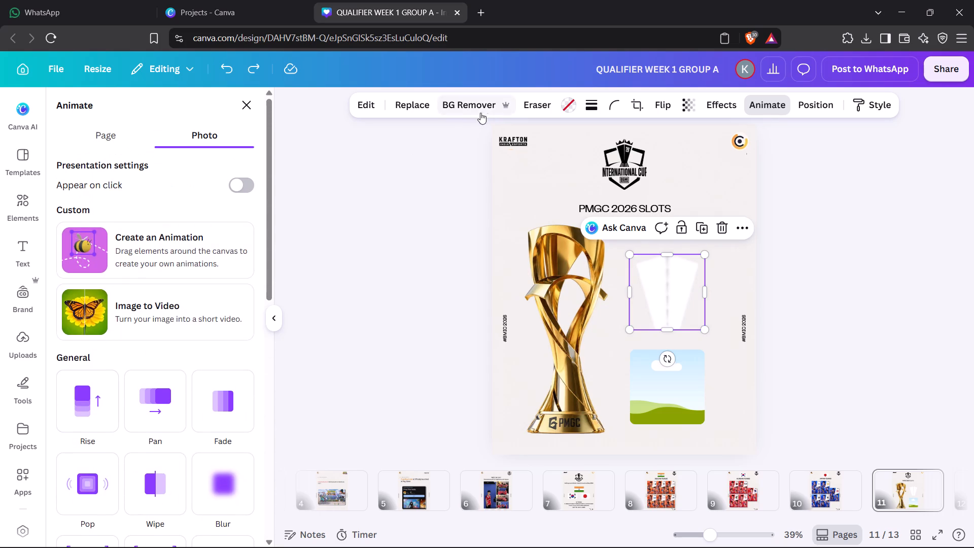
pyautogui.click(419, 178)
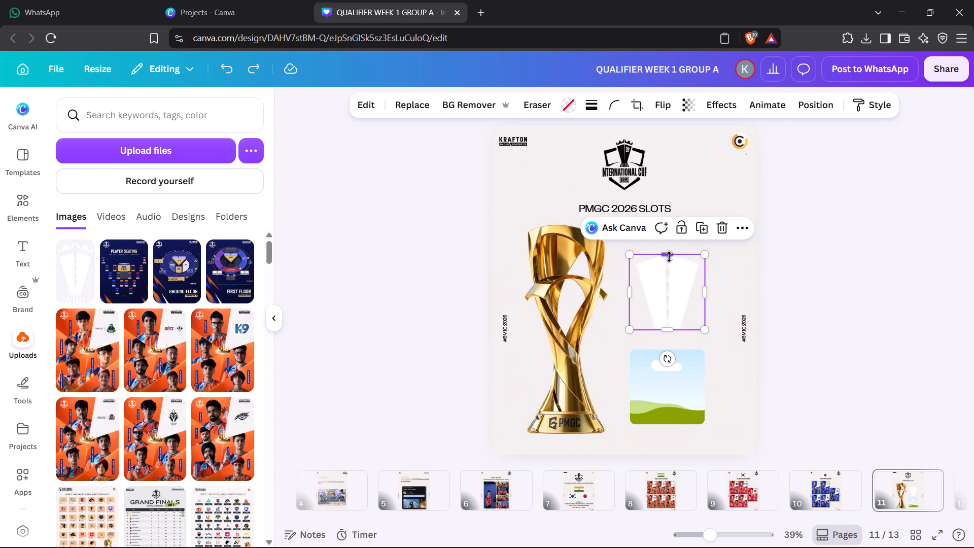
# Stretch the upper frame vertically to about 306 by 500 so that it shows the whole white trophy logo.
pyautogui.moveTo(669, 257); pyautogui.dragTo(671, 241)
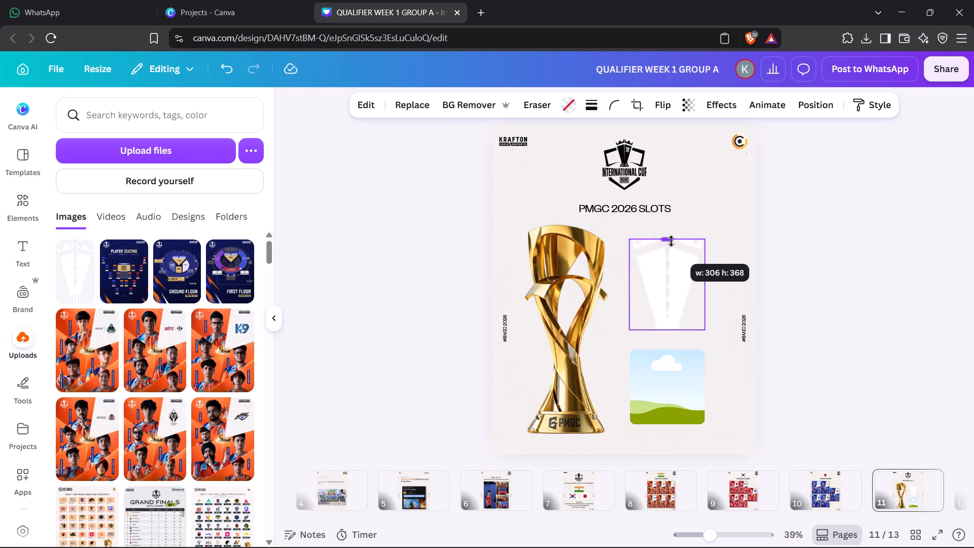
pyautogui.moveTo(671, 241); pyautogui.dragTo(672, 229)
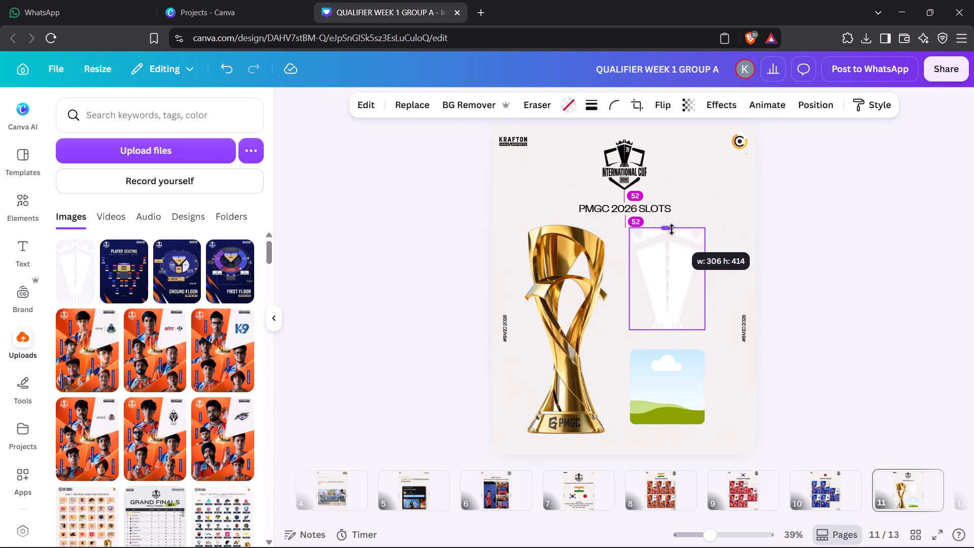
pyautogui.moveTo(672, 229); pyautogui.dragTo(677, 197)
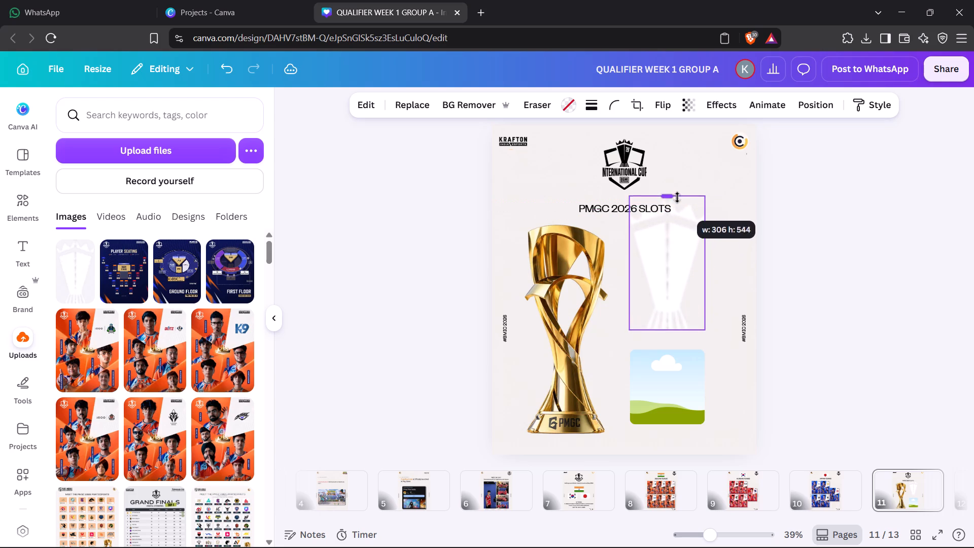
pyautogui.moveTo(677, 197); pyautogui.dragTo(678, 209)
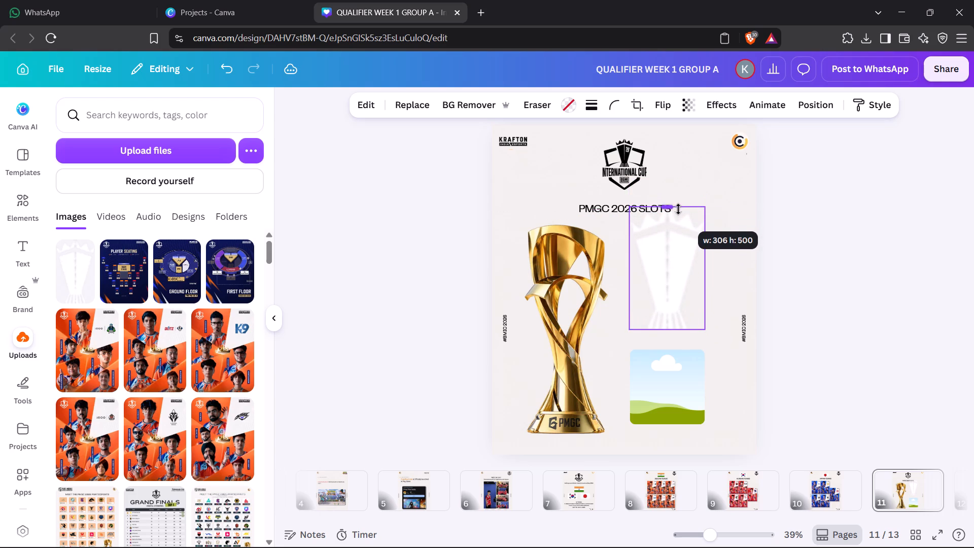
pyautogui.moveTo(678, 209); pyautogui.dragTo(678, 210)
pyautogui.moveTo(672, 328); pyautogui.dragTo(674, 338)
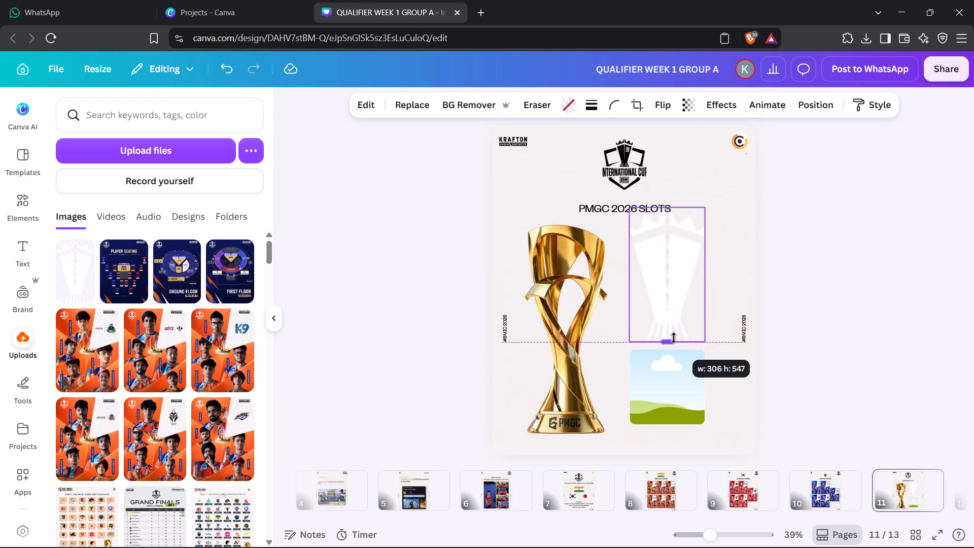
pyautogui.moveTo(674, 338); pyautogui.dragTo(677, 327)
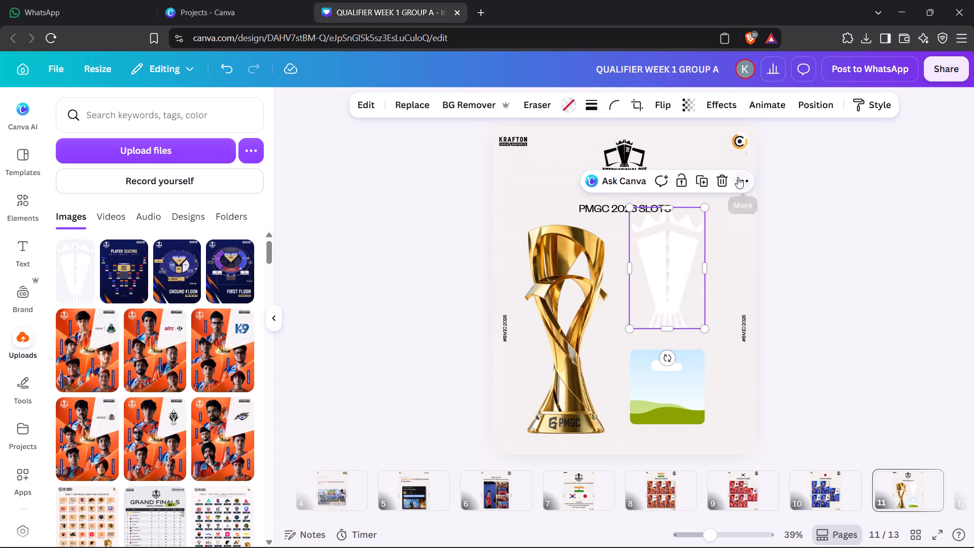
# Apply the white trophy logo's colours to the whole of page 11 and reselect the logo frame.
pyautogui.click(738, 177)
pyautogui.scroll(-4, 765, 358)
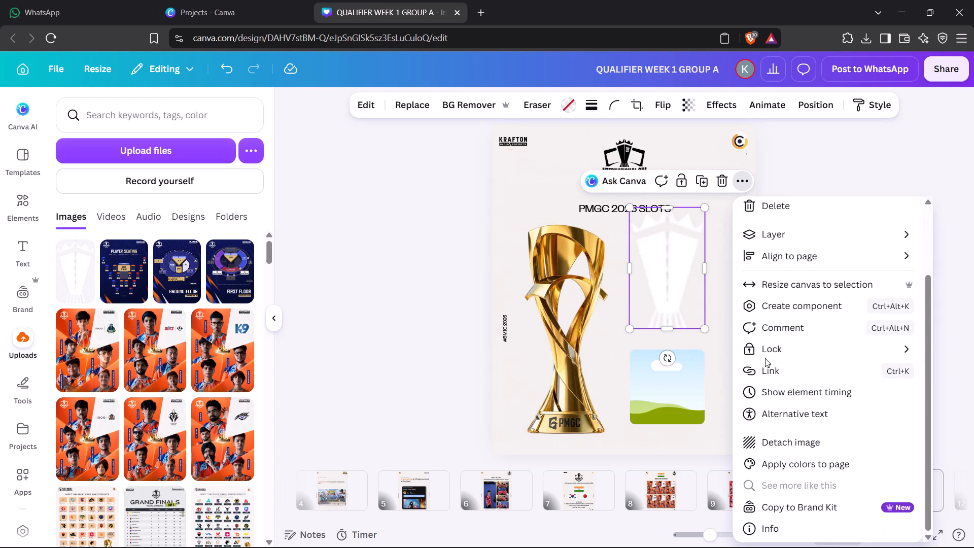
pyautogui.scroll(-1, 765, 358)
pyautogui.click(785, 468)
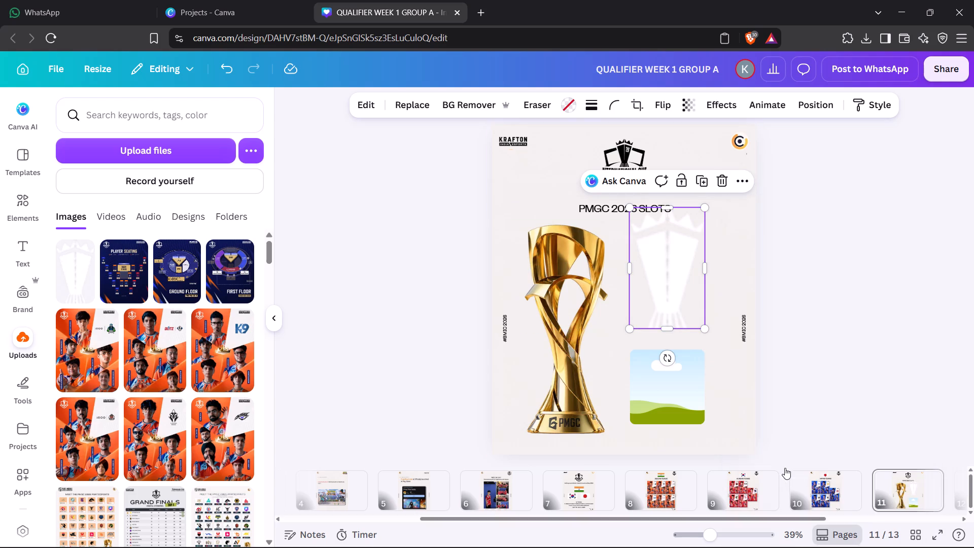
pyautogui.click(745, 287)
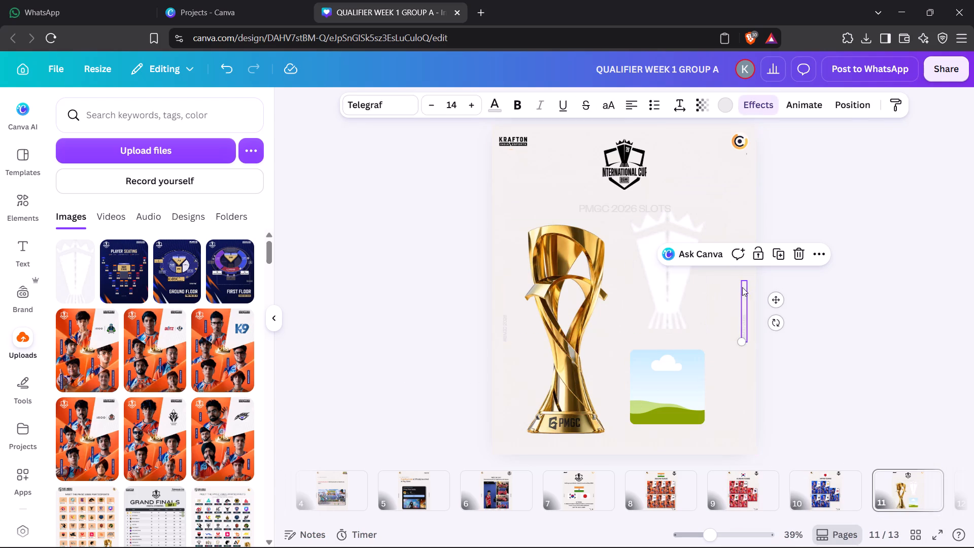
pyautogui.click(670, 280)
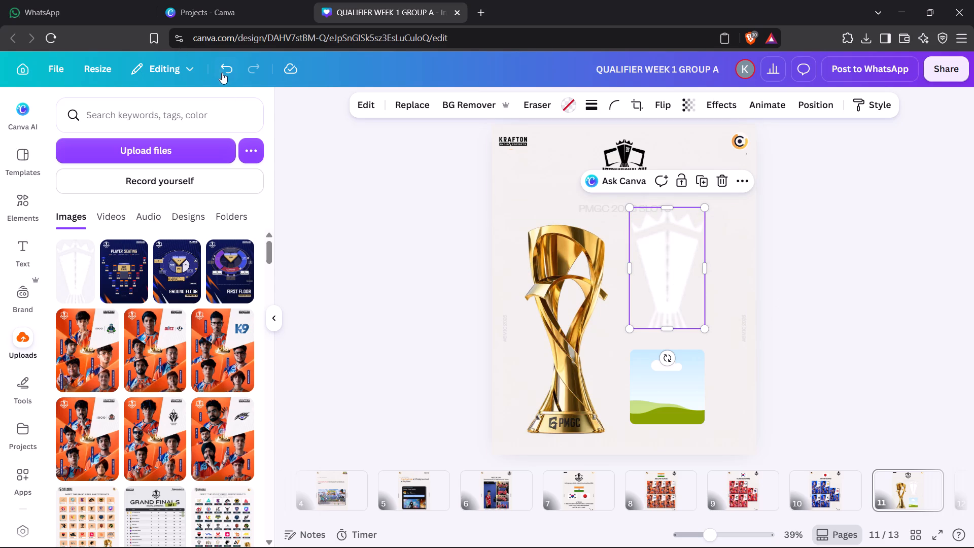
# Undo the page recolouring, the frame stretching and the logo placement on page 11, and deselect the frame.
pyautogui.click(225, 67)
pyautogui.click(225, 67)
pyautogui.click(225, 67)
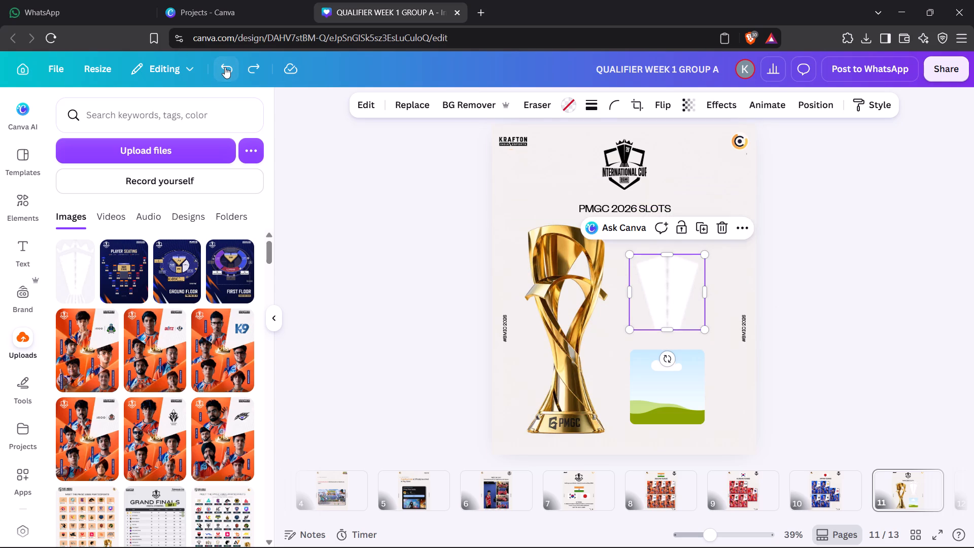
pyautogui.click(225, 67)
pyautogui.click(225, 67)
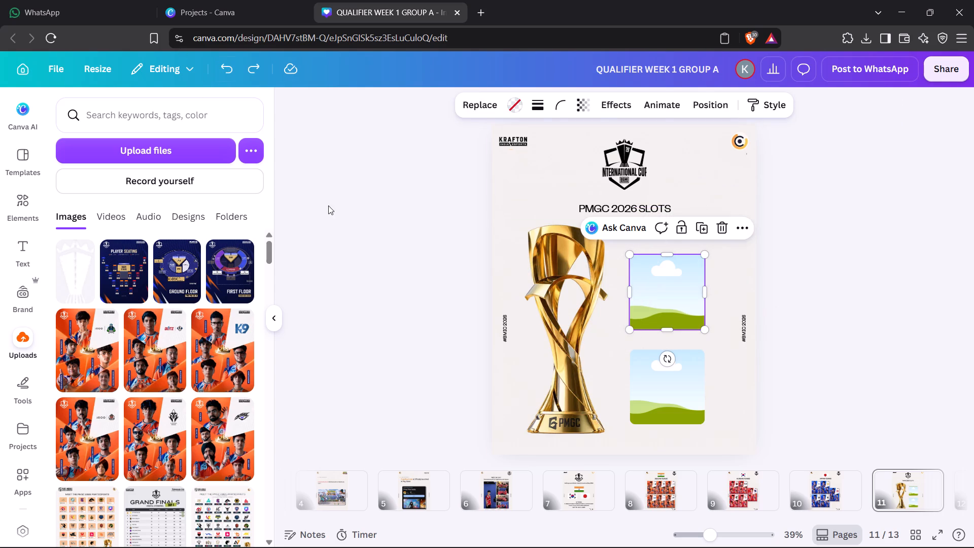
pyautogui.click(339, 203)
# Open the shadcn.io Recolor Logo tool in a new browser tab.
pyautogui.click(477, 10)
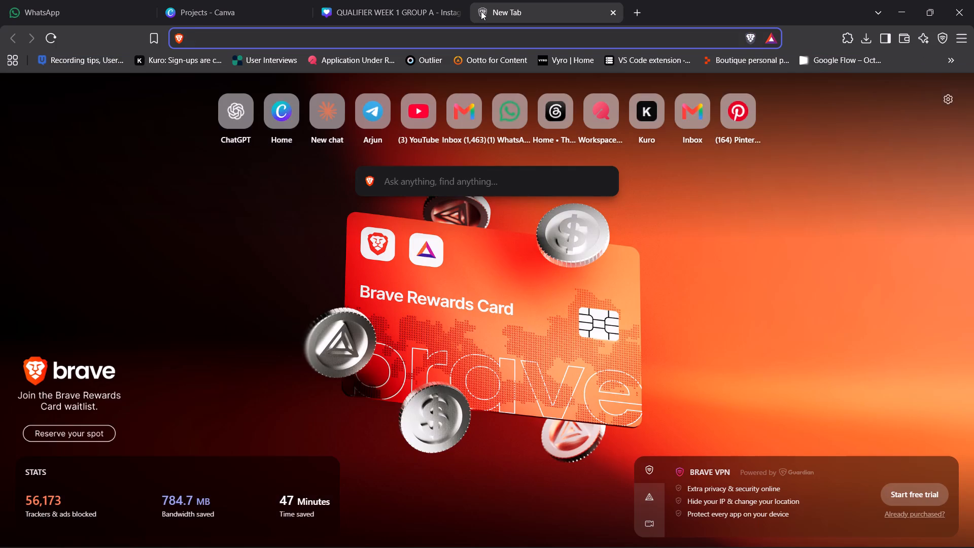
pyautogui.write('SH')
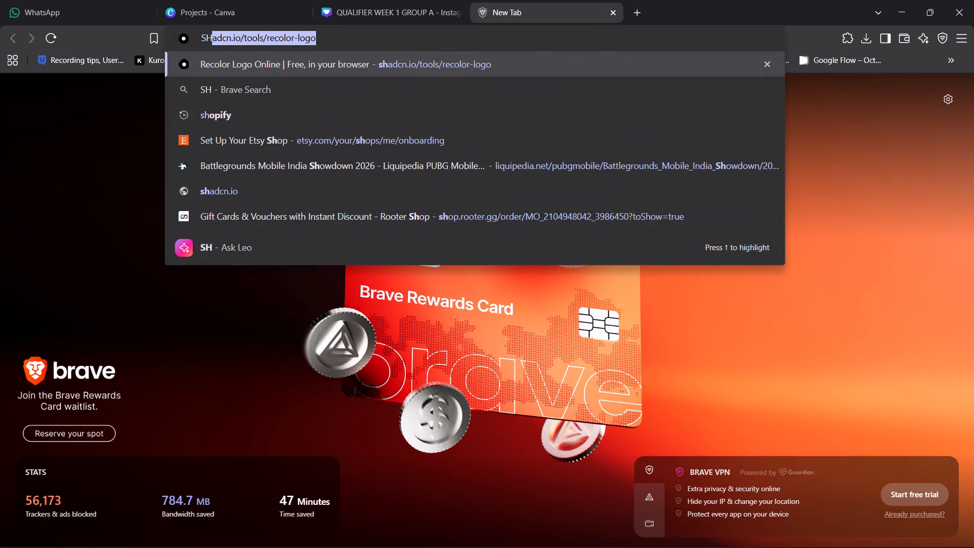
pyautogui.press('Return')
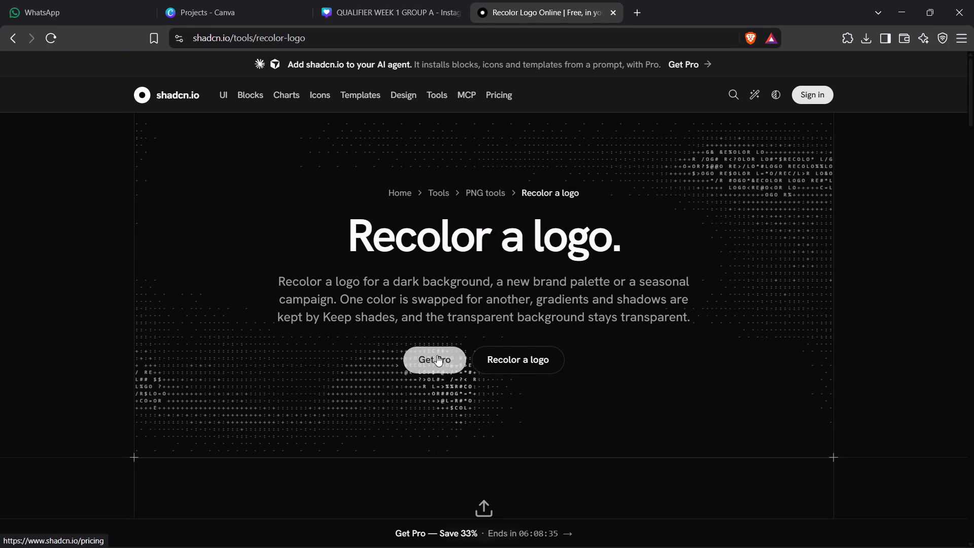
# Load the image 45px-Battlegrounds_Mobile_International_Cup_icon_darkmode into the Recolor a logo tool.
pyautogui.scroll(-3, 538, 346)
pyautogui.click(494, 347)
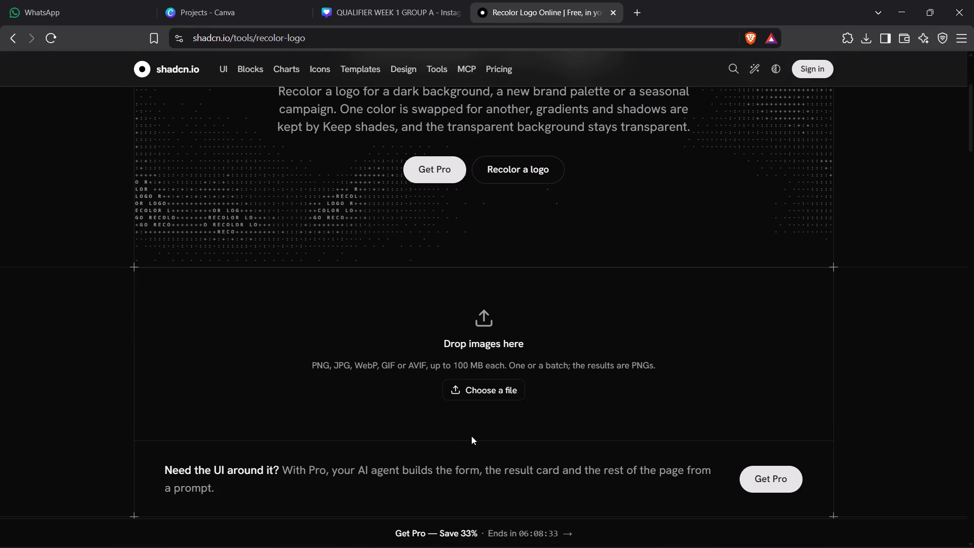
pyautogui.click(499, 394)
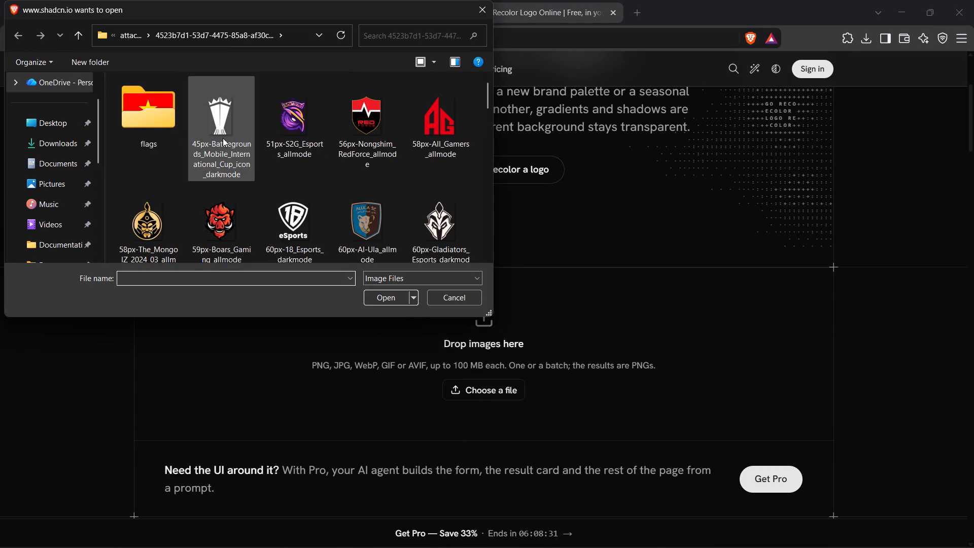
pyautogui.click(223, 138)
pyautogui.press('Return')
# Download the #ffffff to #000000 recoloured trophy logo as a PNG and close the recolouring page to return to the Canva design.
pyautogui.scroll(-4, 259, 232)
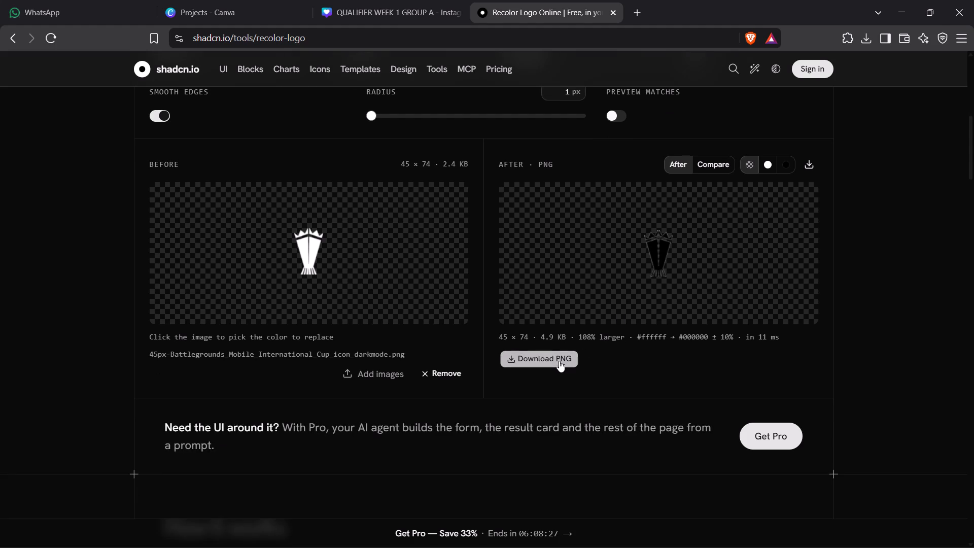
pyautogui.click(559, 361)
pyautogui.click(392, 294)
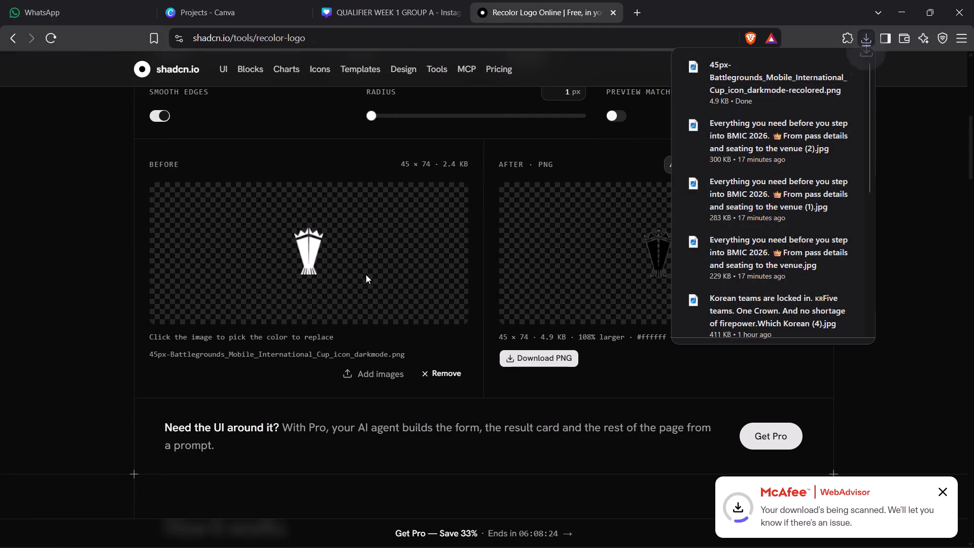
pyautogui.click(617, 14)
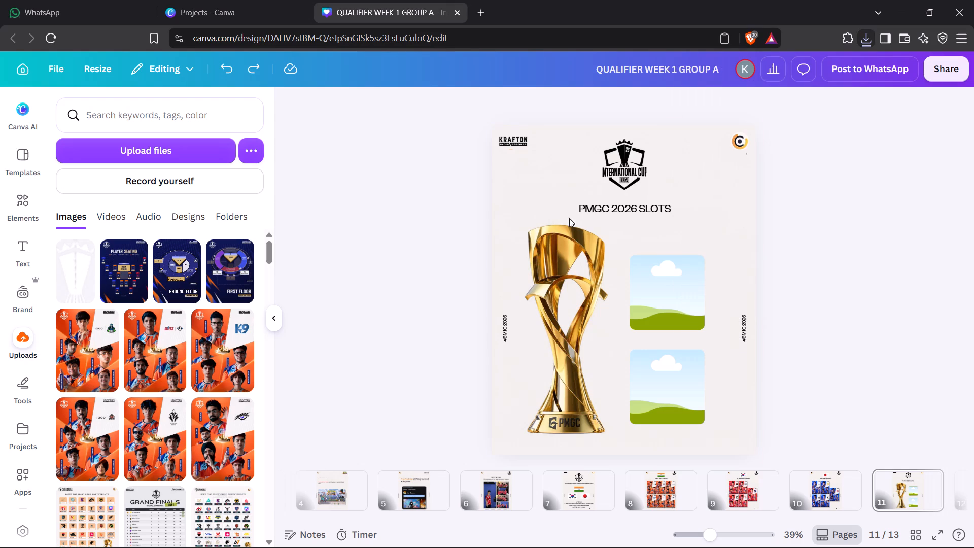
# Upload the recoloured black trophy logo PNG from the Downloads folder to the Canva uploads.
pyautogui.click(160, 140)
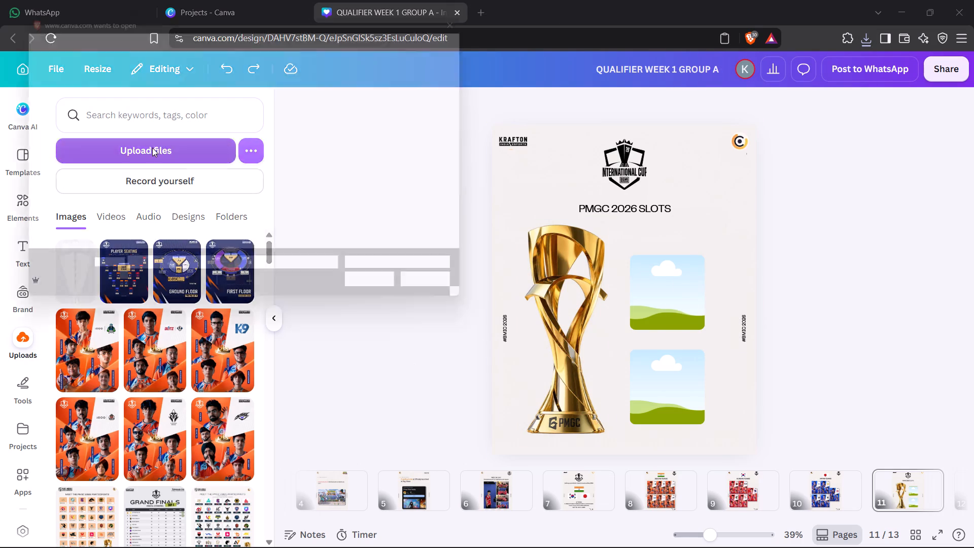
pyautogui.click(62, 131)
pyautogui.click(61, 139)
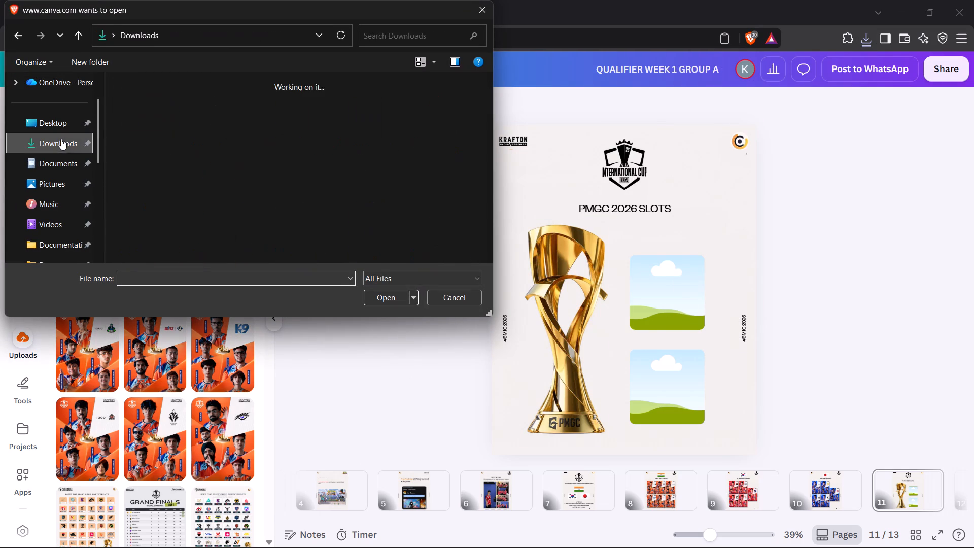
pyautogui.click(149, 112)
pyautogui.press('Return')
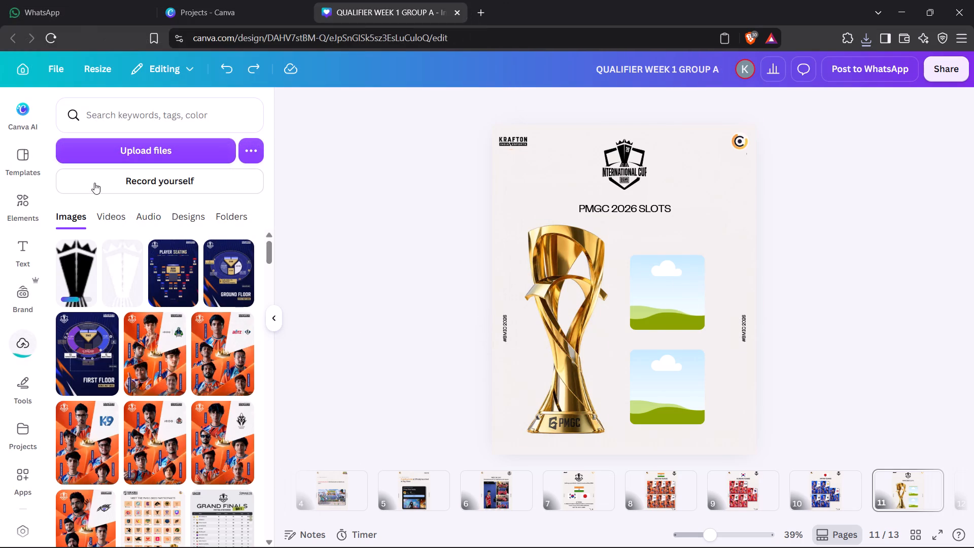
# Move the white version of the trophy logo from the uploaded images to the trash.
pyautogui.click(113, 253)
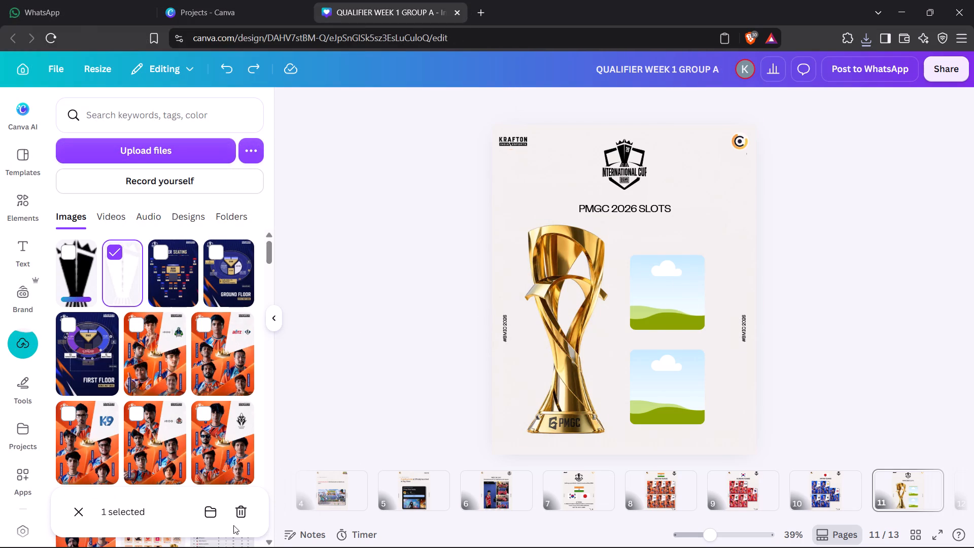
pyautogui.click(234, 517)
pyautogui.click(530, 326)
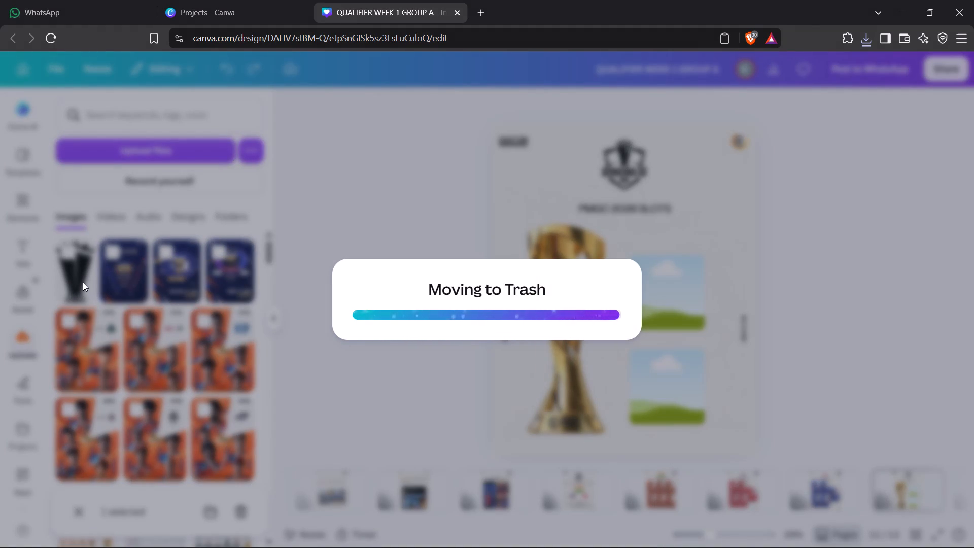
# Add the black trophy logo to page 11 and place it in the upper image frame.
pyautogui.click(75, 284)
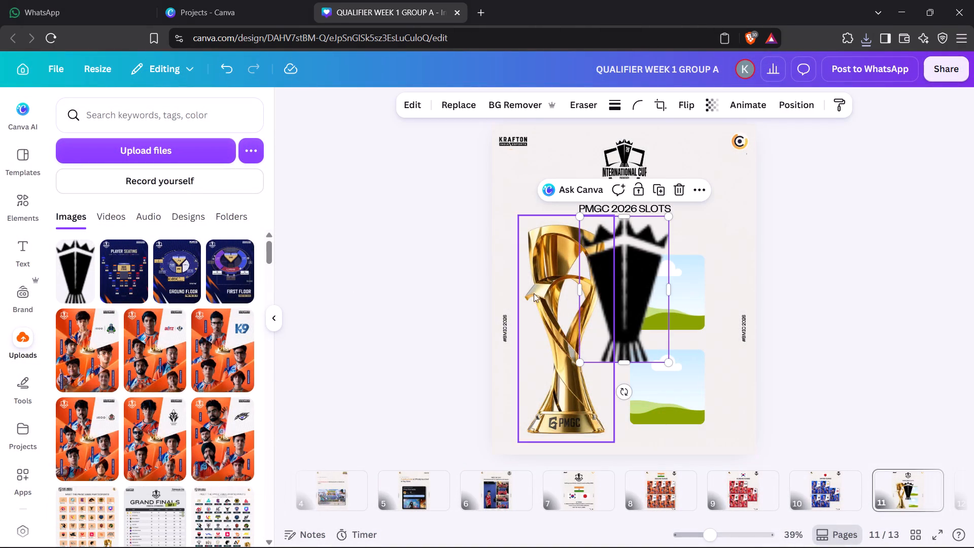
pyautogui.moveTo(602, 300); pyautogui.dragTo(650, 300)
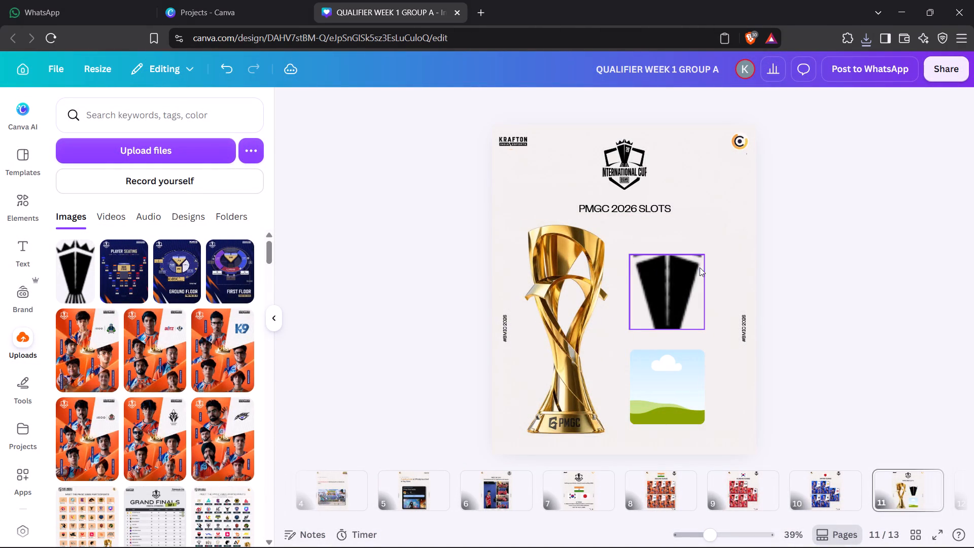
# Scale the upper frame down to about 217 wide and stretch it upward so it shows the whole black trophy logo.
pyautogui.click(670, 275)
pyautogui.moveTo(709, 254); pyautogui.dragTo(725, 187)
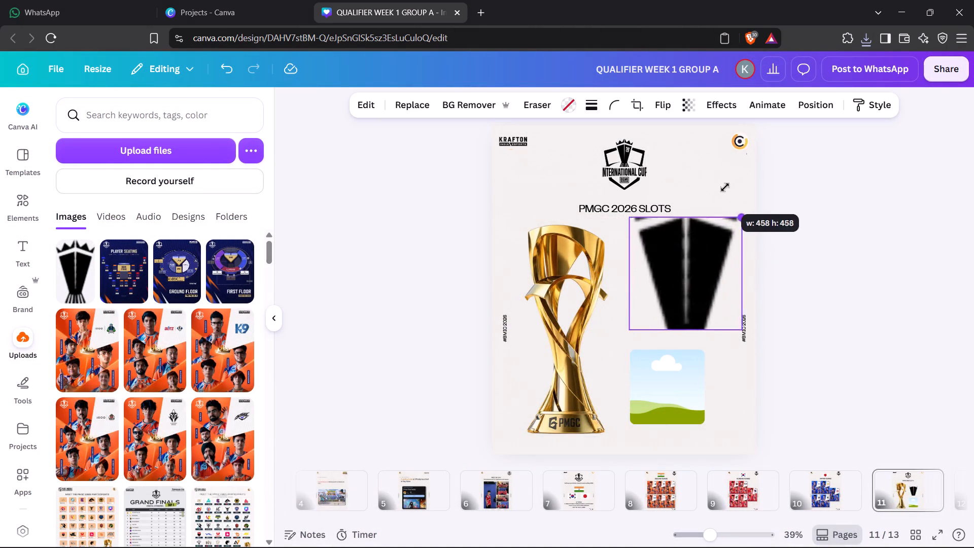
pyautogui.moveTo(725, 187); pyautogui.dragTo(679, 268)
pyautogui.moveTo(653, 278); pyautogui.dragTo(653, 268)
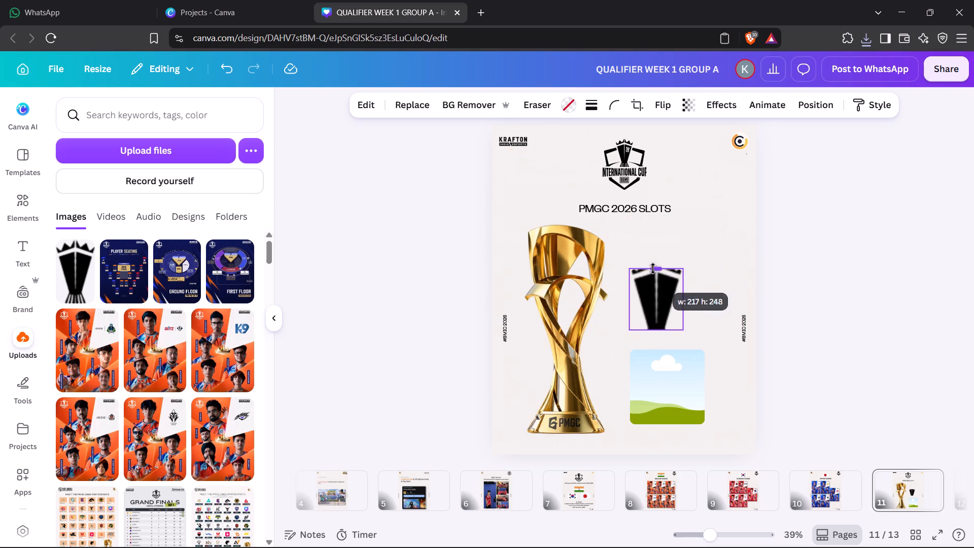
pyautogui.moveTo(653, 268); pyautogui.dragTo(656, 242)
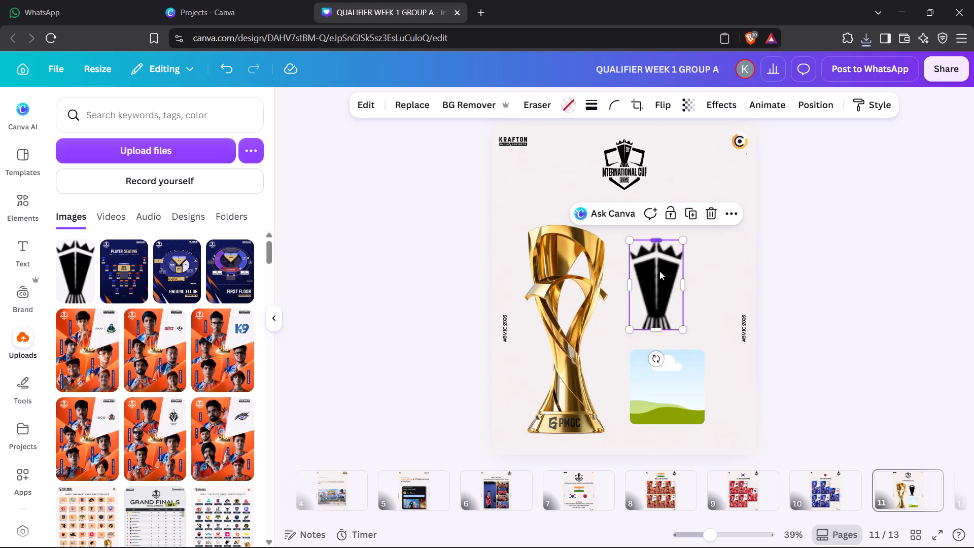
# Delete the empty lower image frame from page 11.
pyautogui.click(679, 400)
pyautogui.press('Delete')
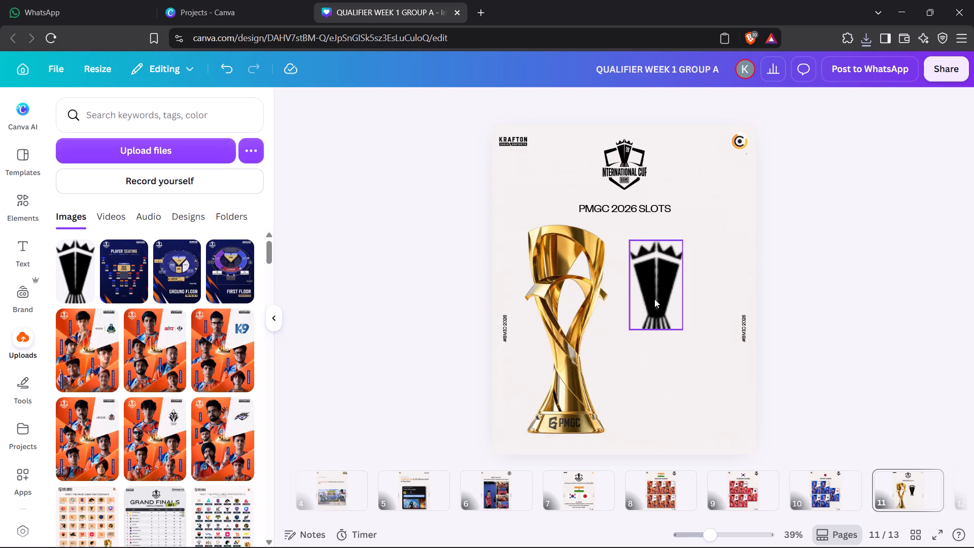
# Delete the upper frame together with its black trophy logo from page 11.
pyautogui.scroll(-4, 168, 377)
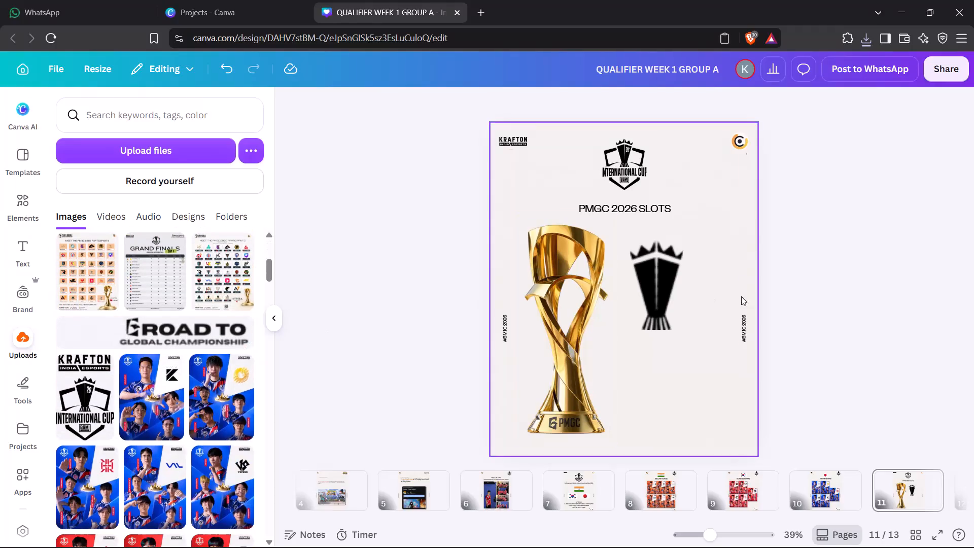
pyautogui.click(673, 297)
pyautogui.click(712, 208)
pyautogui.click(592, 163)
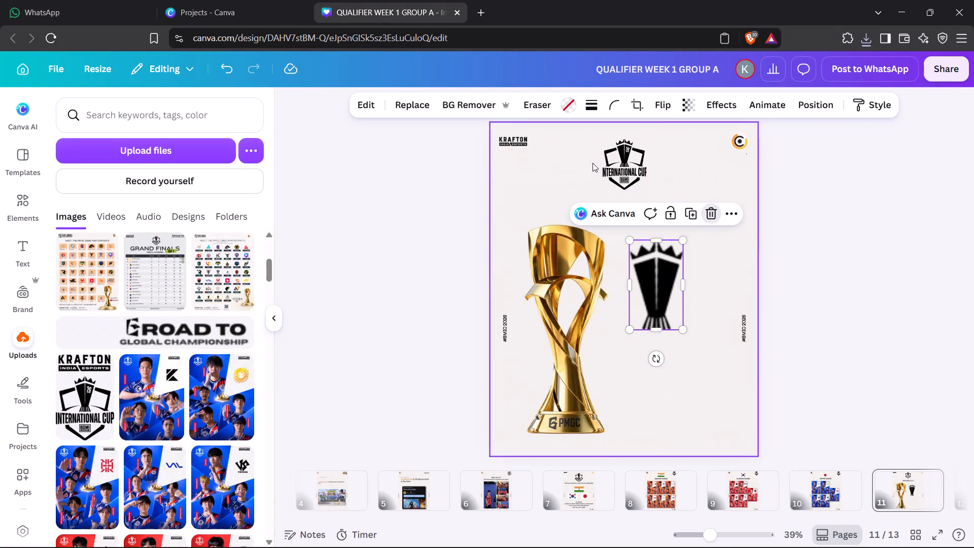
pyautogui.click(652, 296)
pyautogui.click(711, 211)
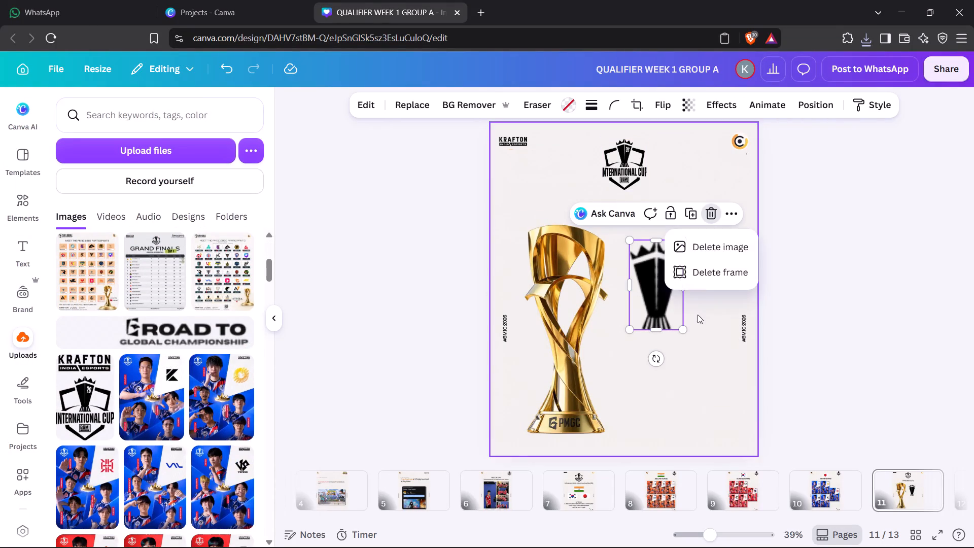
pyautogui.click(716, 270)
# Duplicate the International Cup logo, place the copy beside the gold trophy and enlarge it to about 371 wide.
pyautogui.click(625, 174)
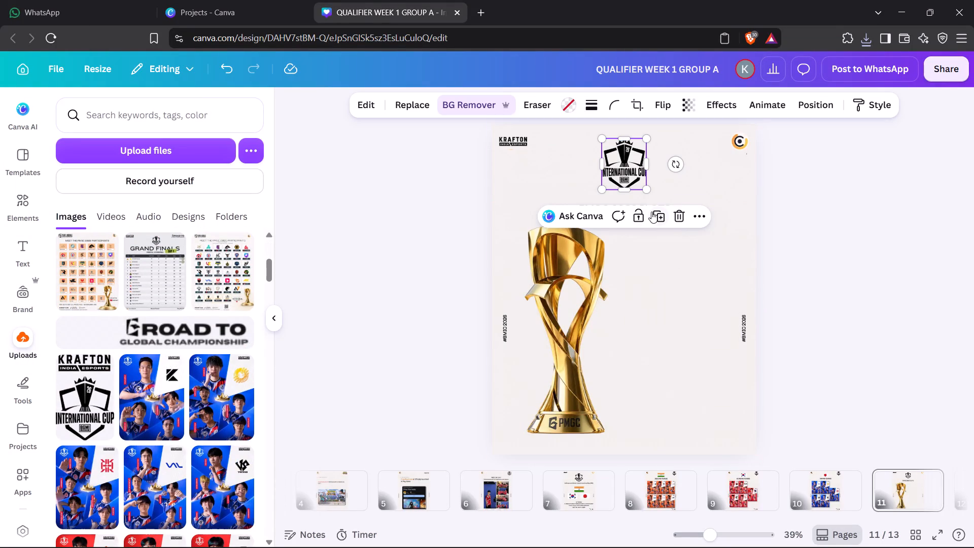
pyautogui.click(652, 212)
pyautogui.moveTo(628, 168); pyautogui.dragTo(657, 271)
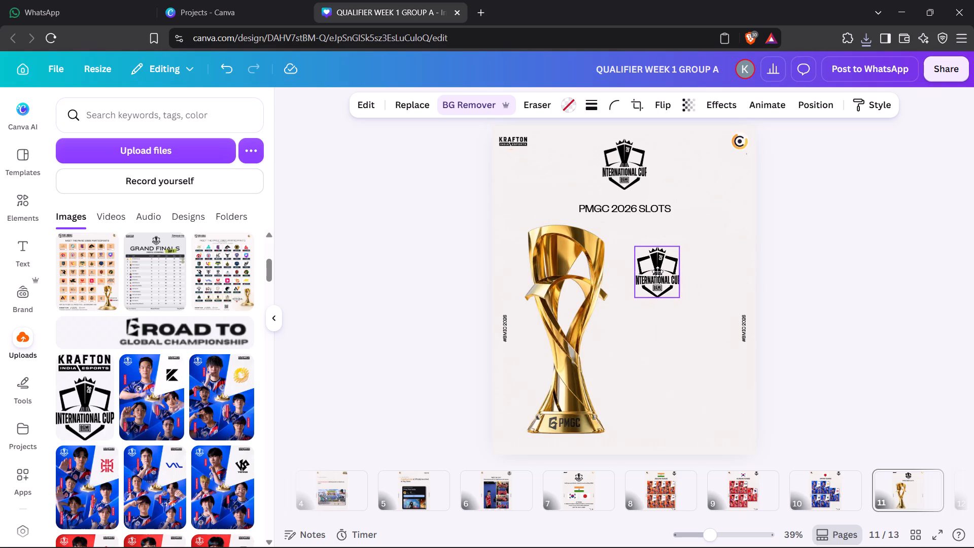
pyautogui.moveTo(657, 271); pyautogui.dragTo(657, 270)
pyautogui.moveTo(681, 294); pyautogui.dragTo(721, 353)
# Stretch the copied International Cup logo vertically to about 371 by 1,223 so it zooms in on the trophy shape, repositioning it as needed.
pyautogui.moveTo(684, 351); pyautogui.dragTo(679, 339)
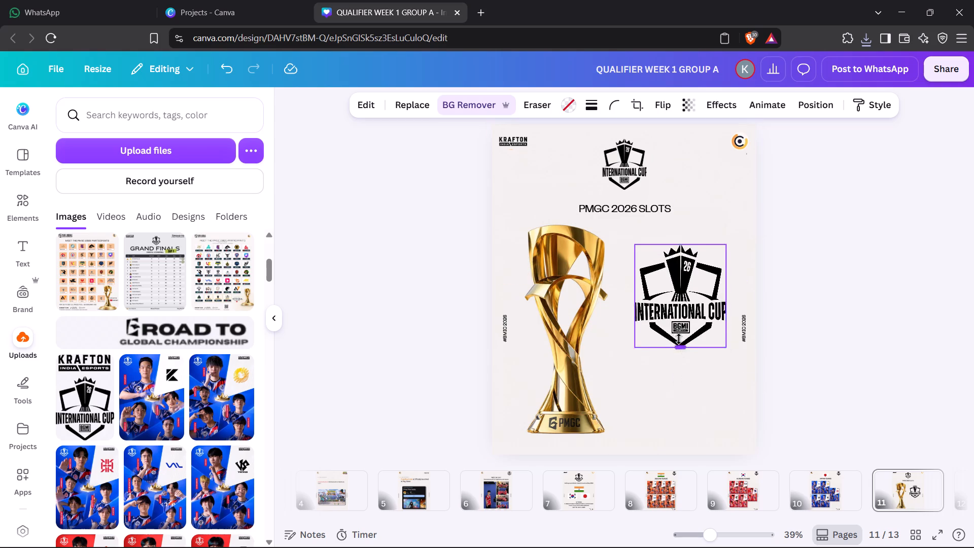
pyautogui.moveTo(679, 339); pyautogui.dragTo(682, 360)
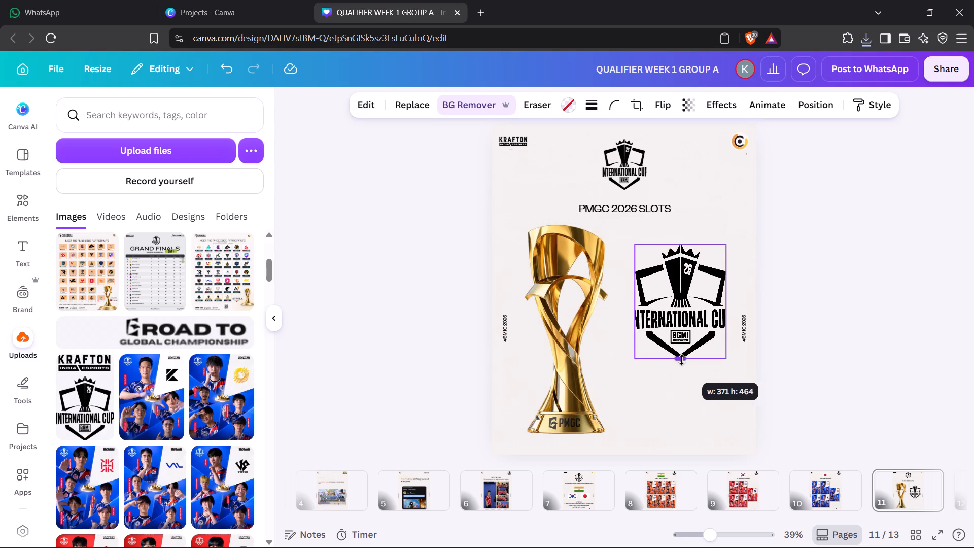
pyautogui.moveTo(682, 360); pyautogui.dragTo(698, 495)
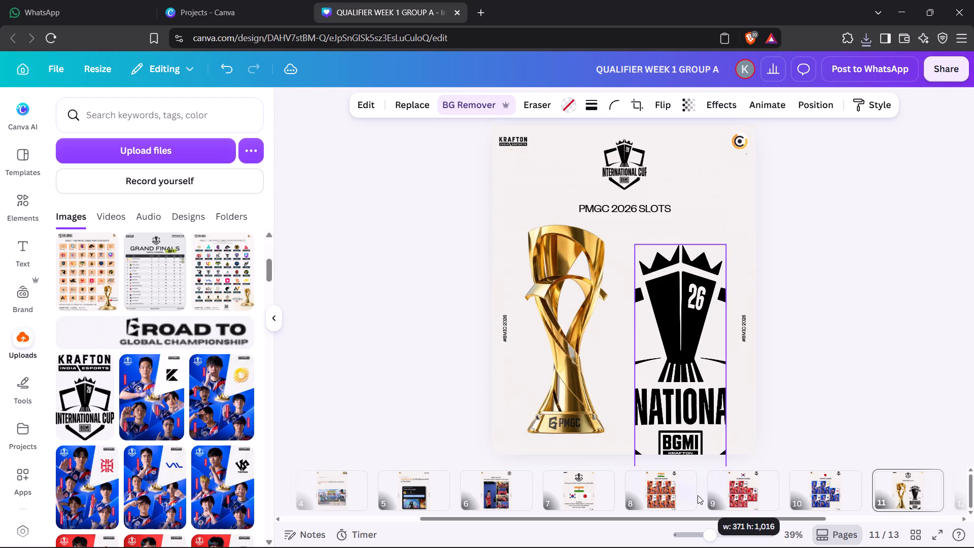
pyautogui.moveTo(698, 495); pyautogui.dragTo(698, 501)
pyautogui.moveTo(654, 352); pyautogui.dragTo(658, 302)
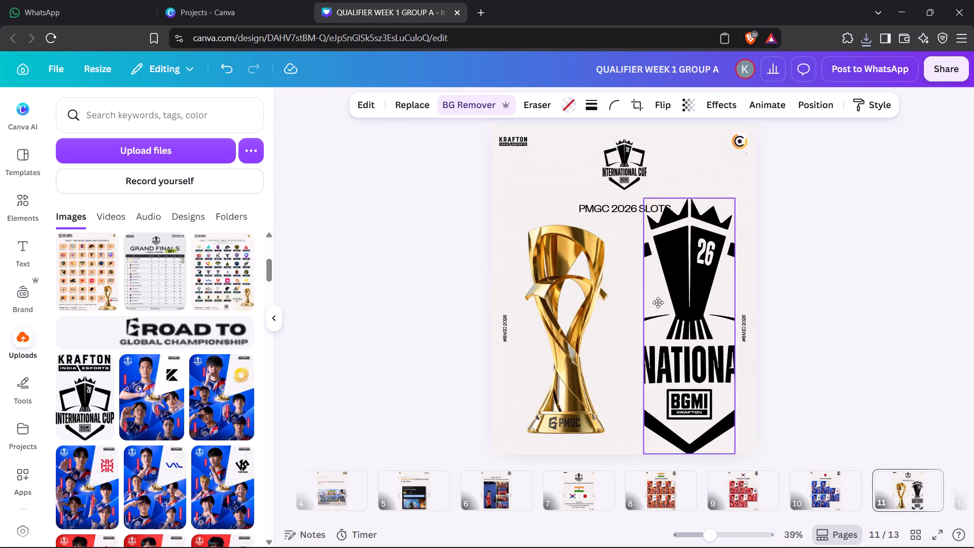
pyautogui.moveTo(658, 302); pyautogui.dragTo(641, 285)
pyautogui.moveTo(672, 426); pyautogui.dragTo(671, 409)
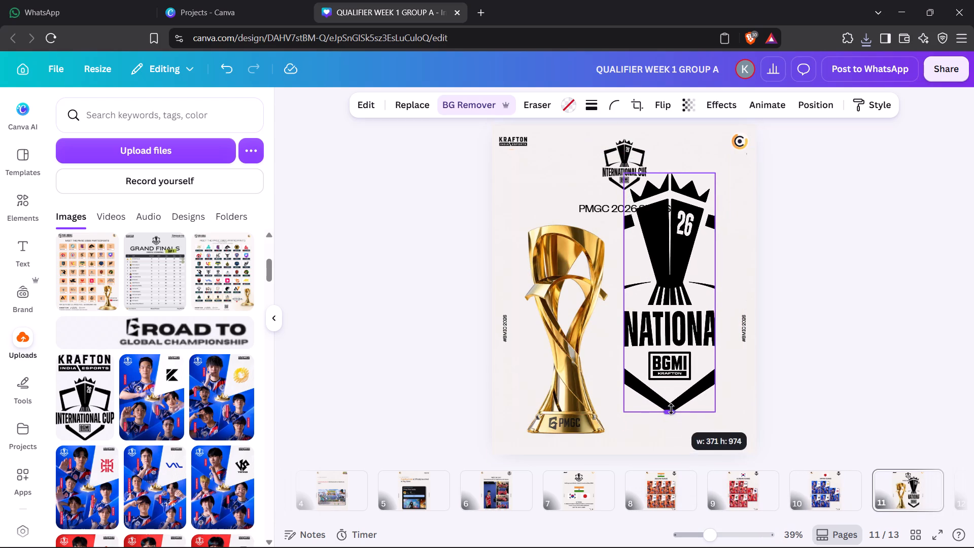
pyautogui.moveTo(671, 409); pyautogui.dragTo(682, 471)
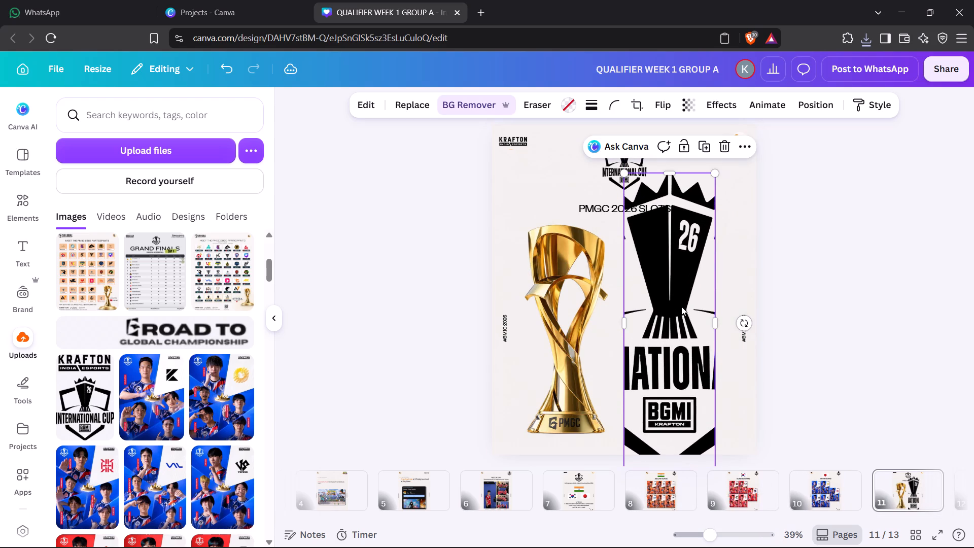
# Move the stretched logo copy down below the PMGC 2026 SLOTS title and widen its crop to about 390.
pyautogui.moveTo(681, 306); pyautogui.dragTo(681, 354)
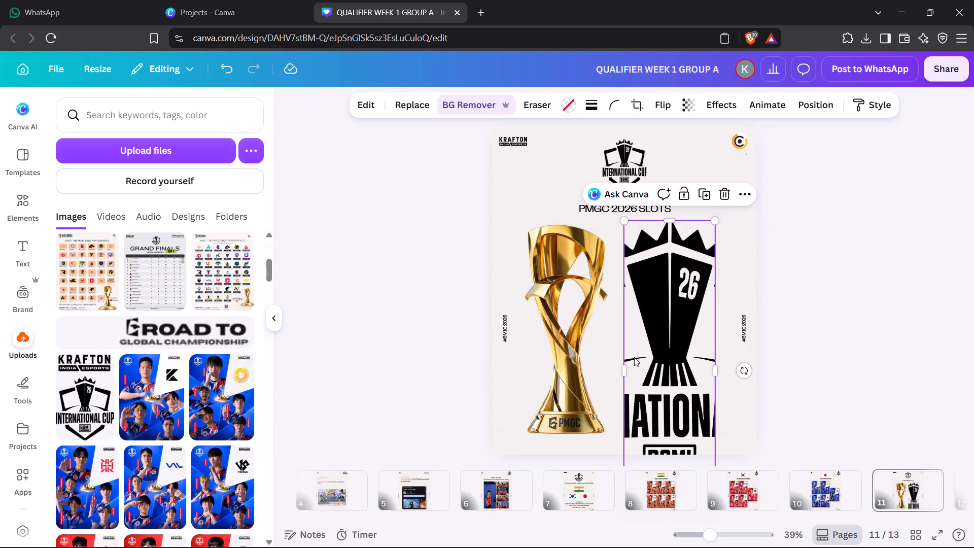
pyautogui.moveTo(625, 369); pyautogui.dragTo(619, 369)
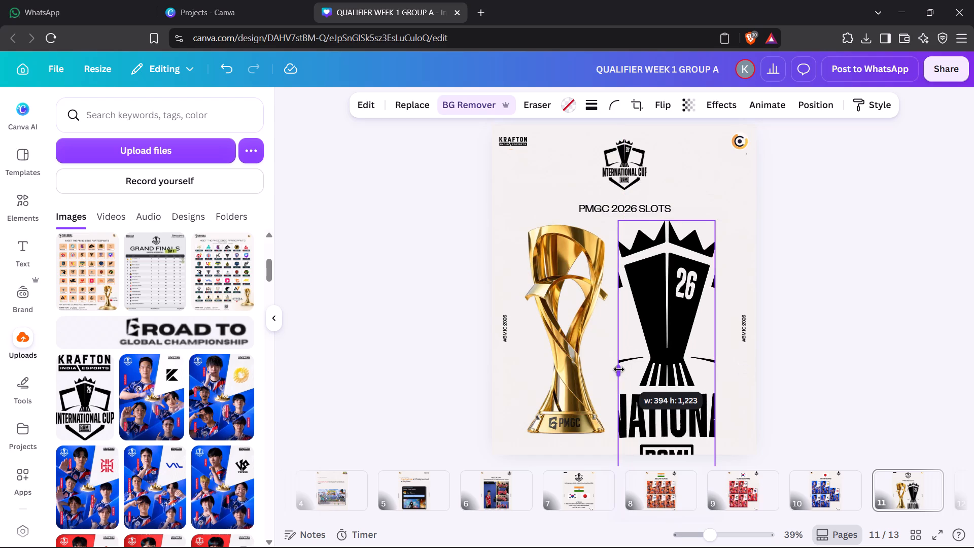
pyautogui.moveTo(619, 369); pyautogui.dragTo(620, 369)
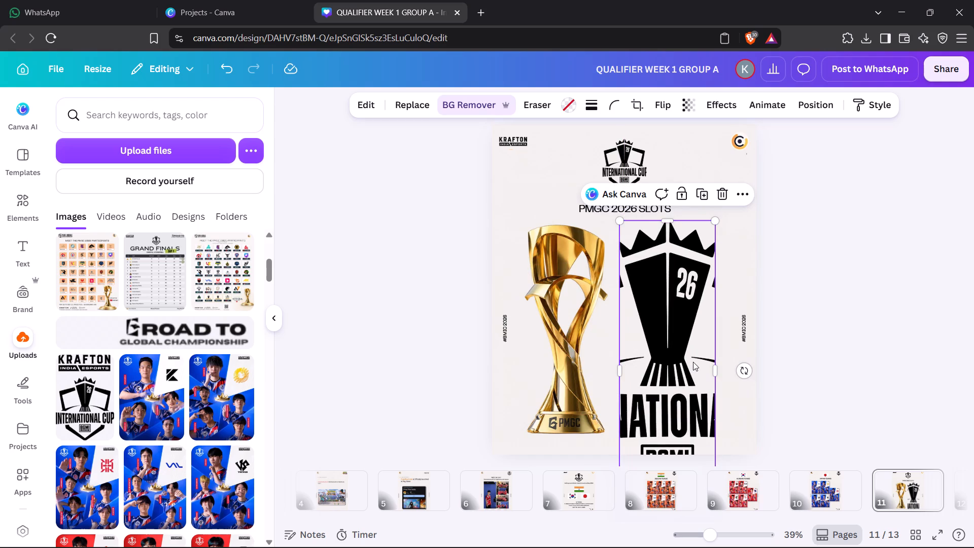
# Scale the cropped International Cup logo copy down proportionally and place it below the title, to the right of the gold trophy.
pyautogui.click(811, 334)
pyautogui.moveTo(670, 336); pyautogui.dragTo(687, 325)
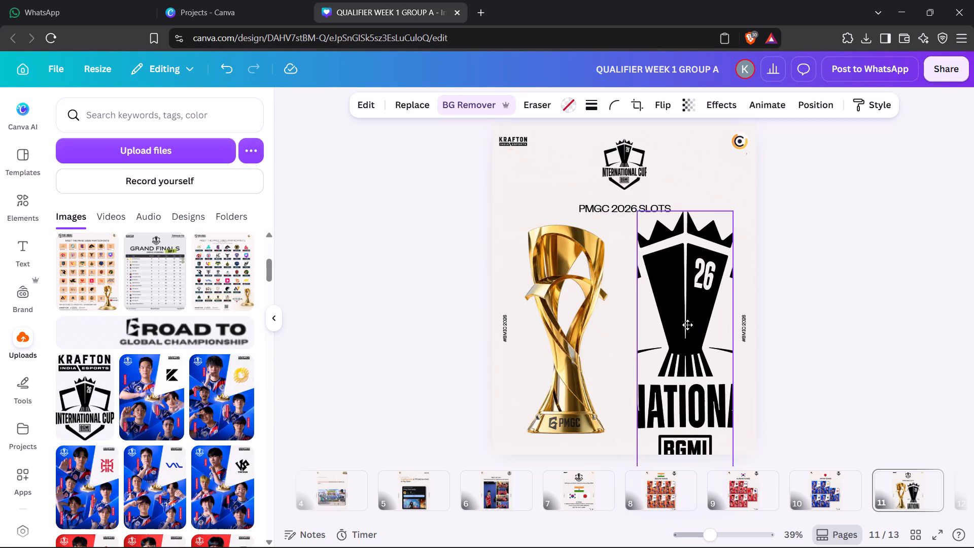
pyautogui.moveTo(687, 325); pyautogui.dragTo(676, 227)
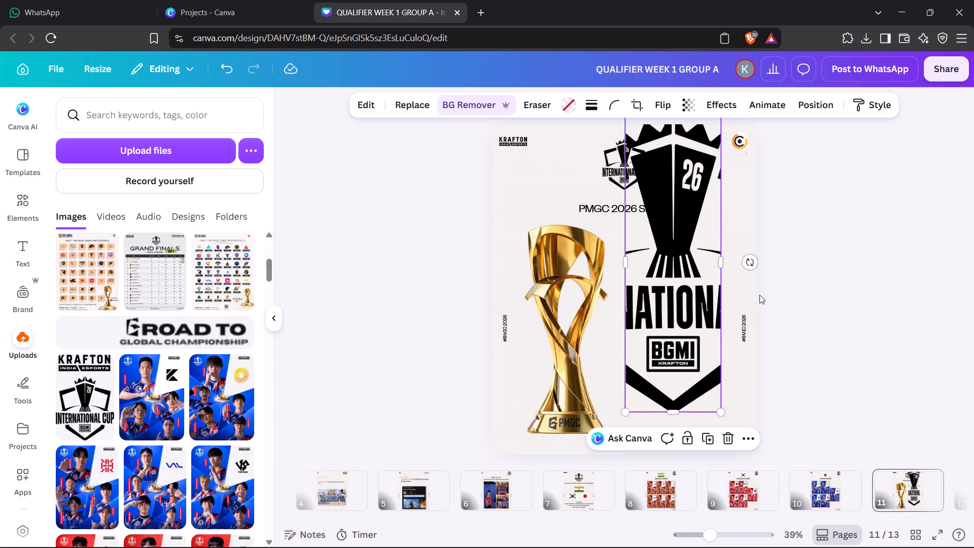
pyautogui.scroll(1, 759, 295)
pyautogui.scroll(-1, 759, 295)
pyautogui.click(699, 213)
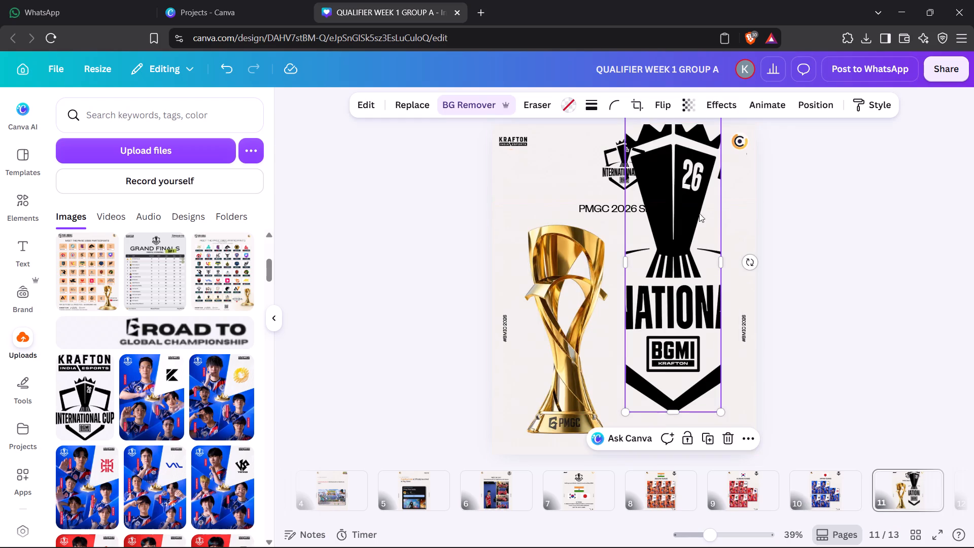
pyautogui.moveTo(718, 412); pyautogui.dragTo(680, 285)
pyautogui.moveTo(663, 182); pyautogui.dragTo(678, 263)
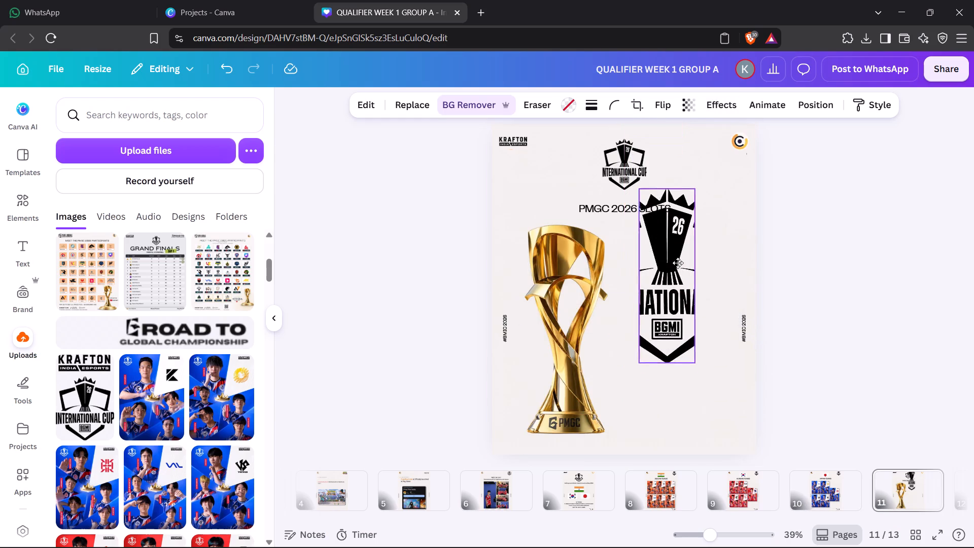
pyautogui.moveTo(678, 263); pyautogui.dragTo(681, 302)
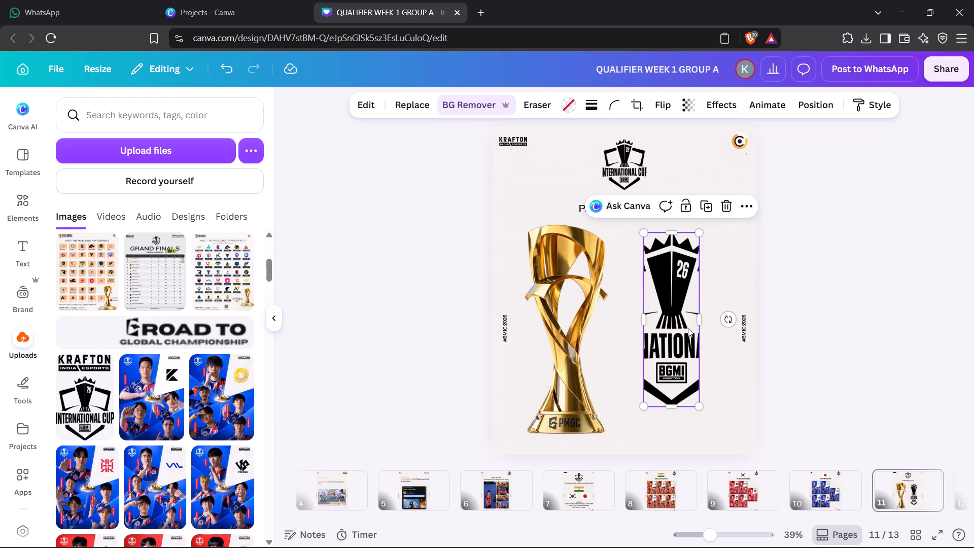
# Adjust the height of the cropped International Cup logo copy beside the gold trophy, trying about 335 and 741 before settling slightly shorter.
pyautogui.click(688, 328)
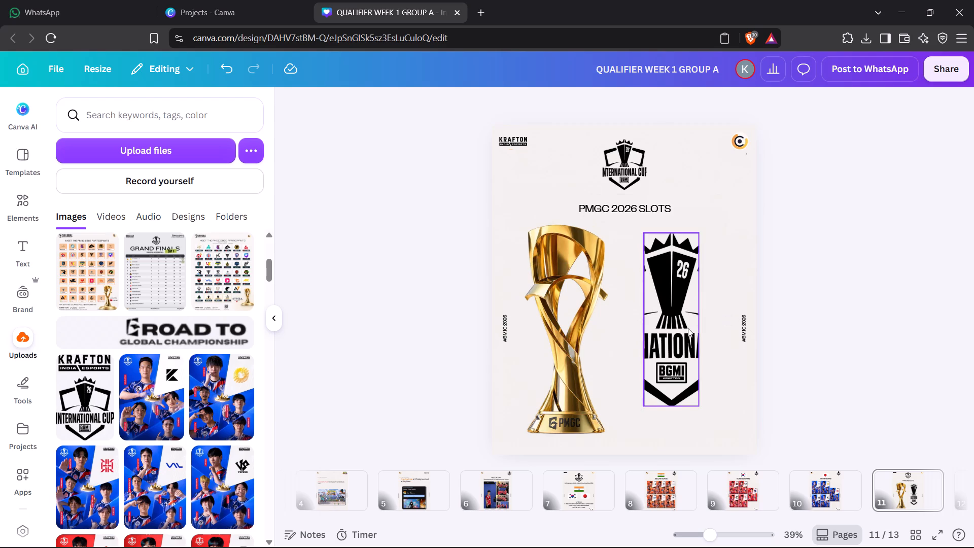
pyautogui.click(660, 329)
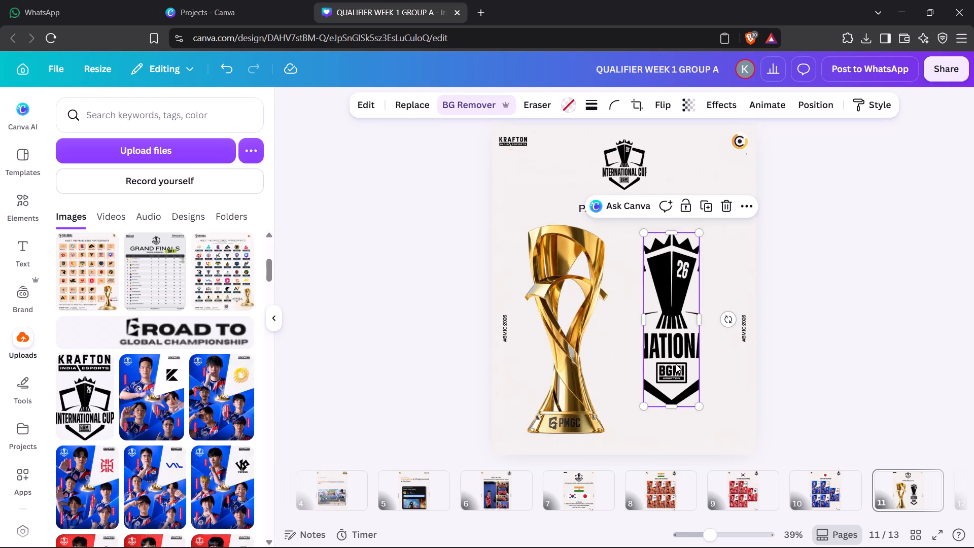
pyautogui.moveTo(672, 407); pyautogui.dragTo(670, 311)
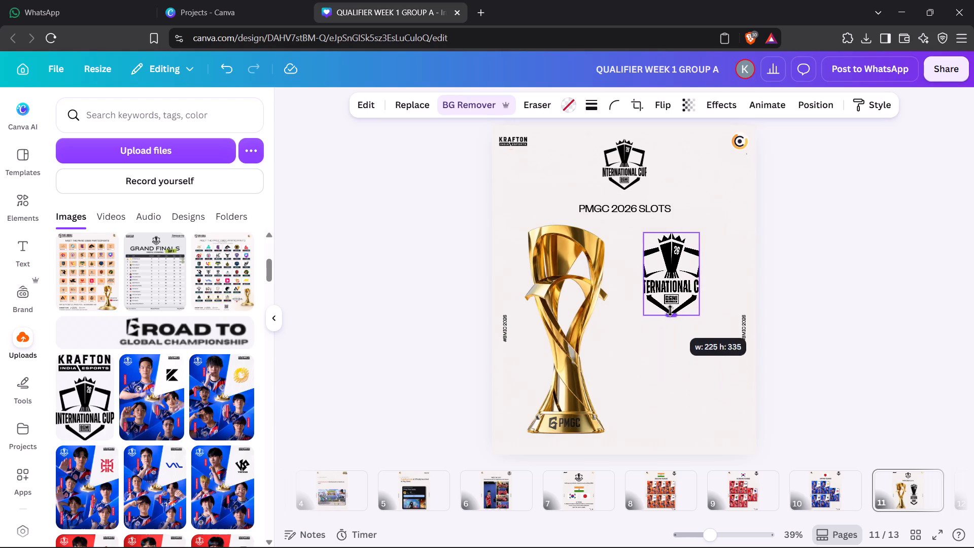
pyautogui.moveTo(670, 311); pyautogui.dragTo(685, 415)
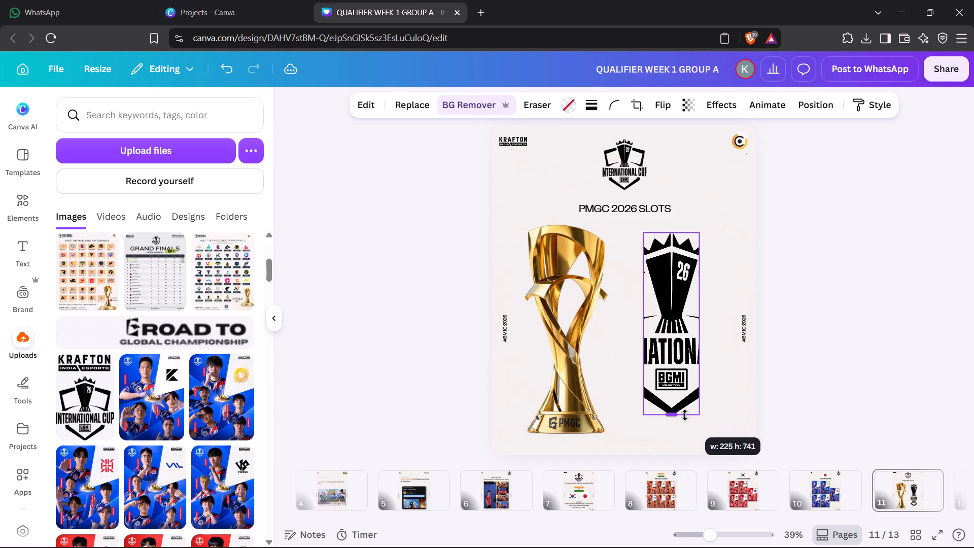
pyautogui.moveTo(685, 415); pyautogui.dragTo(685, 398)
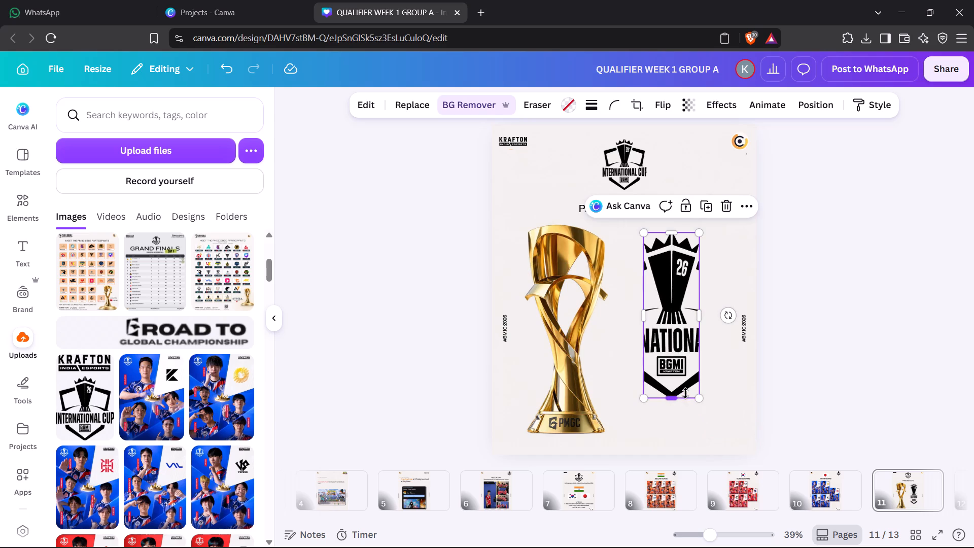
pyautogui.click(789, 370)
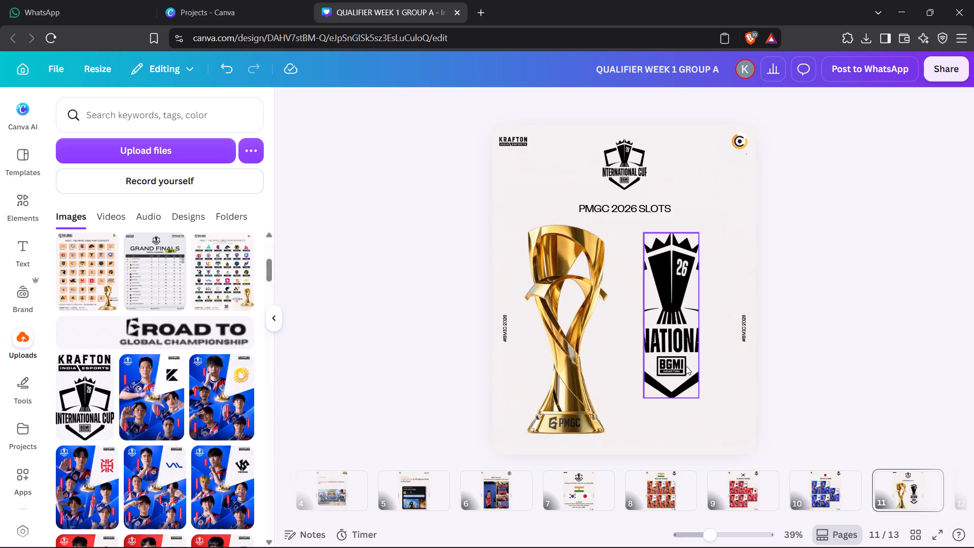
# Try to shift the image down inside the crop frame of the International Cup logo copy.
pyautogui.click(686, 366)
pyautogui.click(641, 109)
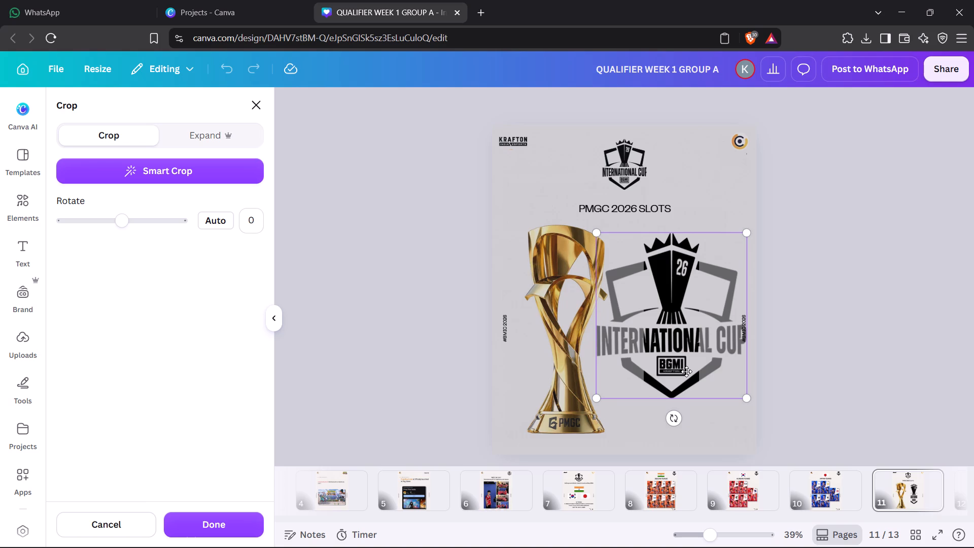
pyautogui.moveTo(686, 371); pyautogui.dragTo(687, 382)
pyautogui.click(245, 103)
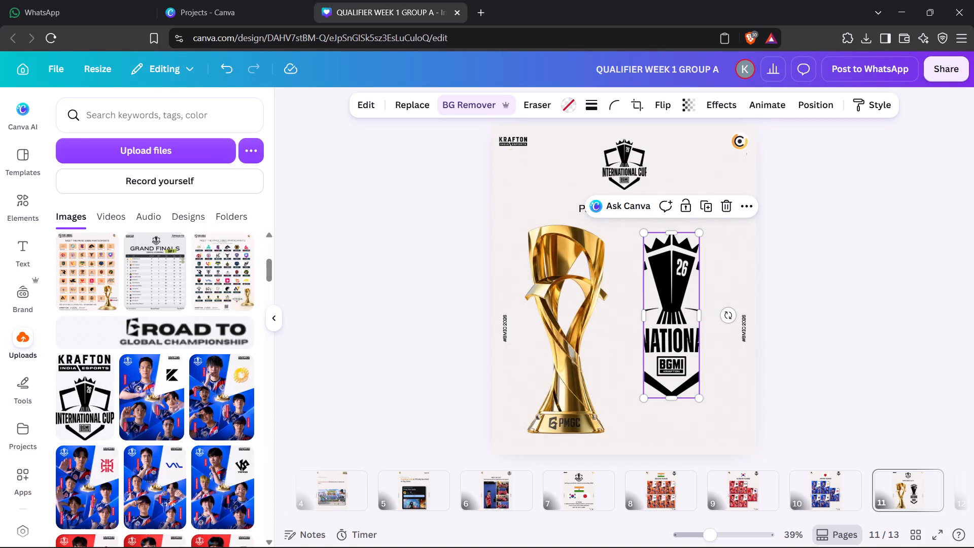
# Undo the recent resizing, moving and stretching of the logo copy, back to the unstretched International Cup logo beside the gold trophy.
pyautogui.click(228, 66)
pyautogui.doubleClick(228, 66)
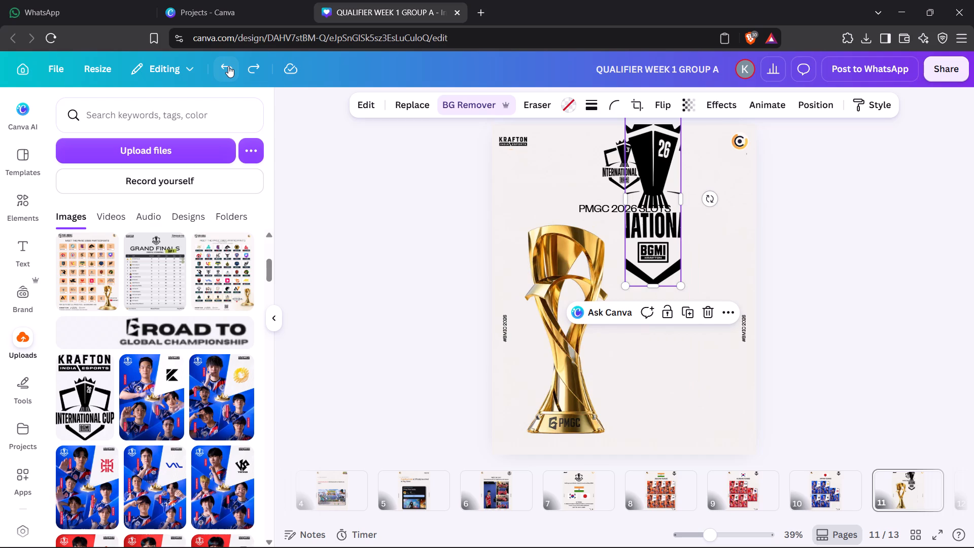
pyautogui.click(228, 66)
pyautogui.click(228, 66)
pyautogui.click(228, 66)
pyautogui.doubleClick(228, 66)
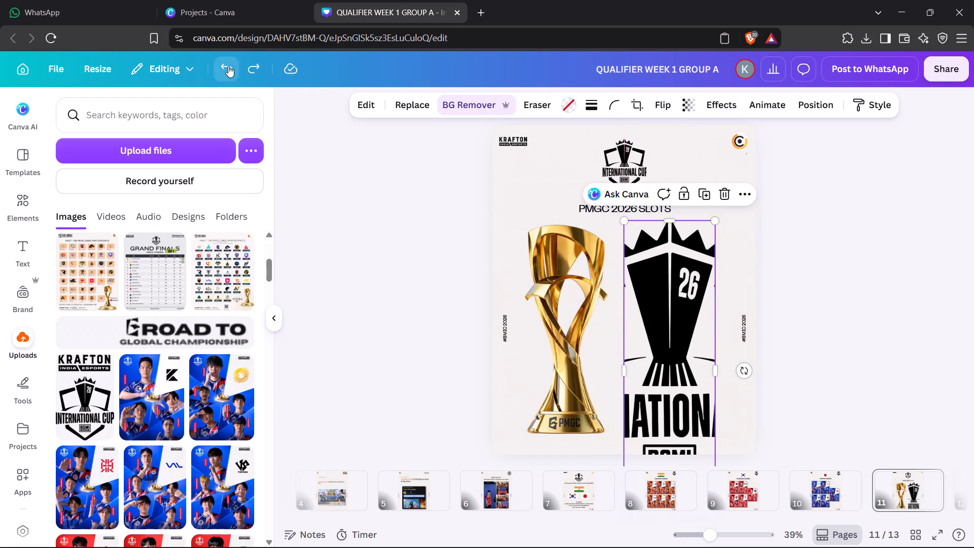
pyautogui.doubleClick(228, 66)
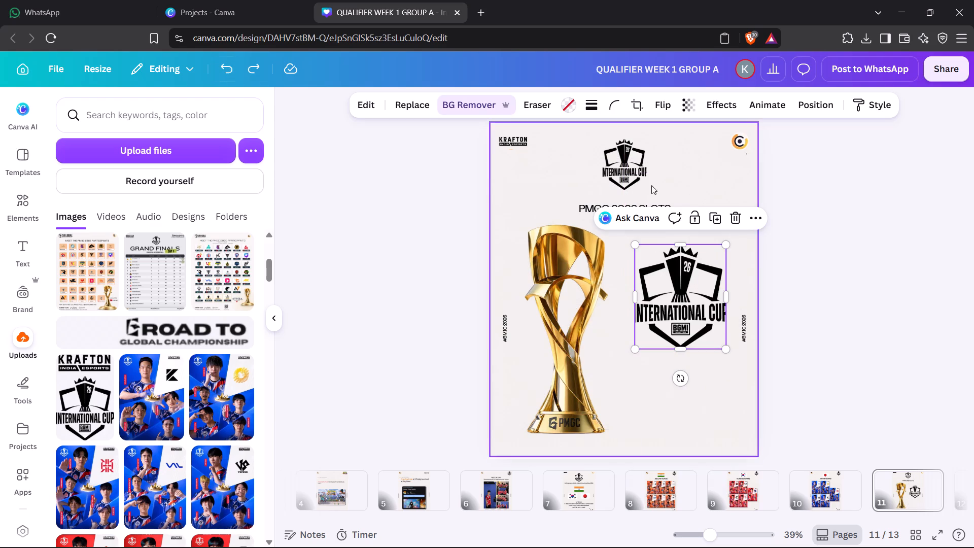
# Start cropping the International Cup logo copy and enlarge the image within its frame around the black trophy shape.
pyautogui.click(640, 104)
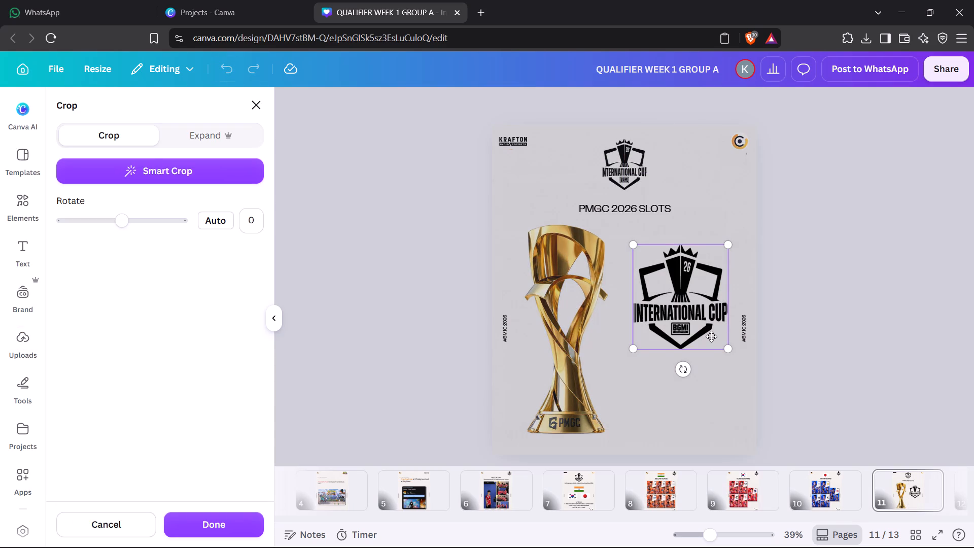
pyautogui.moveTo(633, 351); pyautogui.dragTo(597, 399)
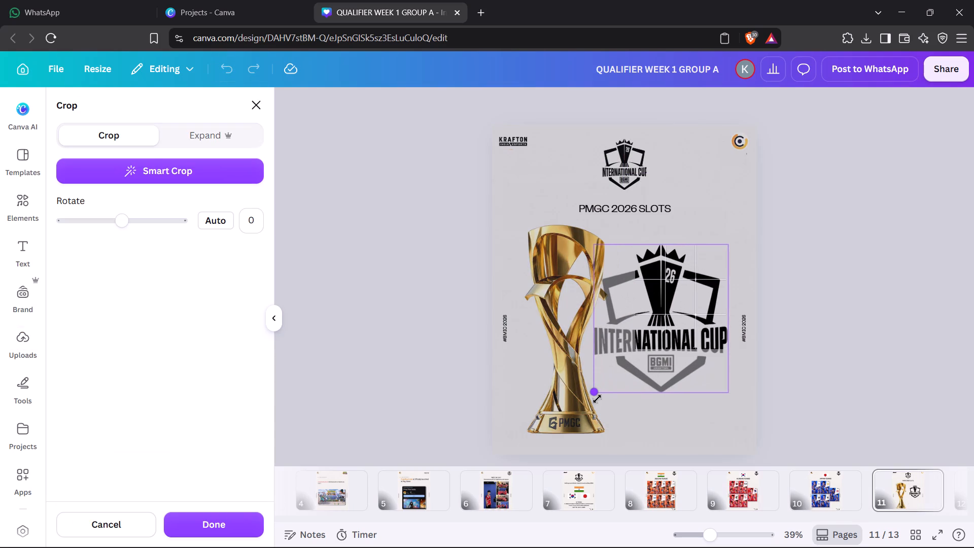
pyautogui.moveTo(597, 399); pyautogui.dragTo(601, 395)
pyautogui.moveTo(731, 394); pyautogui.dragTo(770, 447)
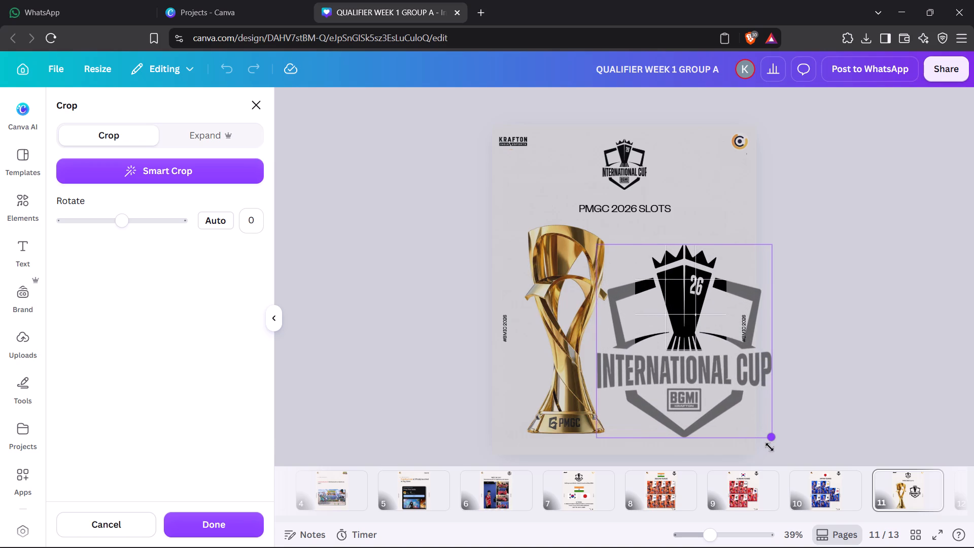
pyautogui.moveTo(770, 447); pyautogui.dragTo(760, 452)
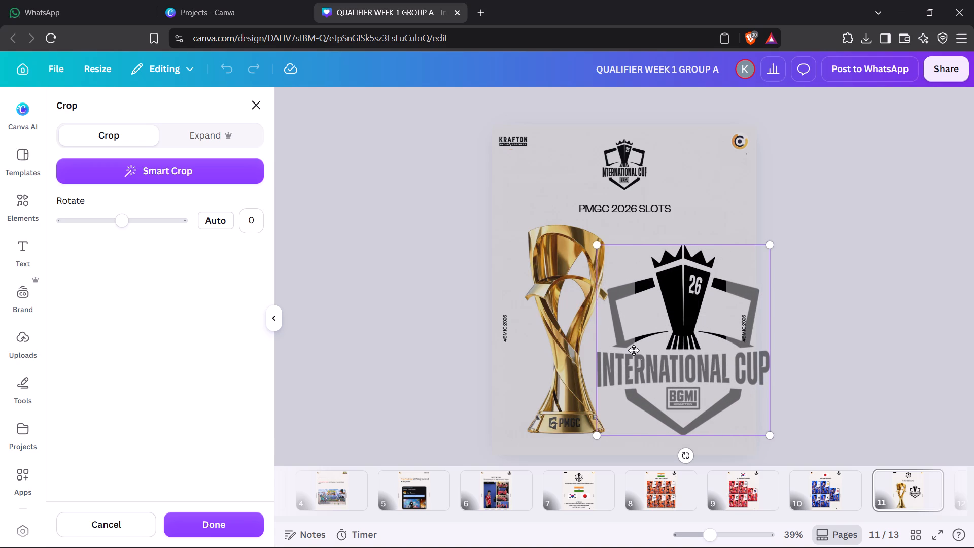
pyautogui.moveTo(598, 249); pyautogui.dragTo(574, 251)
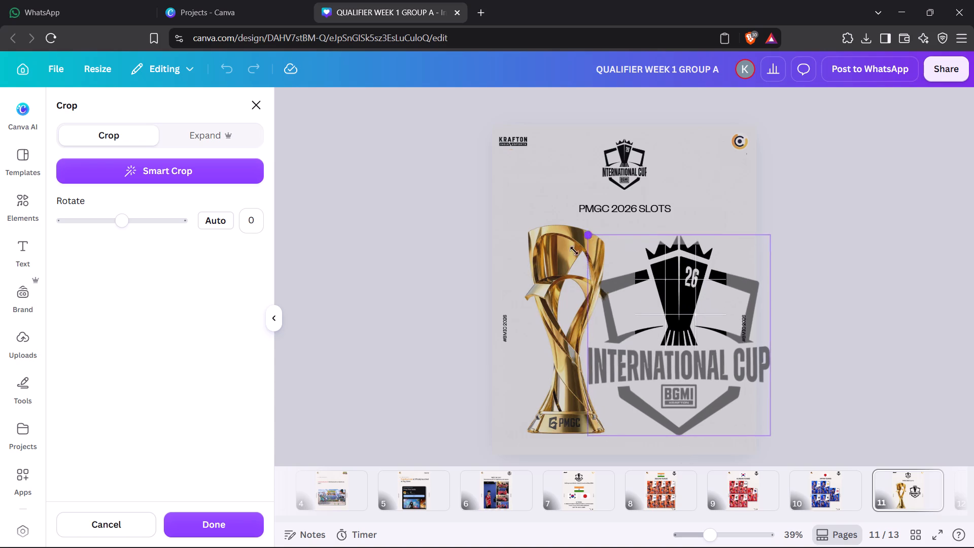
pyautogui.moveTo(574, 251); pyautogui.dragTo(505, 252)
pyautogui.moveTo(653, 287); pyautogui.dragTo(674, 326)
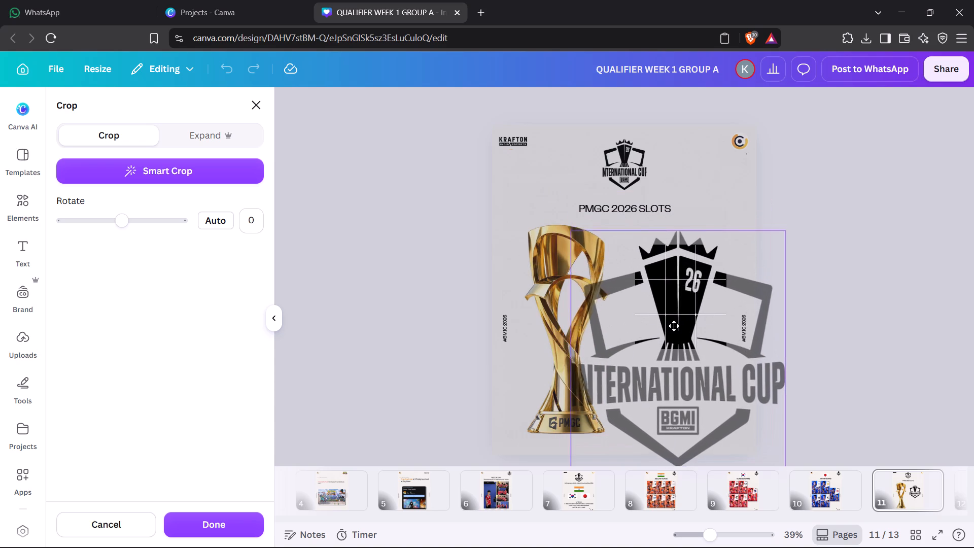
pyautogui.moveTo(674, 326); pyautogui.dragTo(673, 348)
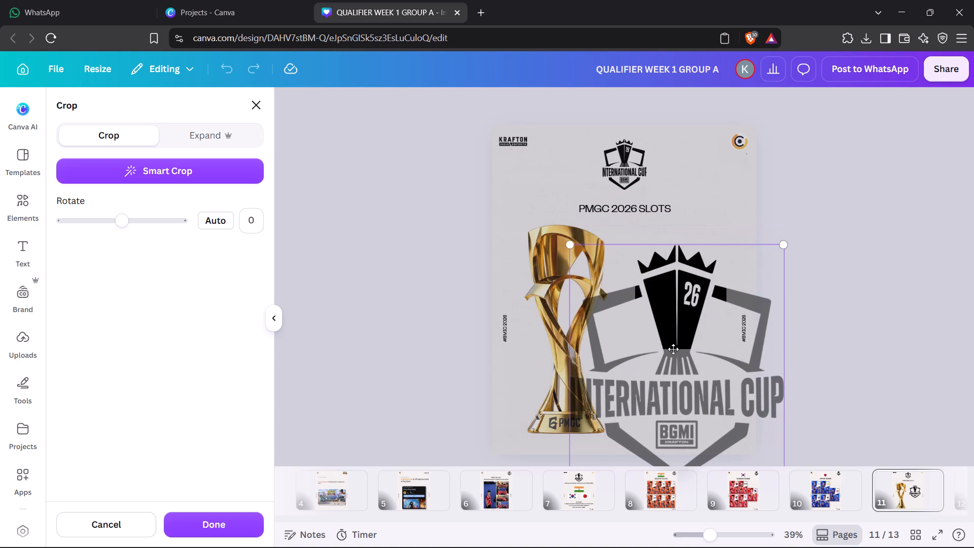
pyautogui.moveTo(694, 323); pyautogui.dragTo(693, 316)
pyautogui.moveTo(693, 316); pyautogui.dragTo(694, 338)
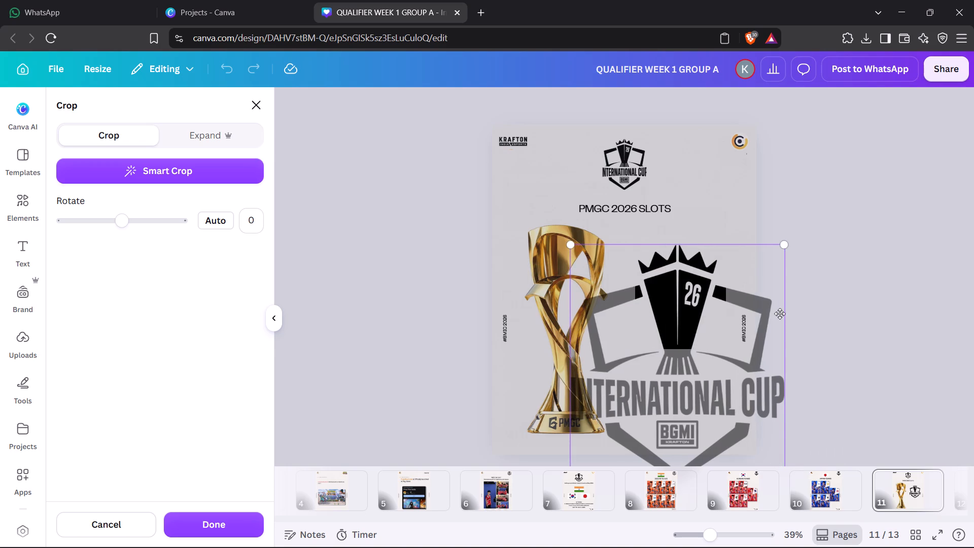
# Reduce the image inside the crop frame and reposition it so the trophy's crown sits at the frame's upper edge.
pyautogui.moveTo(787, 249); pyautogui.dragTo(773, 277)
pyautogui.moveTo(652, 330); pyautogui.dragTo(650, 286)
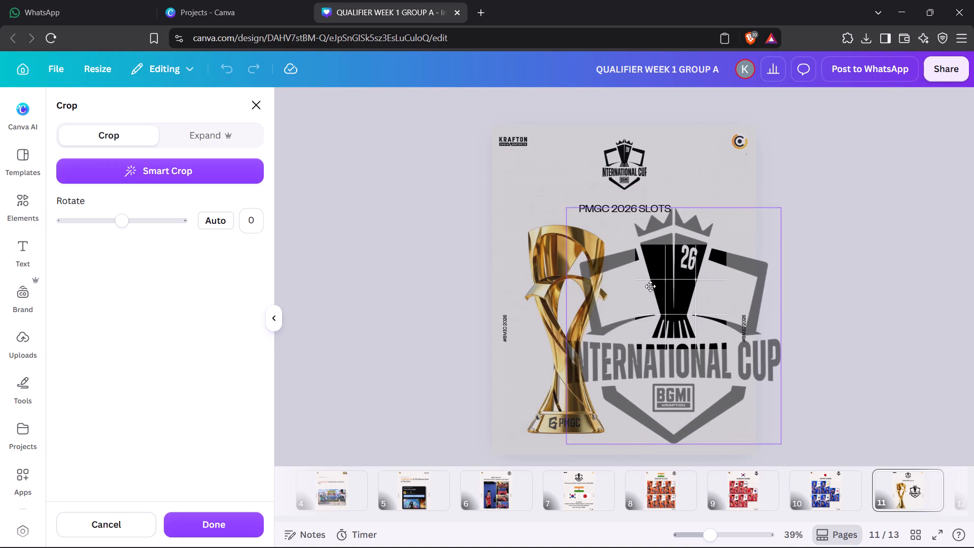
pyautogui.moveTo(650, 286); pyautogui.dragTo(652, 293)
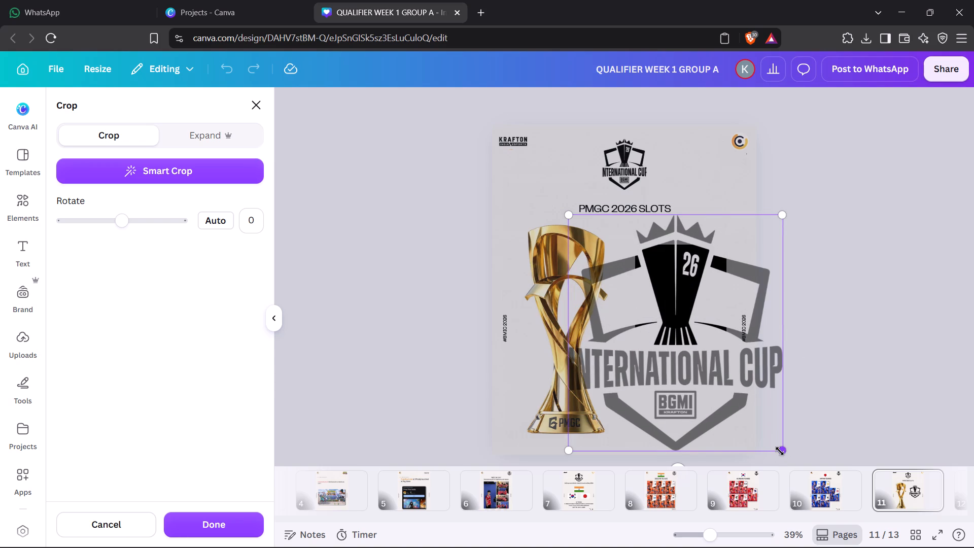
pyautogui.moveTo(780, 451); pyautogui.dragTo(766, 433)
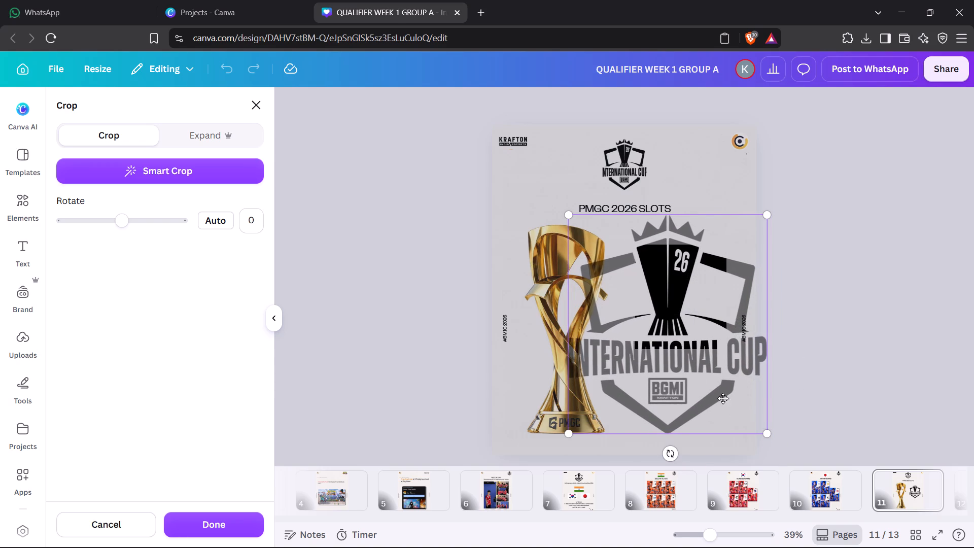
pyautogui.moveTo(677, 370); pyautogui.dragTo(689, 391)
pyautogui.moveTo(781, 449); pyautogui.dragTo(772, 442)
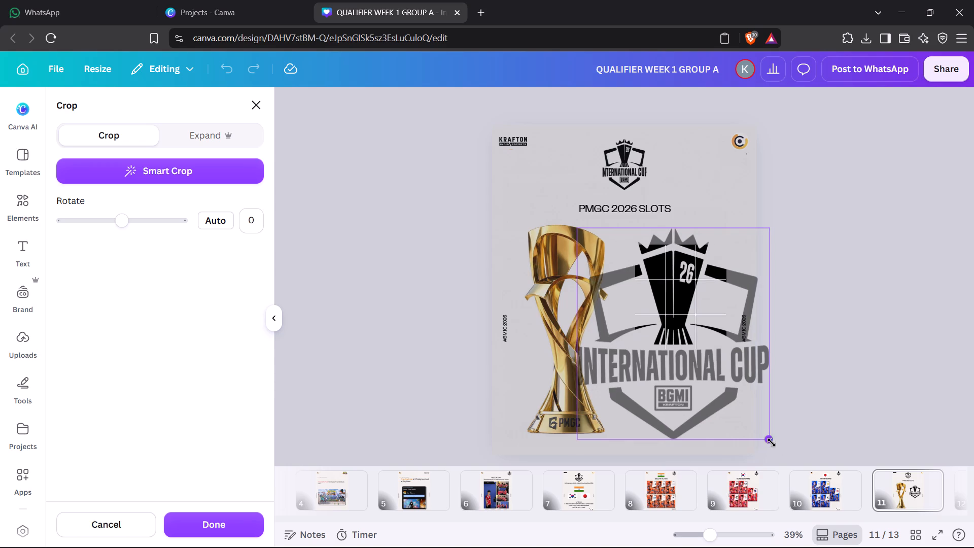
pyautogui.moveTo(772, 442); pyautogui.dragTo(725, 409)
pyautogui.moveTo(671, 371); pyautogui.dragTo(675, 378)
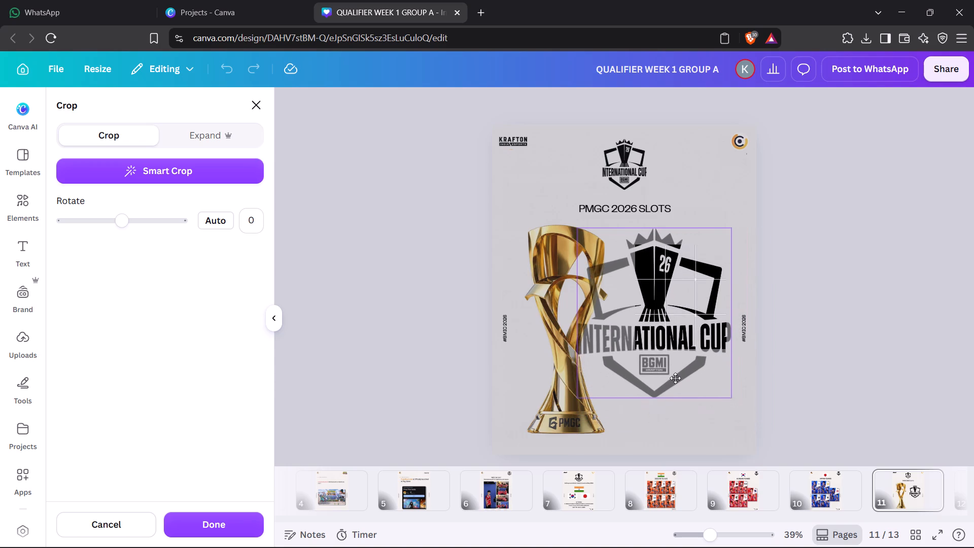
pyautogui.moveTo(675, 378); pyautogui.dragTo(687, 418)
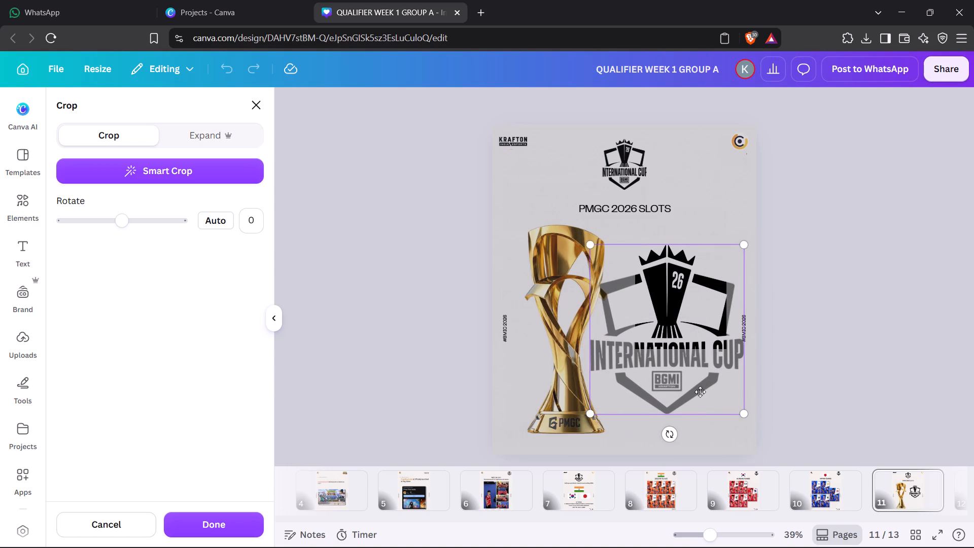
# Enlarge the image slightly, centre the black trophy with the lettering outside the crop frame, and apply the crop.
pyautogui.moveTo(745, 416); pyautogui.dragTo(749, 422)
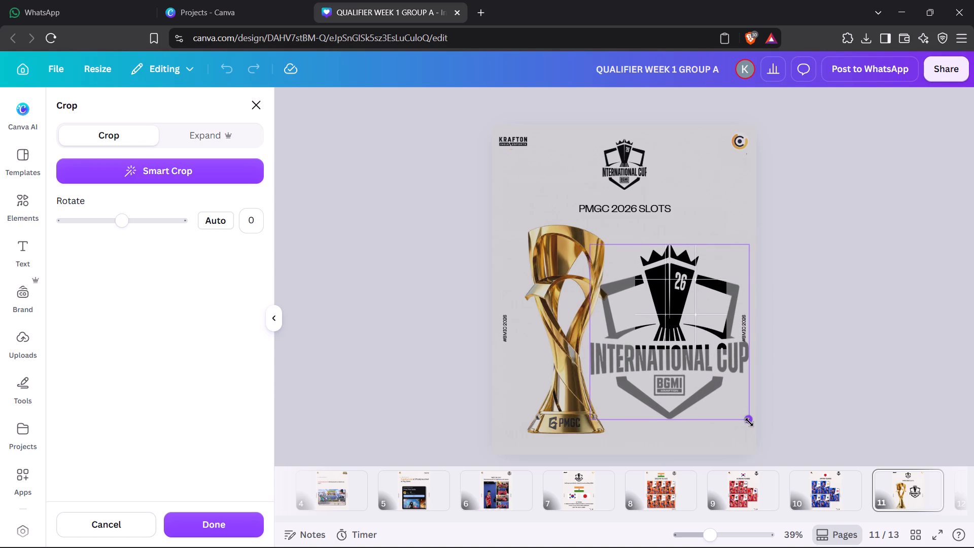
pyautogui.moveTo(749, 422); pyautogui.dragTo(756, 431)
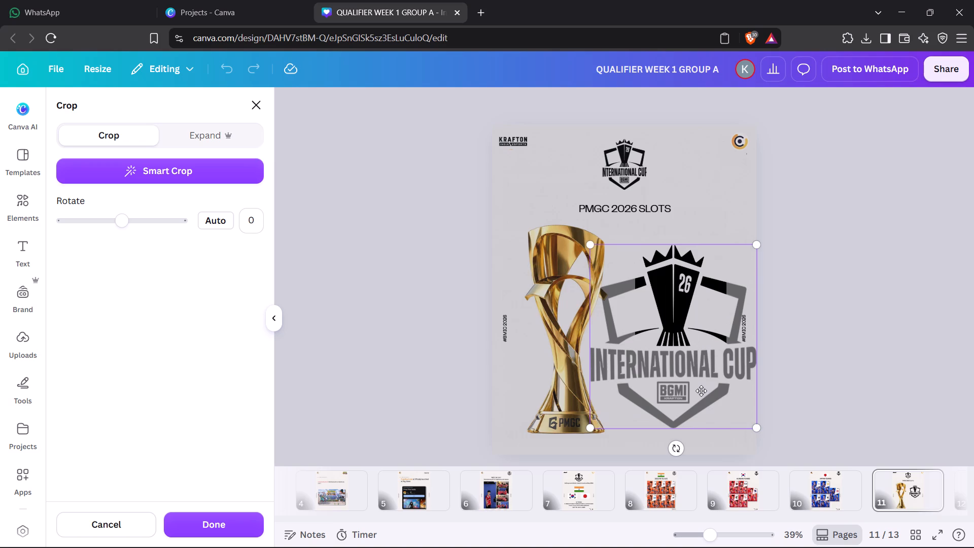
pyautogui.moveTo(701, 391); pyautogui.dragTo(710, 395)
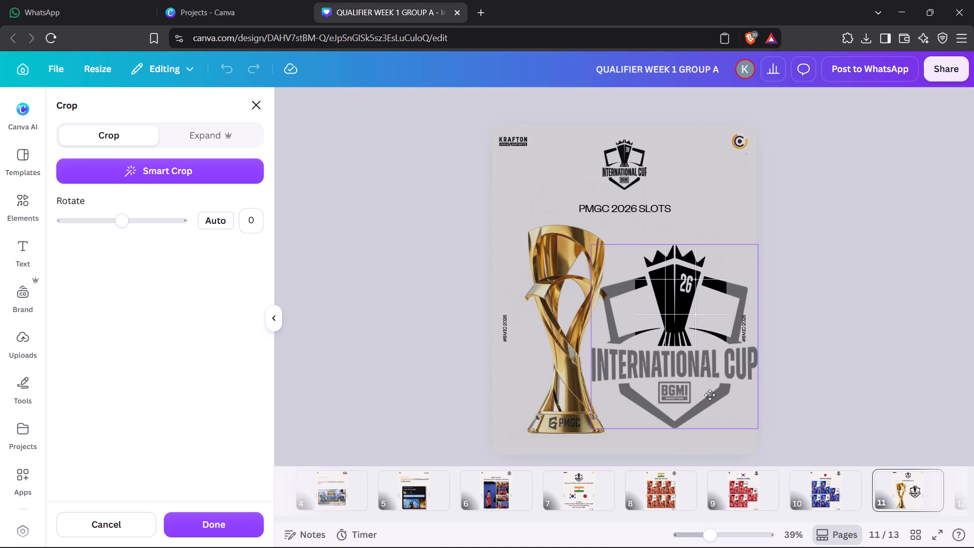
pyautogui.moveTo(710, 395); pyautogui.dragTo(714, 395)
pyautogui.click(813, 407)
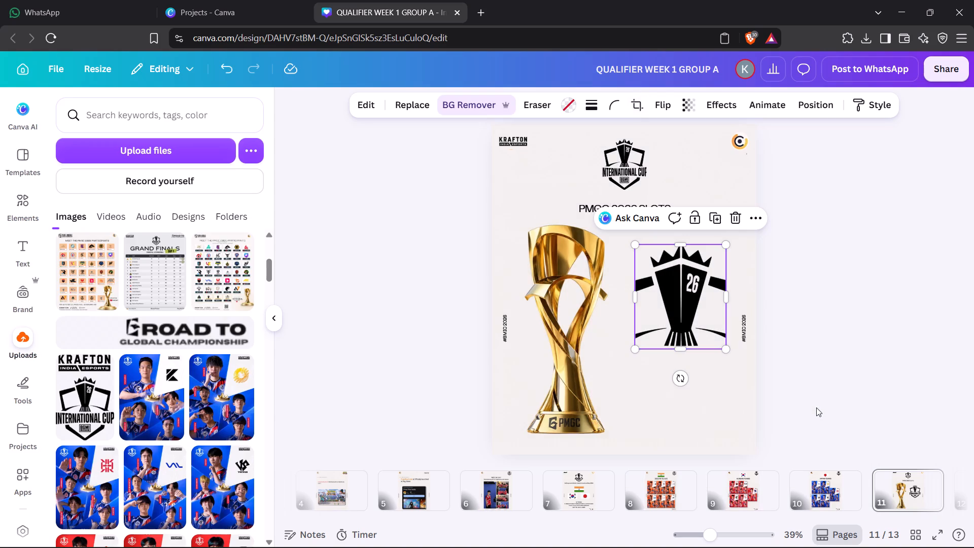
pyautogui.click(815, 403)
# Extend the cropped black trophy logo downward, keeping it 371 wide and making it slightly under 658 high.
pyautogui.click(690, 319)
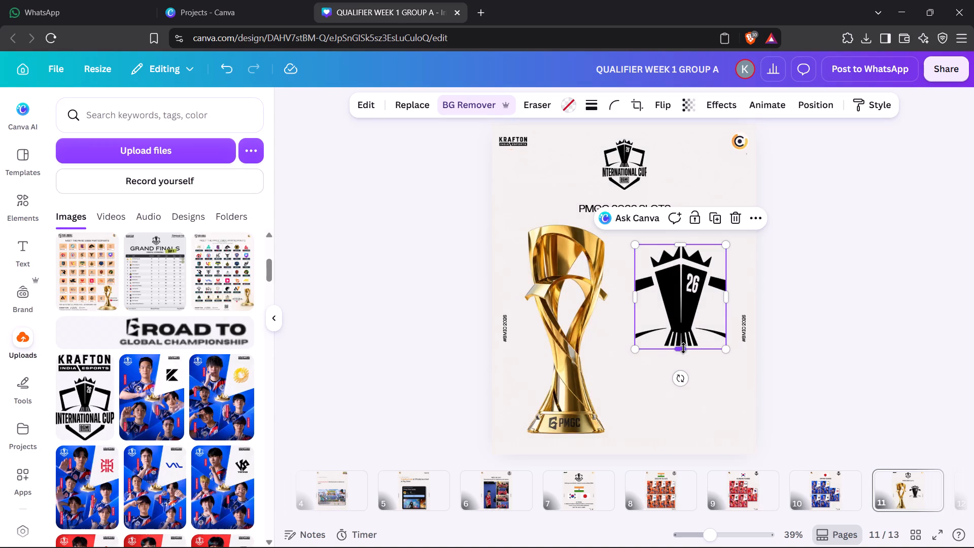
pyautogui.moveTo(683, 348); pyautogui.dragTo(687, 404)
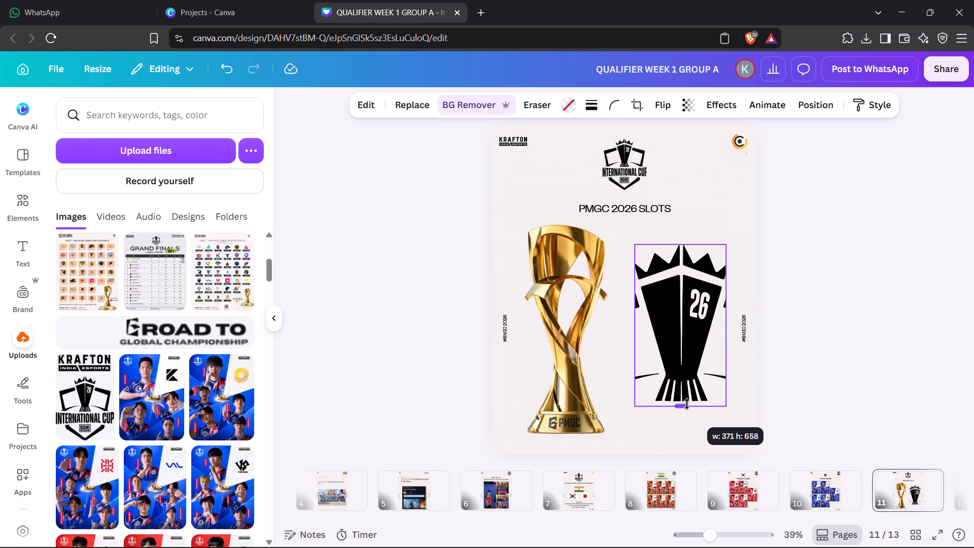
pyautogui.moveTo(687, 404); pyautogui.dragTo(689, 397)
pyautogui.click(811, 375)
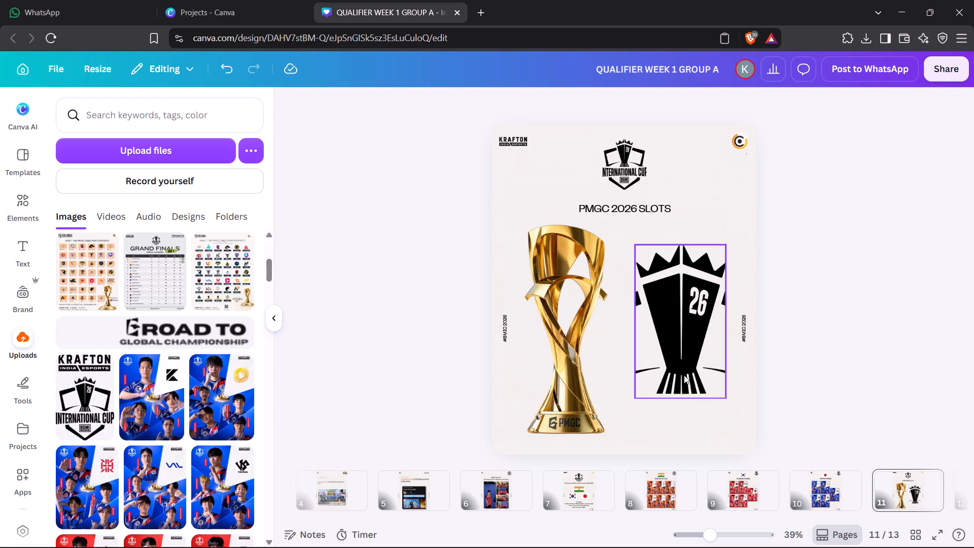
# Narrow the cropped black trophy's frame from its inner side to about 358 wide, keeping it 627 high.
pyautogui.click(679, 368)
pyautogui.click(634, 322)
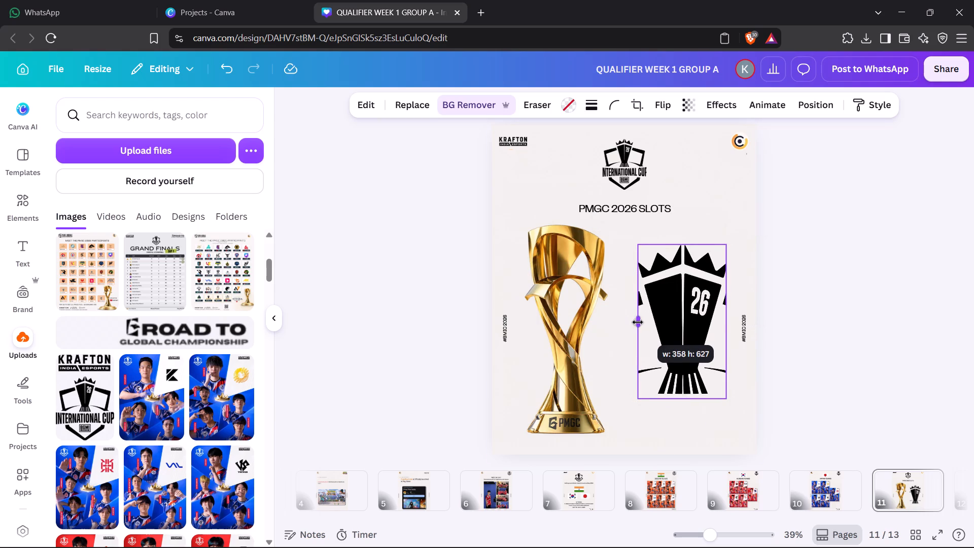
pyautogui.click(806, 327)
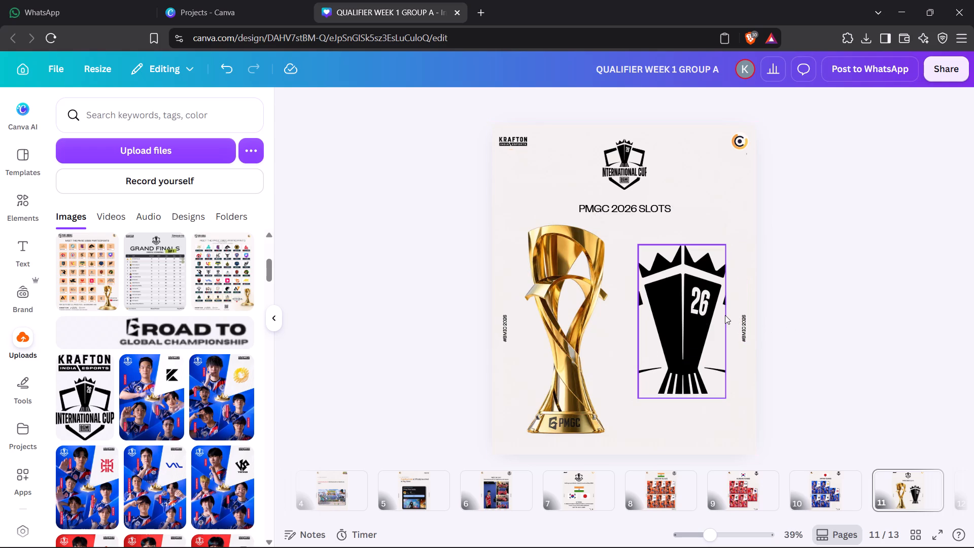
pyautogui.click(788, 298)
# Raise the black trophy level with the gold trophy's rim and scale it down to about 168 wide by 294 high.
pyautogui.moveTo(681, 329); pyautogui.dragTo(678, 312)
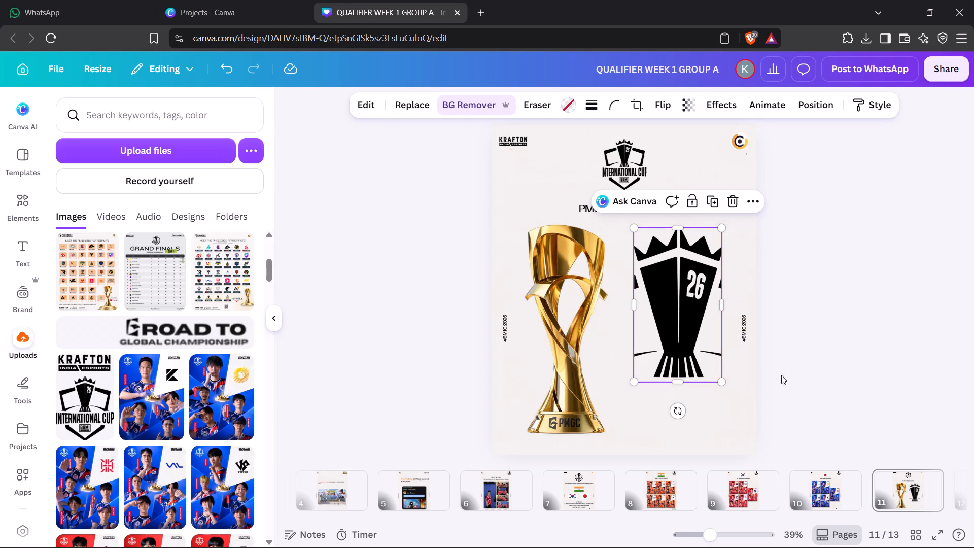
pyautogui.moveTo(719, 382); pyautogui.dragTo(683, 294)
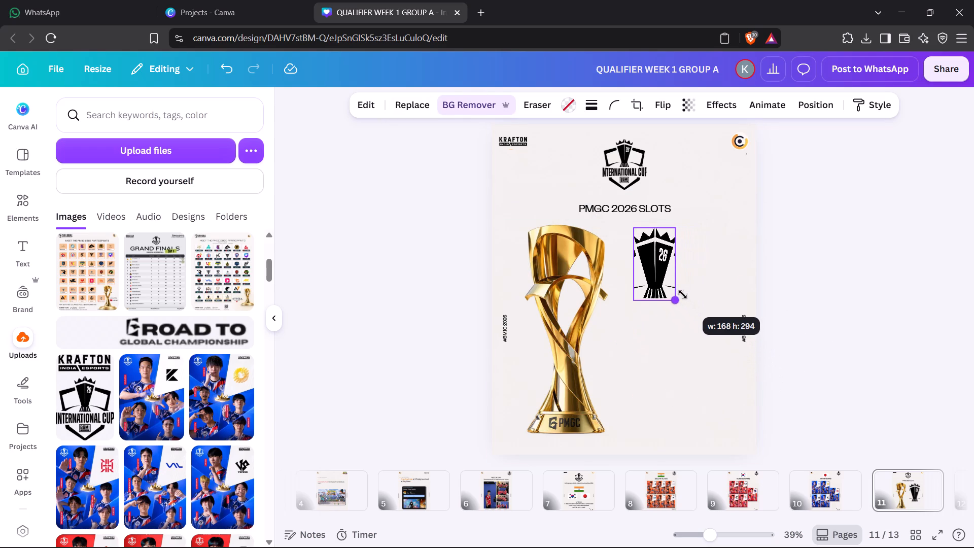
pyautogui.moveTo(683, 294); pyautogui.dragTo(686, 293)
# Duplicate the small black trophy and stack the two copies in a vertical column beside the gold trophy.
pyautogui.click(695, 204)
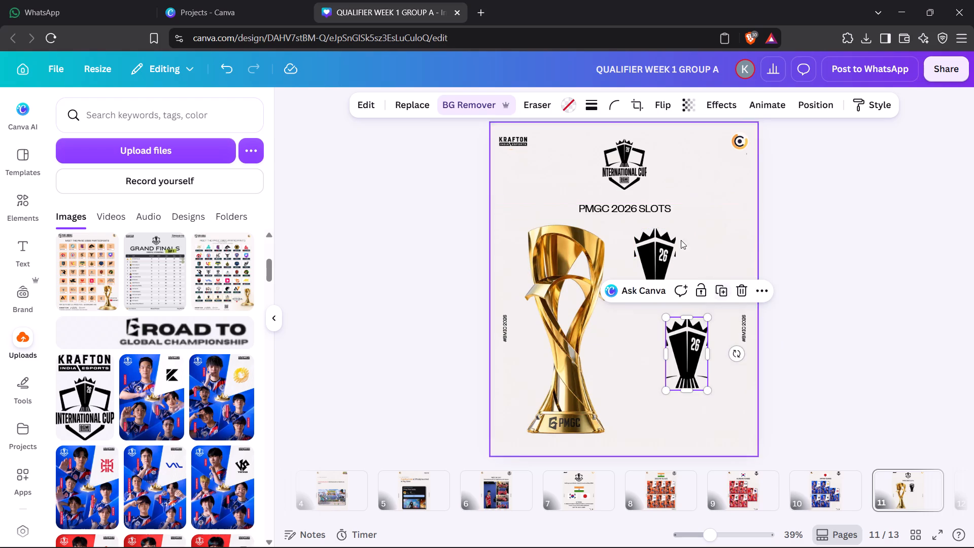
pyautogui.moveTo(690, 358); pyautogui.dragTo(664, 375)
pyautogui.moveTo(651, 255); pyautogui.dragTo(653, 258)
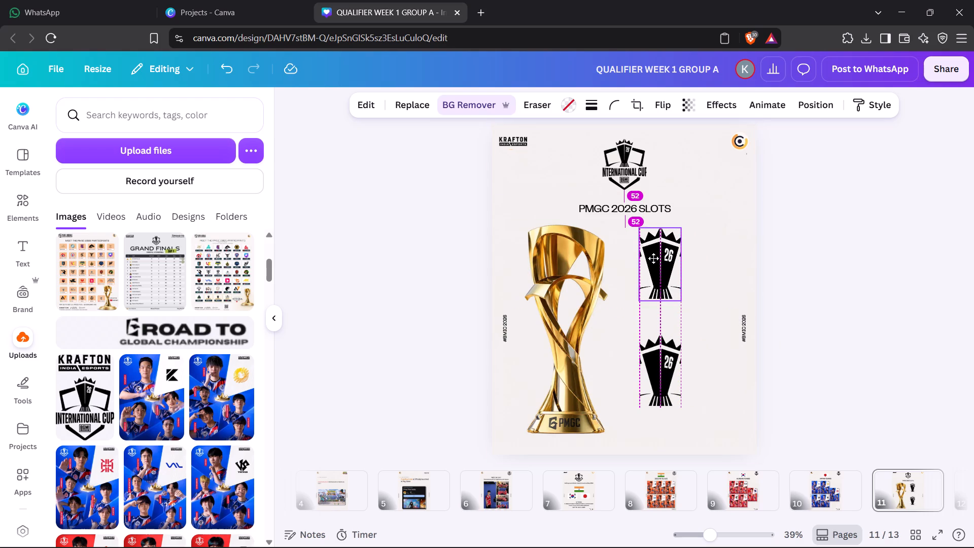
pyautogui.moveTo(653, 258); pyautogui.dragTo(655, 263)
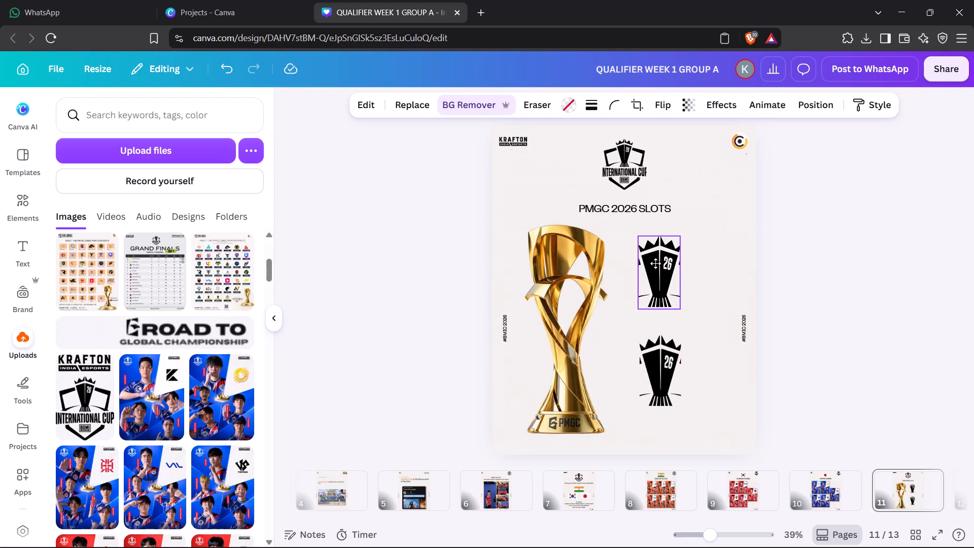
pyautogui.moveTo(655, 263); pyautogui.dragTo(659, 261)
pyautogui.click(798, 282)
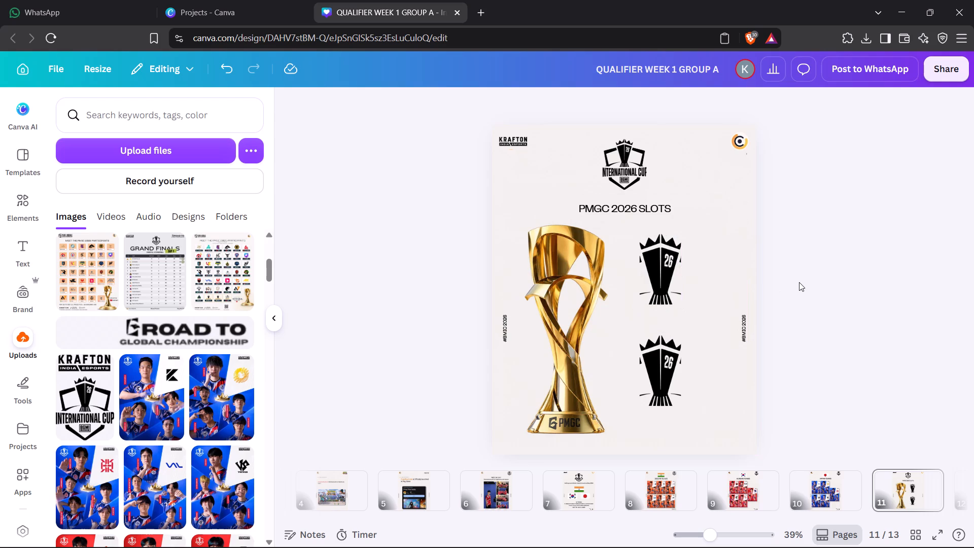
# Delete both small black trophies, leaving only the gold trophy below the PMGC 2026 SLOTS heading.
pyautogui.click(677, 266)
pyautogui.click(713, 210)
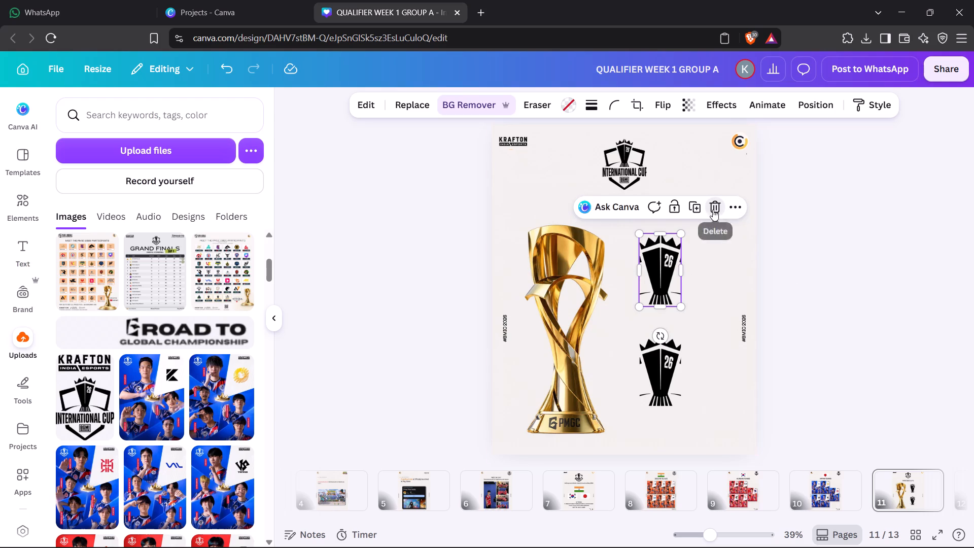
pyautogui.click(718, 273)
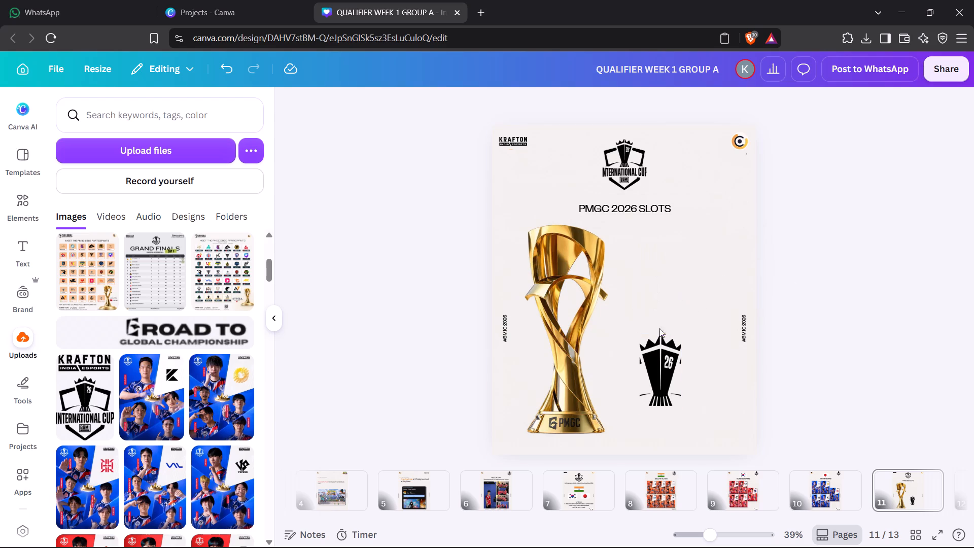
pyautogui.click(682, 372)
pyautogui.click(660, 368)
pyautogui.click(717, 303)
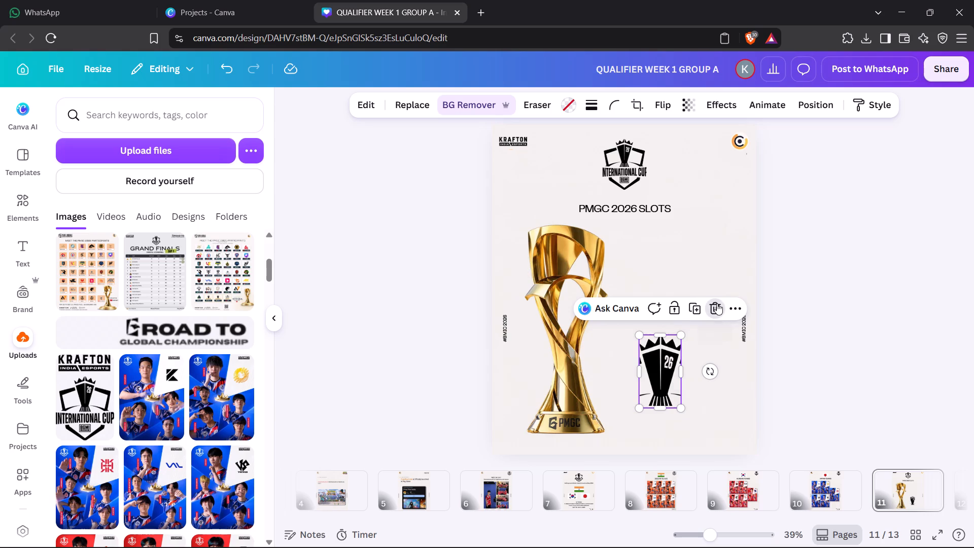
pyautogui.click(714, 370)
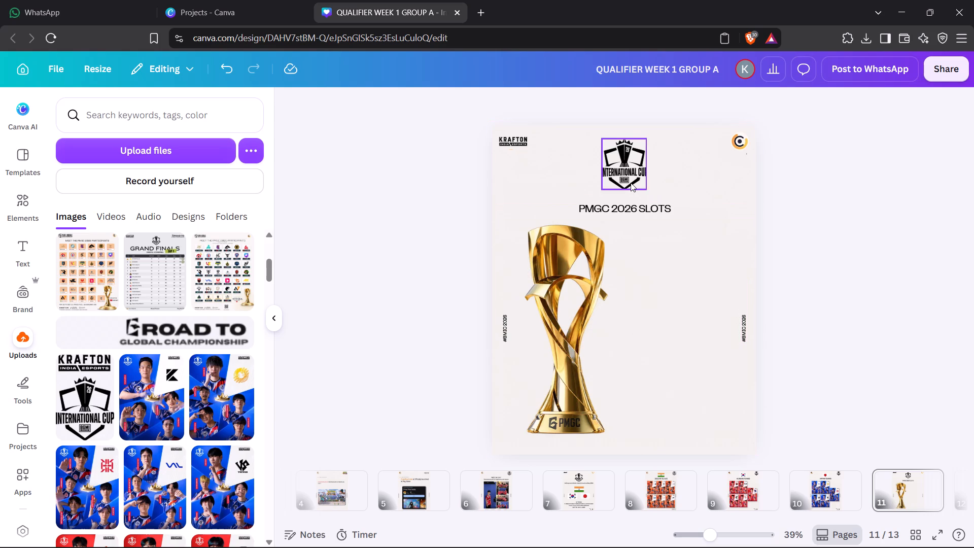
# Replace the International Cup logo above the heading with the uploaded PUBG Mobile Global Championship logo image.
pyautogui.click(631, 182)
pyautogui.click(419, 108)
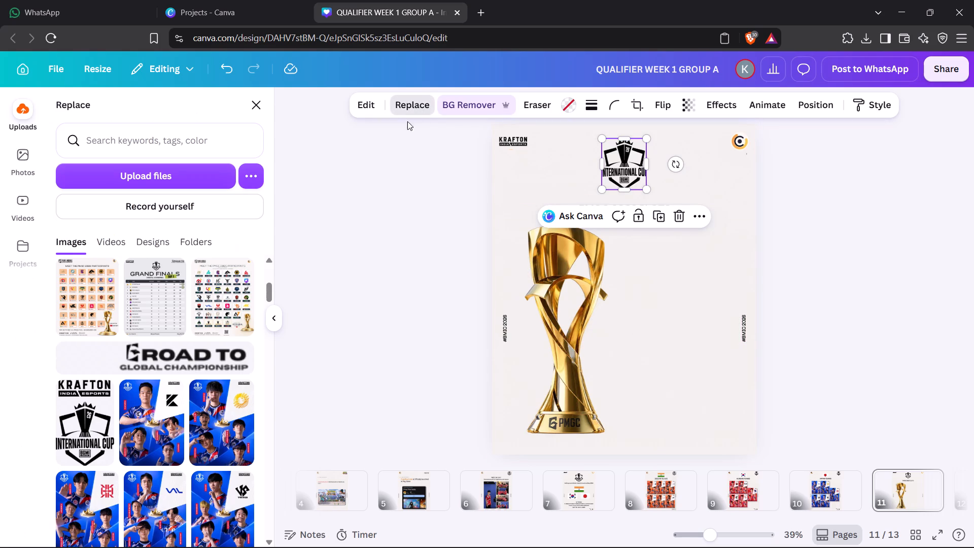
pyautogui.scroll(-9, 126, 403)
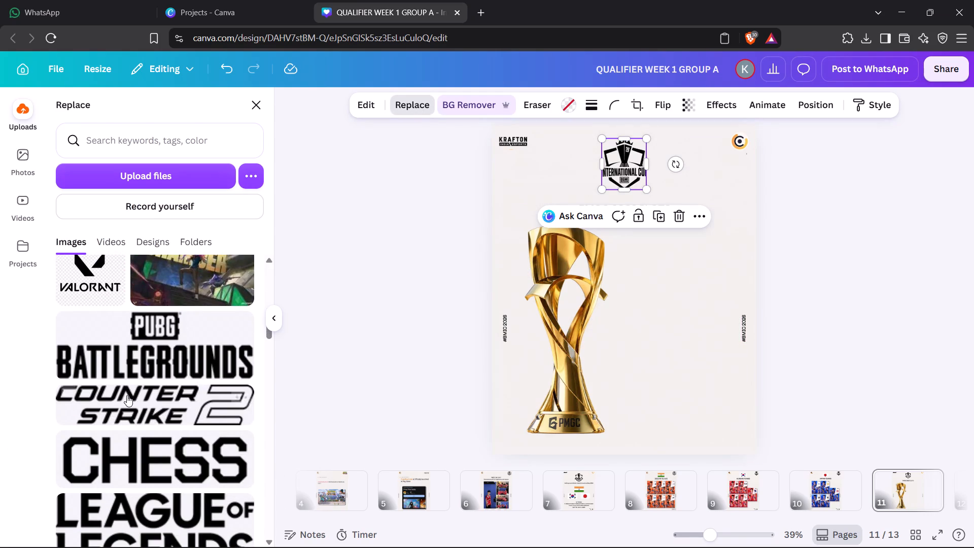
pyautogui.scroll(-9, 126, 389)
pyautogui.scroll(1, 126, 387)
pyautogui.scroll(-7, 126, 386)
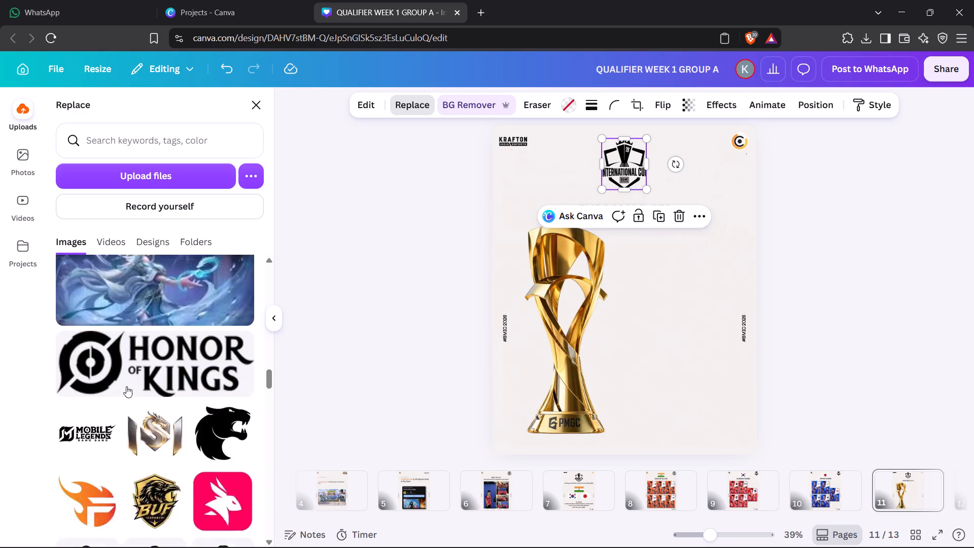
pyautogui.scroll(-18, 126, 386)
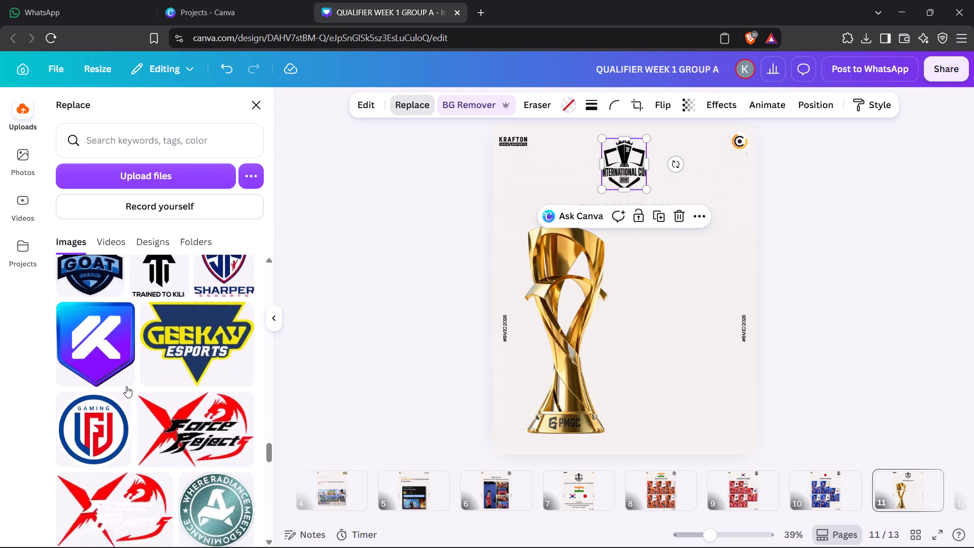
pyautogui.scroll(-13, 126, 386)
pyautogui.scroll(1, 126, 381)
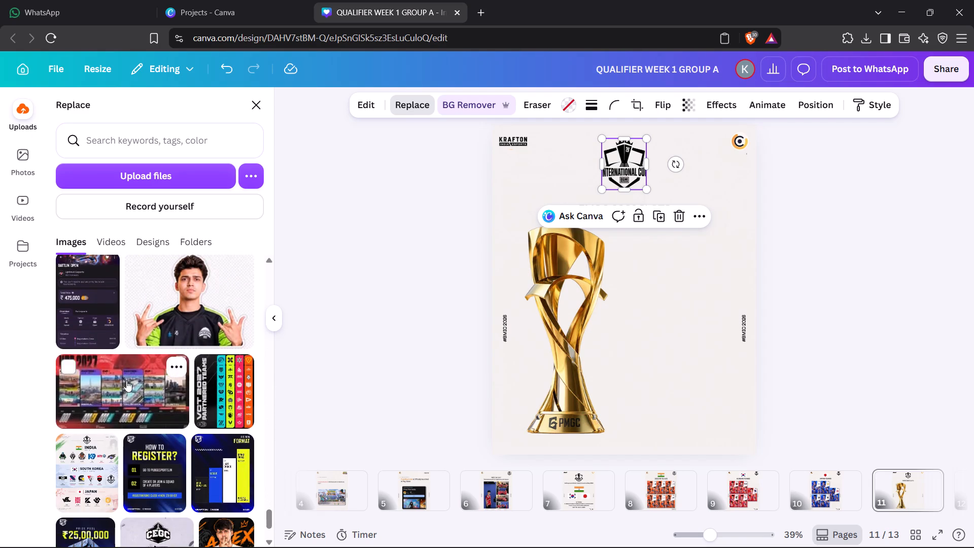
pyautogui.scroll(2, 126, 381)
pyautogui.scroll(-11, 126, 381)
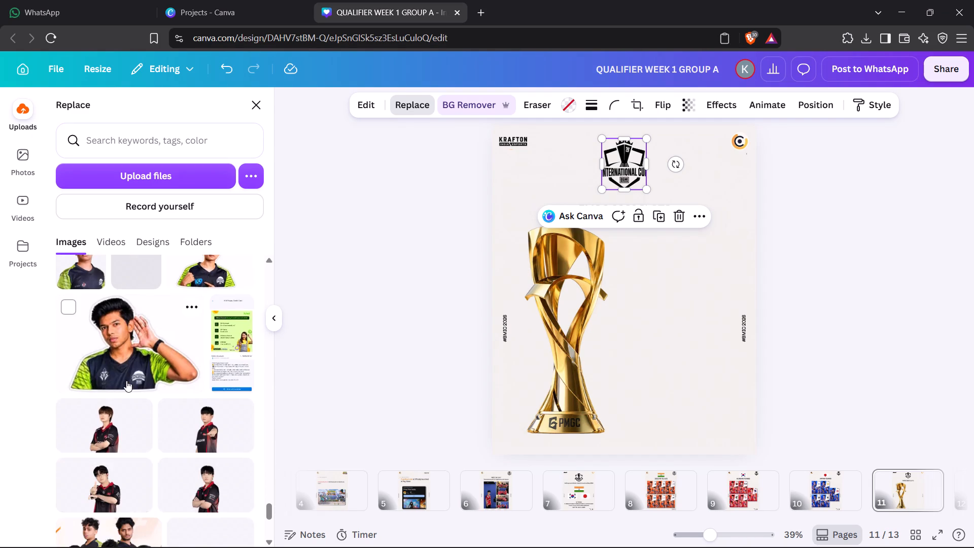
pyautogui.scroll(-11, 126, 381)
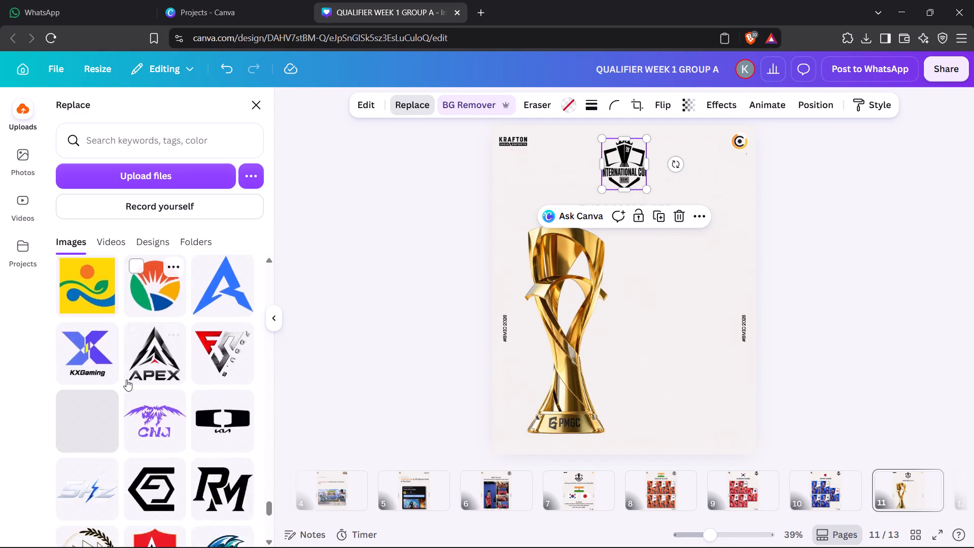
pyautogui.scroll(-11, 126, 380)
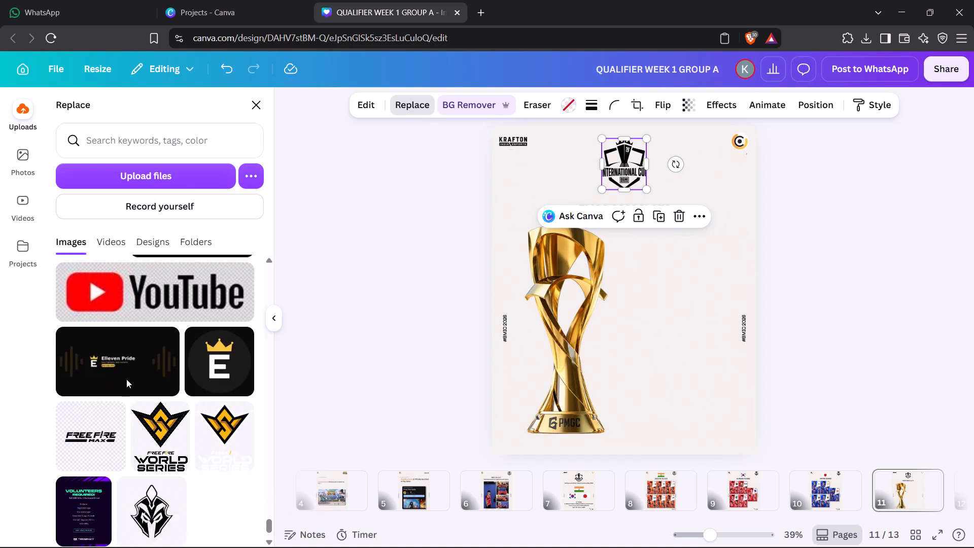
pyautogui.scroll(-3, 126, 379)
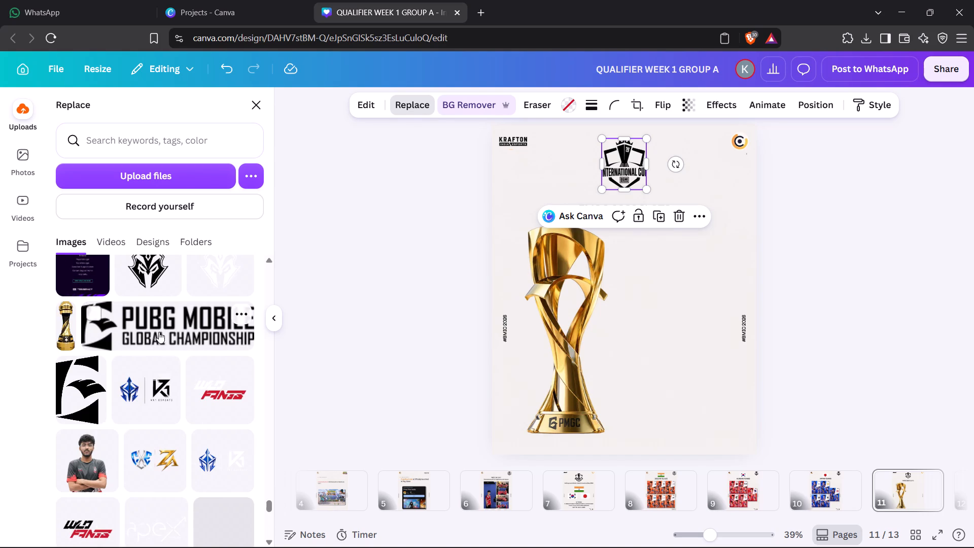
pyautogui.click(161, 330)
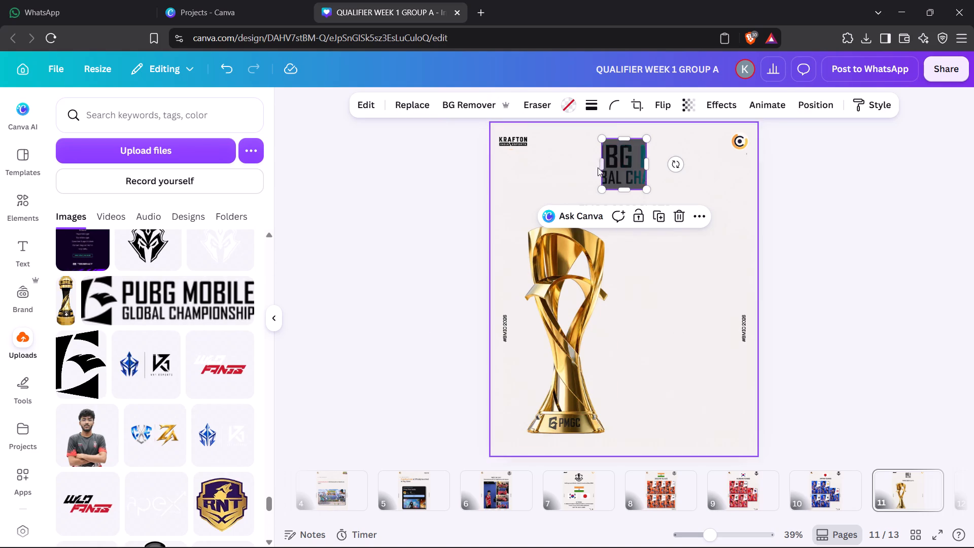
# Widen the new logo's frame to show the emblem and full PUBG Mobile Global Championship lettering, cropping out the trophy and keeping it 208 high.
pyautogui.moveTo(602, 164); pyautogui.dragTo(493, 182)
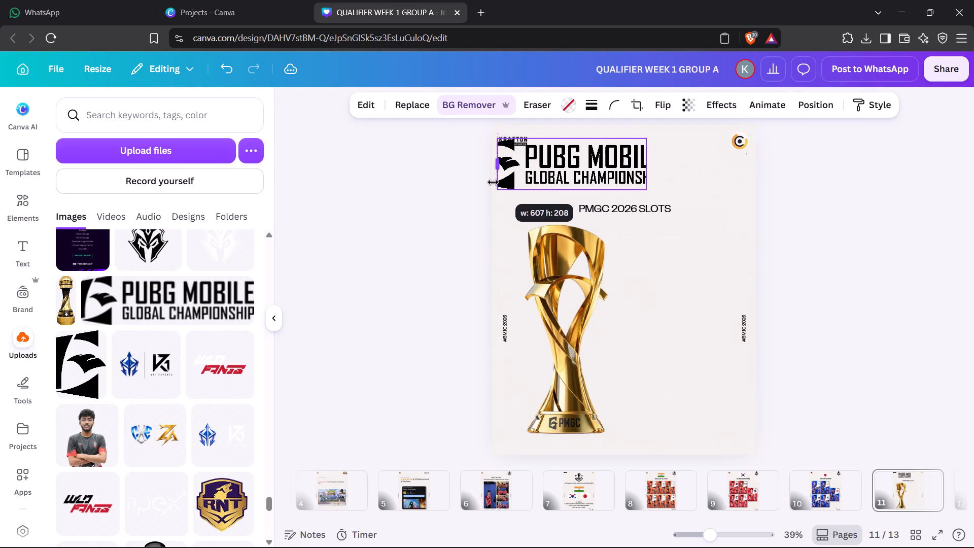
pyautogui.moveTo(493, 182); pyautogui.dragTo(486, 183)
pyautogui.moveTo(576, 165); pyautogui.dragTo(622, 169)
pyautogui.moveTo(535, 171); pyautogui.dragTo(520, 175)
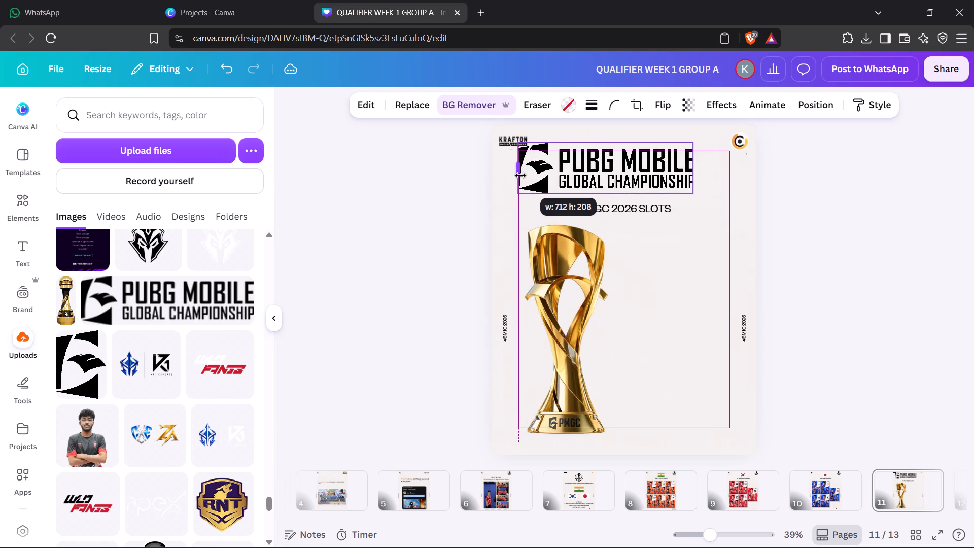
pyautogui.moveTo(520, 175); pyautogui.dragTo(521, 176)
pyautogui.moveTo(691, 169); pyautogui.dragTo(700, 170)
pyautogui.click(762, 188)
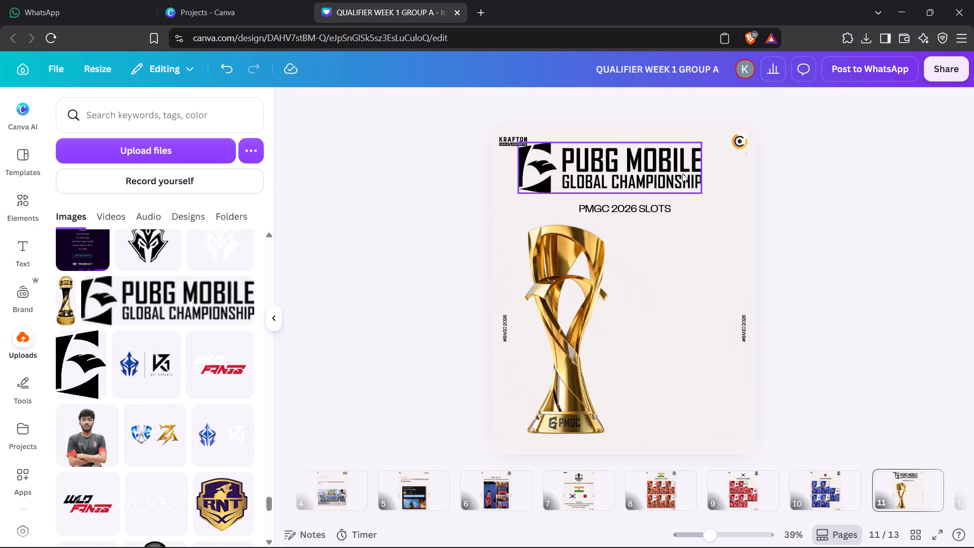
# Scale the PUBG Mobile Global Championship logo down to slightly narrower than the PMGC 2026 SLOTS heading and centre it above that heading.
pyautogui.click(682, 174)
pyautogui.moveTo(703, 146); pyautogui.dragTo(620, 180)
pyautogui.moveTo(582, 221); pyautogui.dragTo(641, 221)
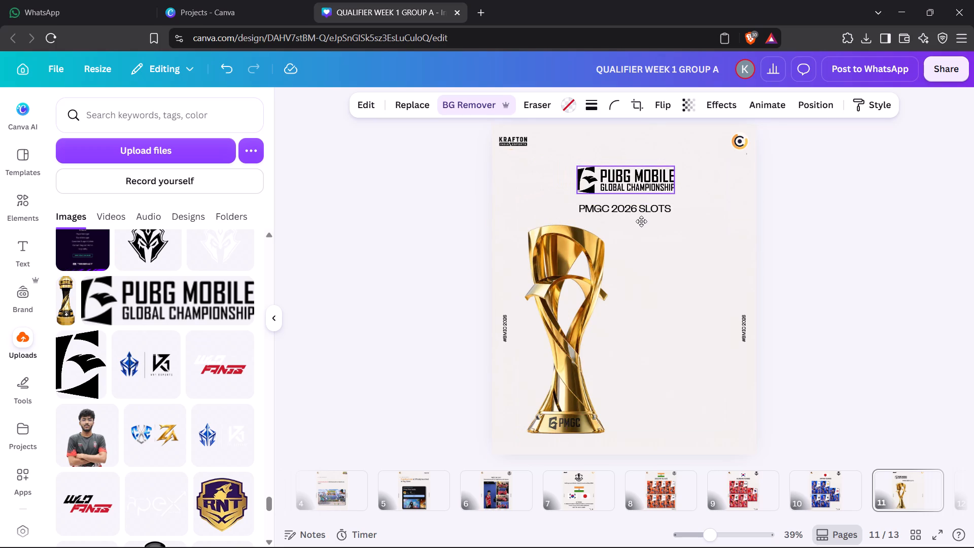
pyautogui.moveTo(641, 221); pyautogui.dragTo(641, 220)
pyautogui.moveTo(672, 166); pyautogui.dragTo(659, 172)
pyautogui.click(708, 186)
pyautogui.moveTo(622, 182); pyautogui.dragTo(624, 176)
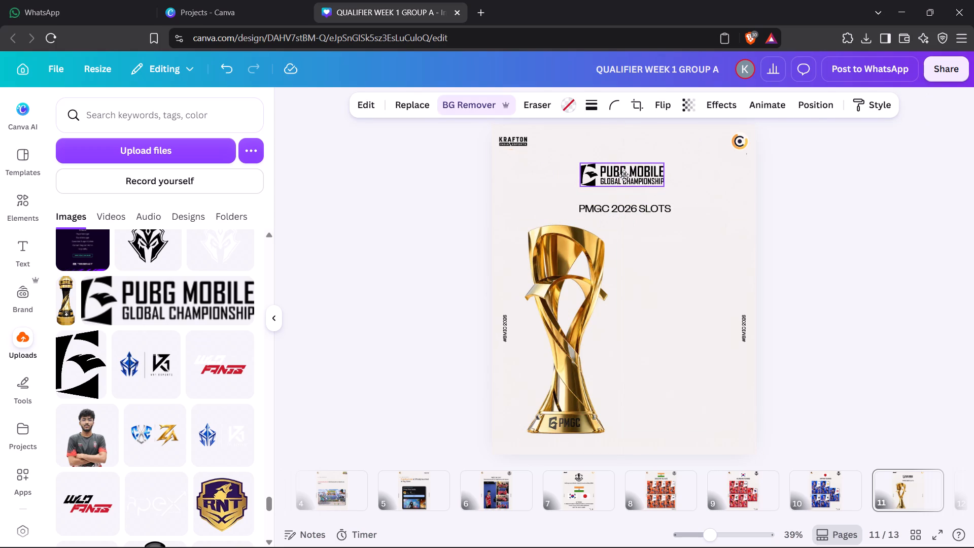
pyautogui.moveTo(624, 176); pyautogui.dragTo(627, 176)
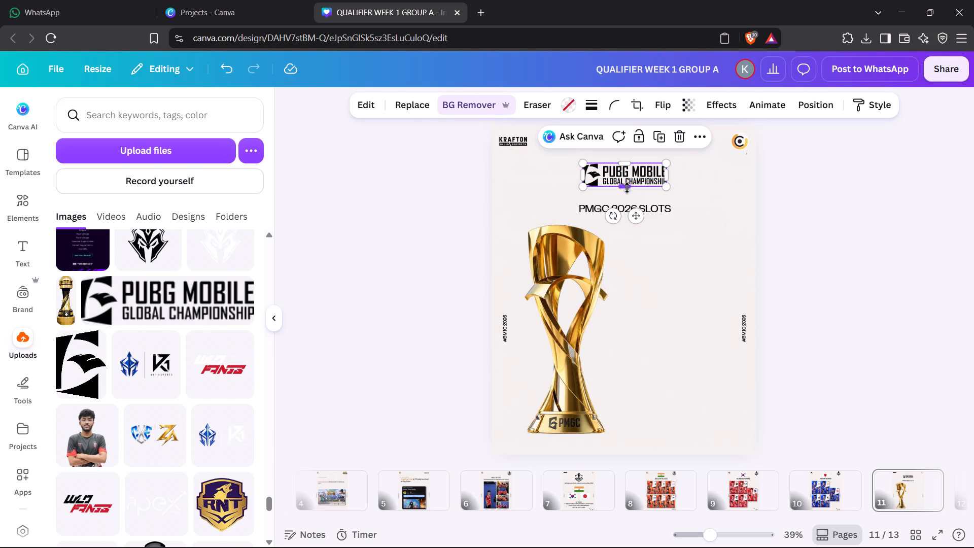
# Nudge the PMGC 2026 SLOTS heading up so it sits directly beneath the PUBG Mobile Global Championship logo.
pyautogui.click(640, 204)
pyautogui.press('Up')
pyautogui.press('Up')
pyautogui.press('Up')
pyautogui.press('Up')
pyautogui.press('Up')
pyautogui.press('Up')
pyautogui.press('Up')
pyautogui.press('Up')
pyautogui.press('Up')
pyautogui.press('Up')
pyautogui.press('Up')
pyautogui.press('Up')
pyautogui.press('Up')
pyautogui.press('Up')
pyautogui.press('Up')
pyautogui.press('Up')
pyautogui.press('Up')
pyautogui.press('Up')
pyautogui.press('Up')
pyautogui.press('Up')
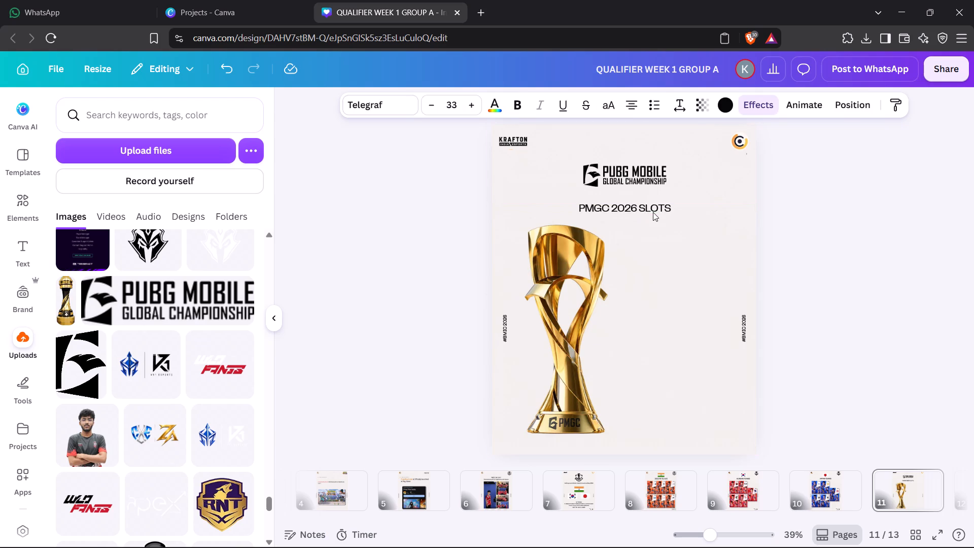
pyautogui.press('Down')
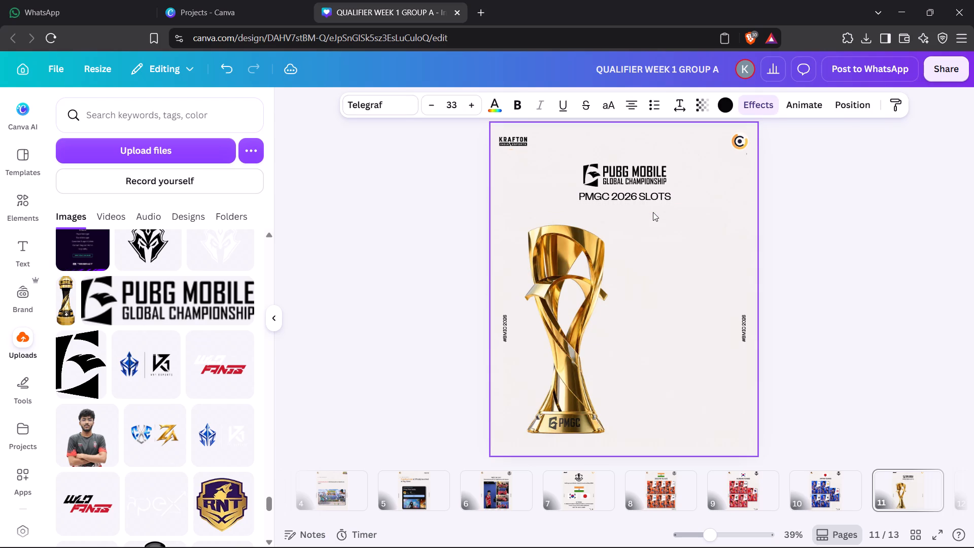
pyautogui.press('Up')
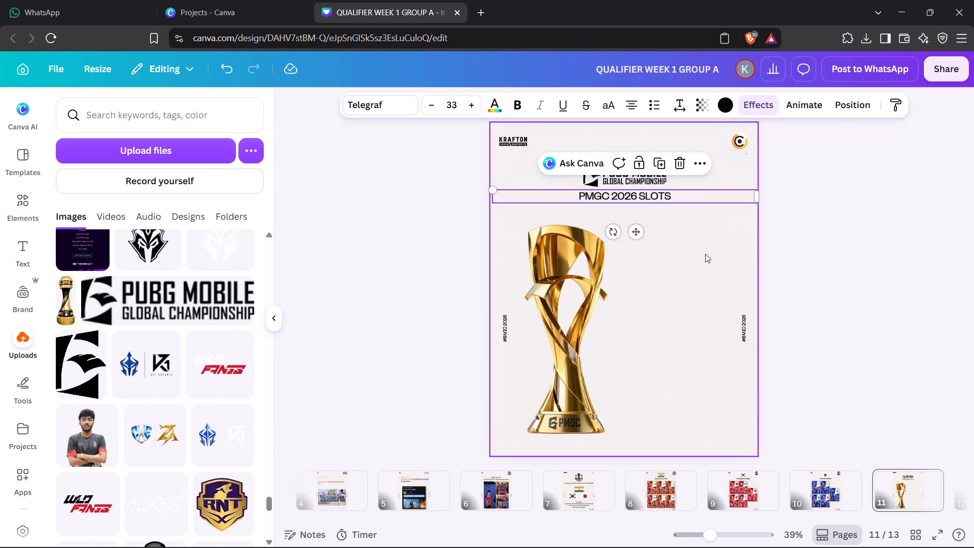
pyautogui.click(821, 251)
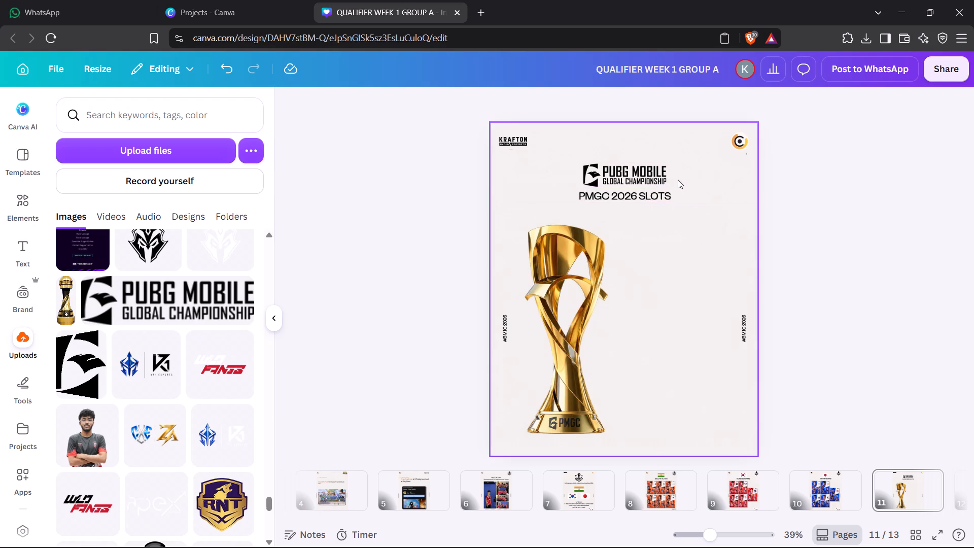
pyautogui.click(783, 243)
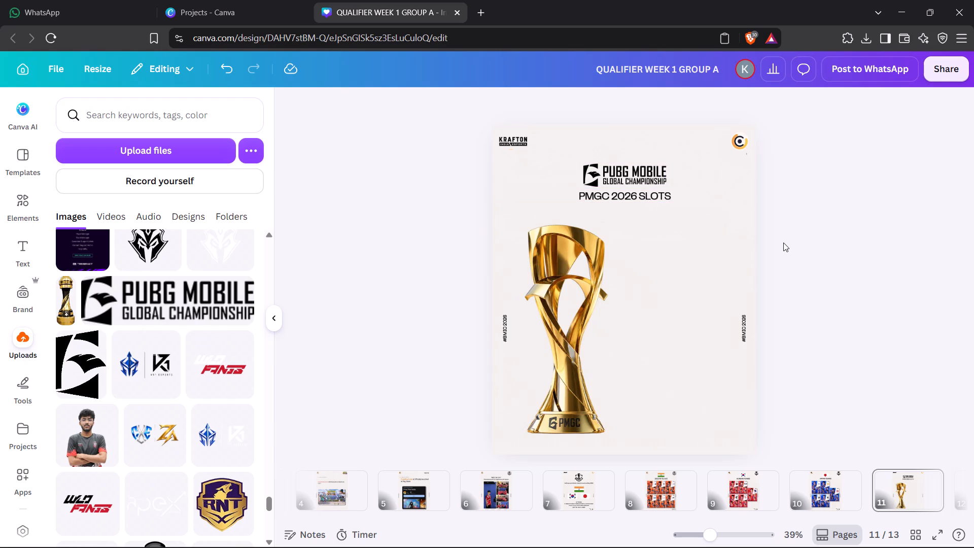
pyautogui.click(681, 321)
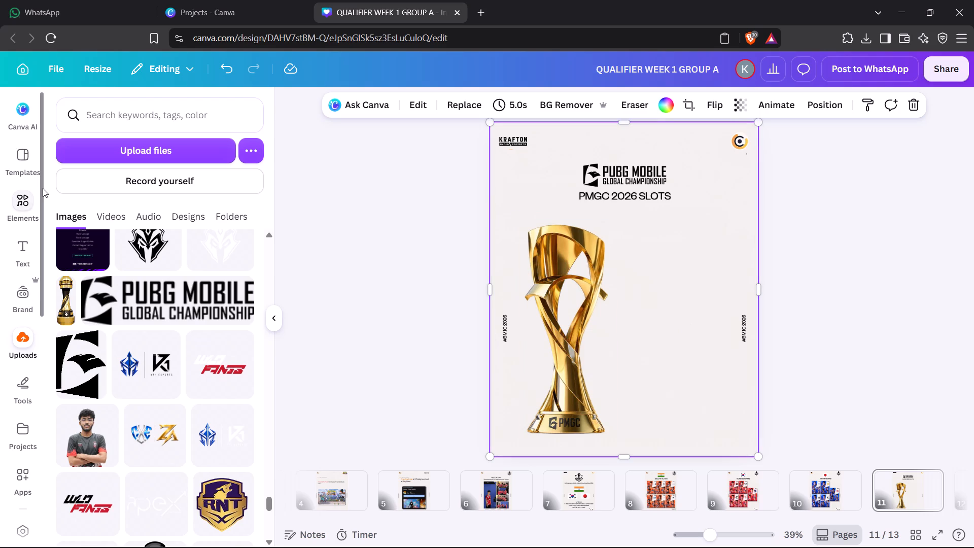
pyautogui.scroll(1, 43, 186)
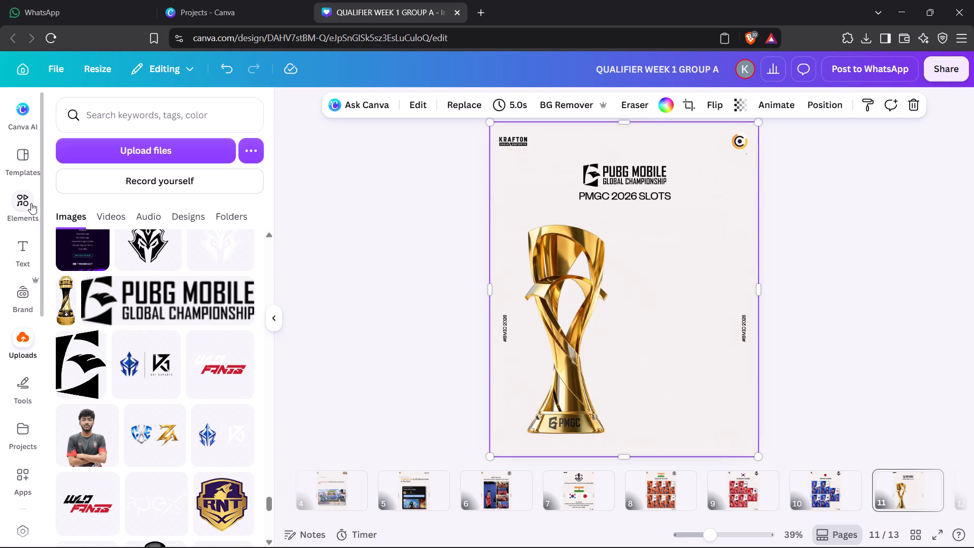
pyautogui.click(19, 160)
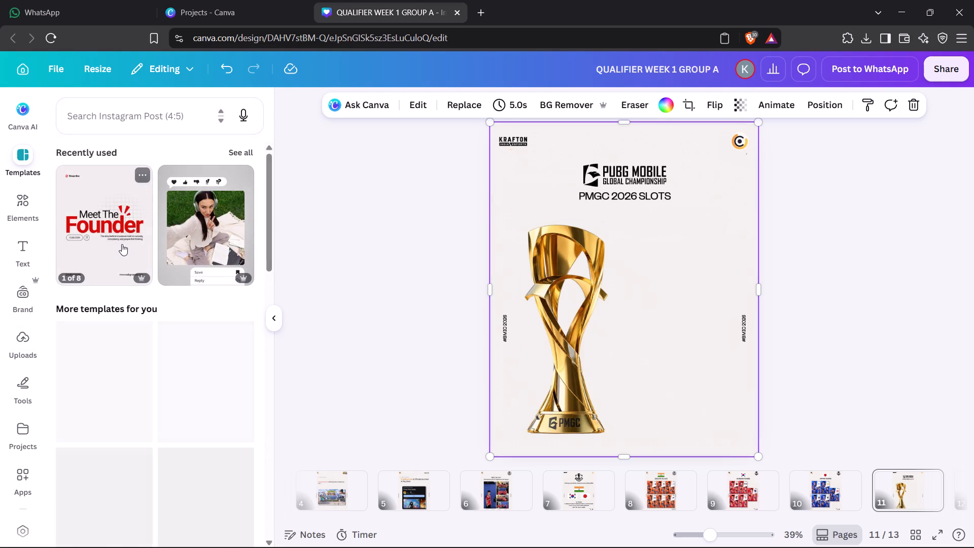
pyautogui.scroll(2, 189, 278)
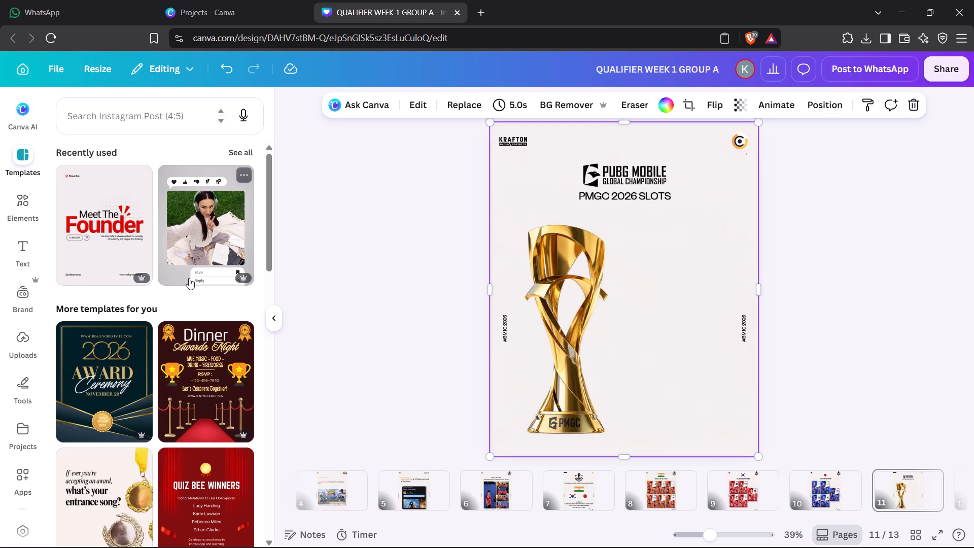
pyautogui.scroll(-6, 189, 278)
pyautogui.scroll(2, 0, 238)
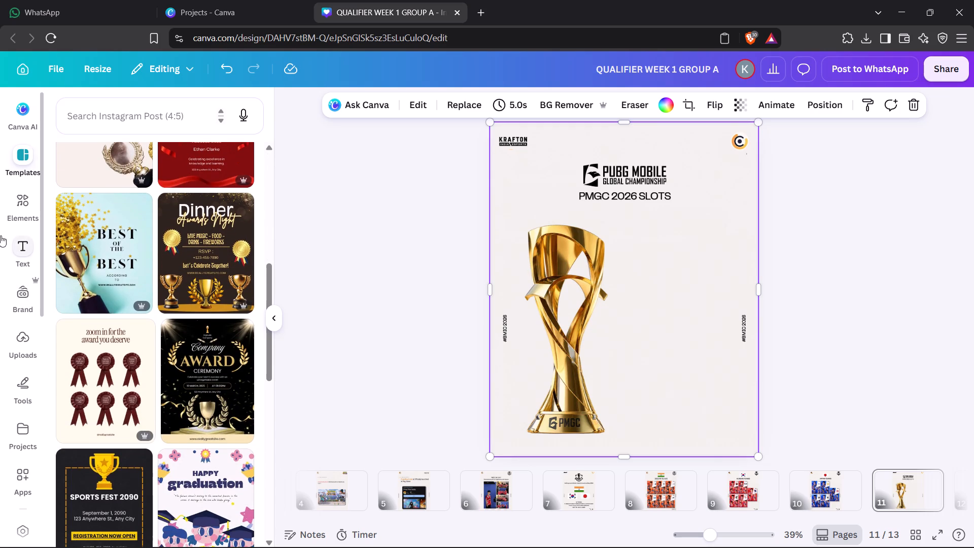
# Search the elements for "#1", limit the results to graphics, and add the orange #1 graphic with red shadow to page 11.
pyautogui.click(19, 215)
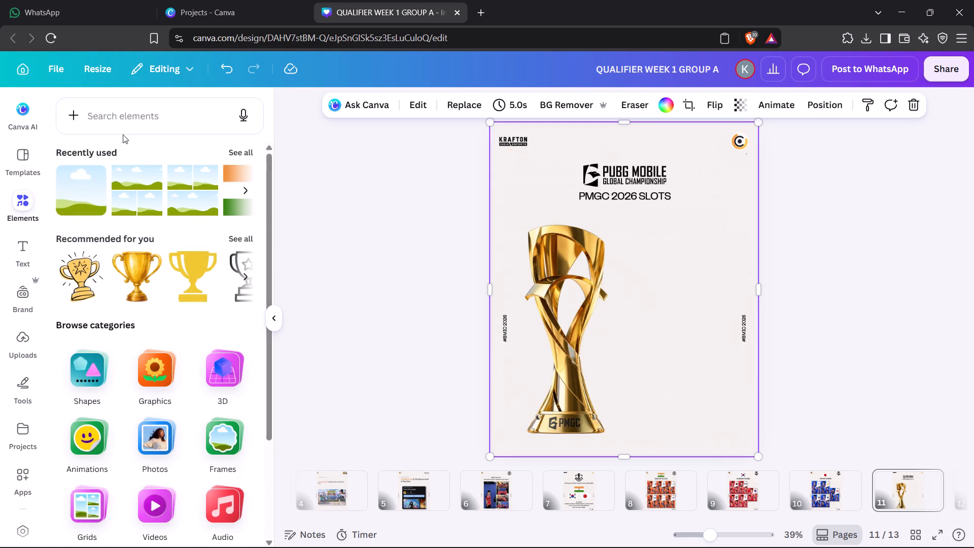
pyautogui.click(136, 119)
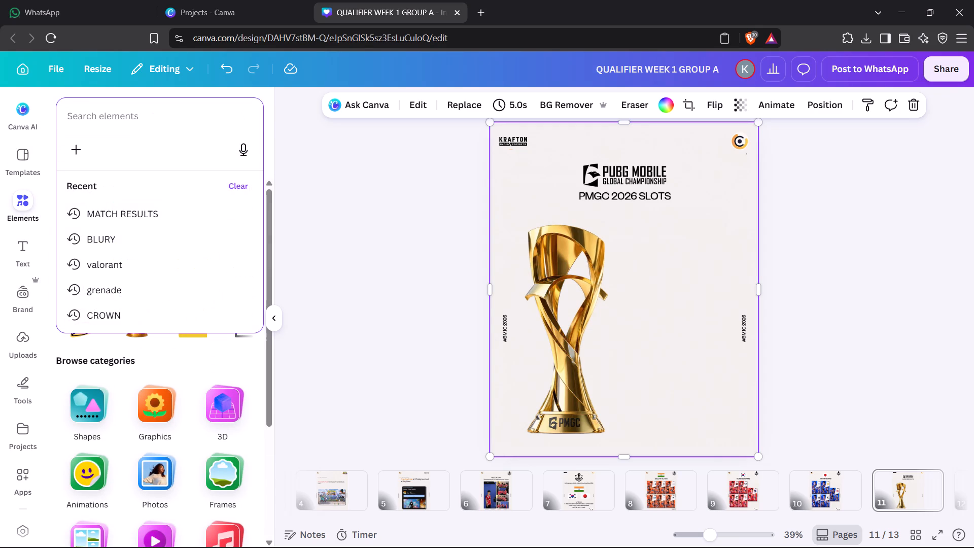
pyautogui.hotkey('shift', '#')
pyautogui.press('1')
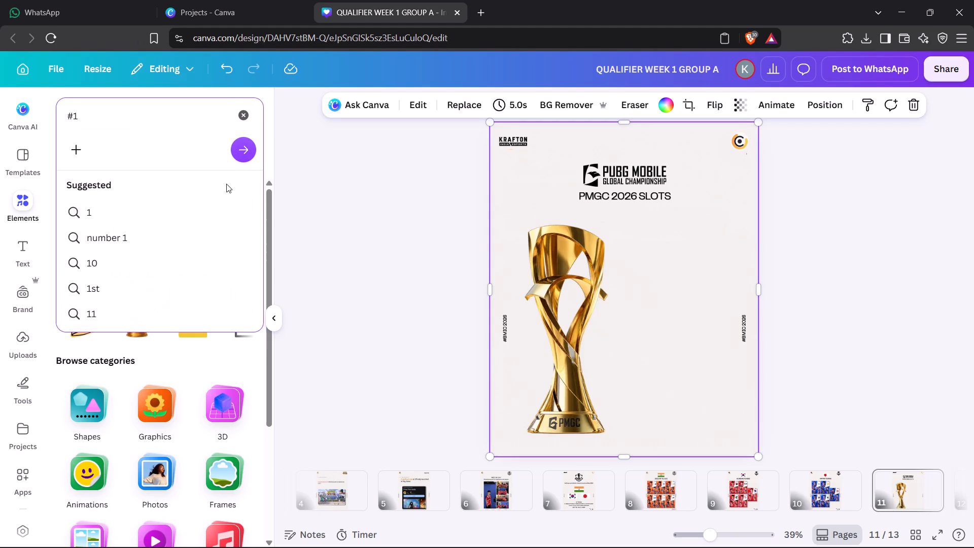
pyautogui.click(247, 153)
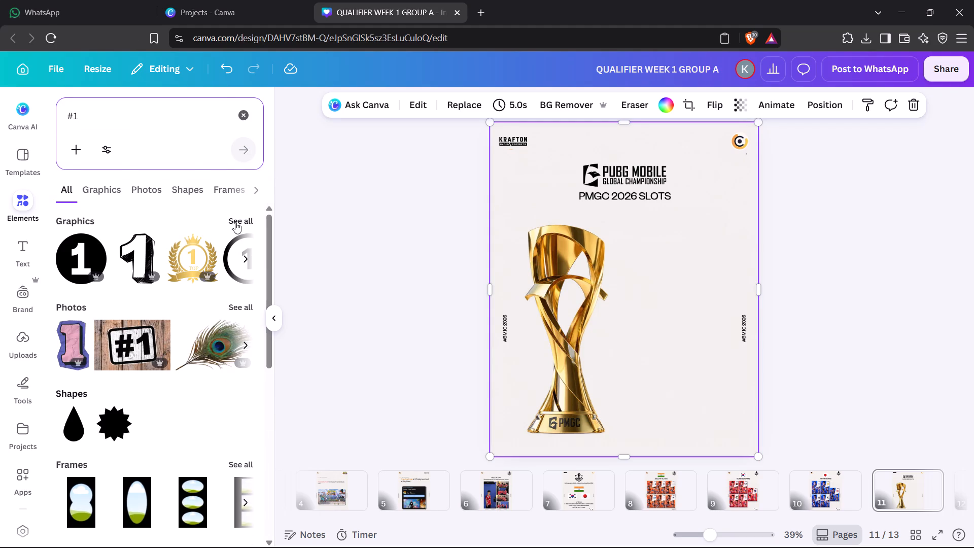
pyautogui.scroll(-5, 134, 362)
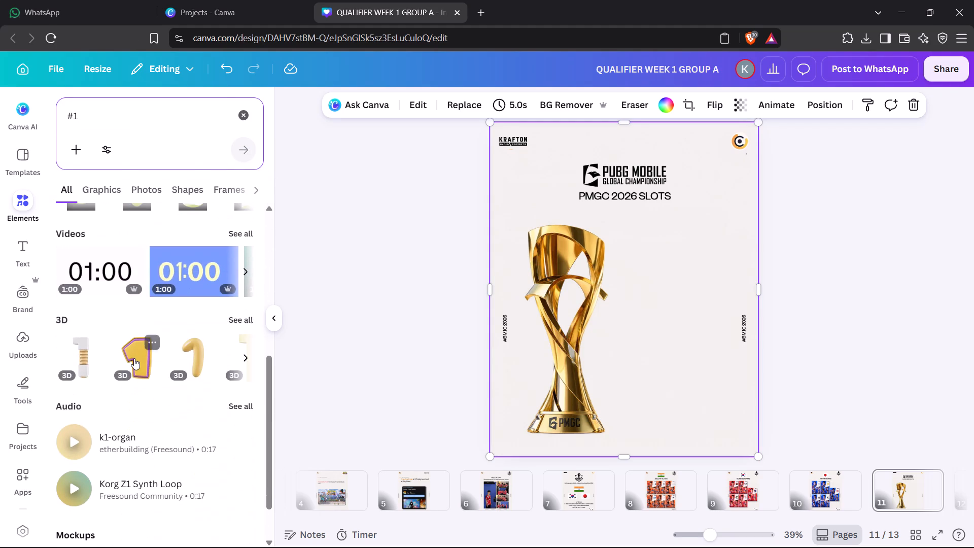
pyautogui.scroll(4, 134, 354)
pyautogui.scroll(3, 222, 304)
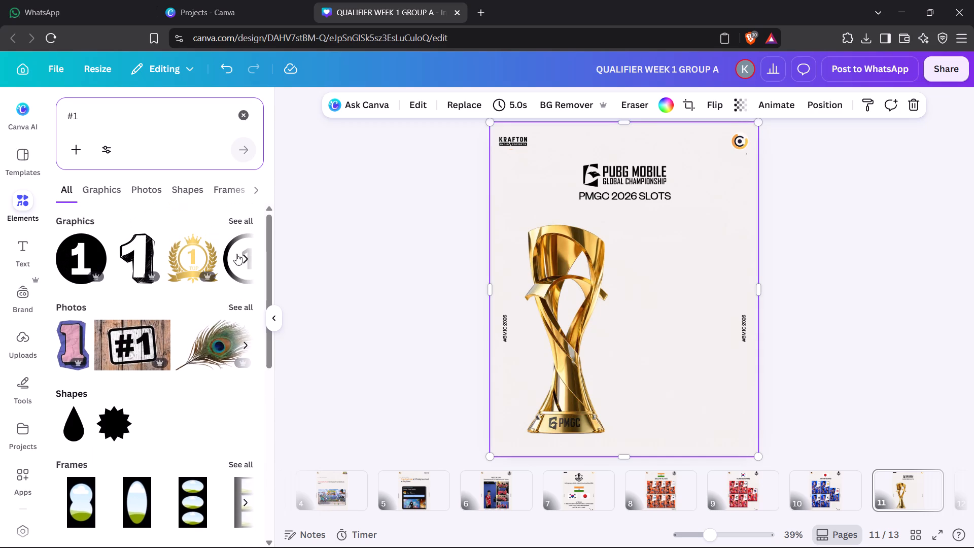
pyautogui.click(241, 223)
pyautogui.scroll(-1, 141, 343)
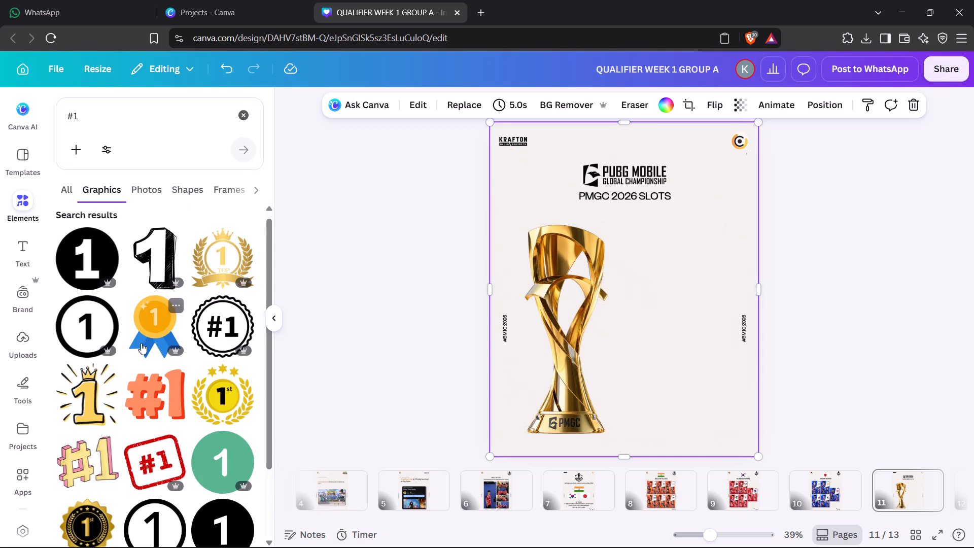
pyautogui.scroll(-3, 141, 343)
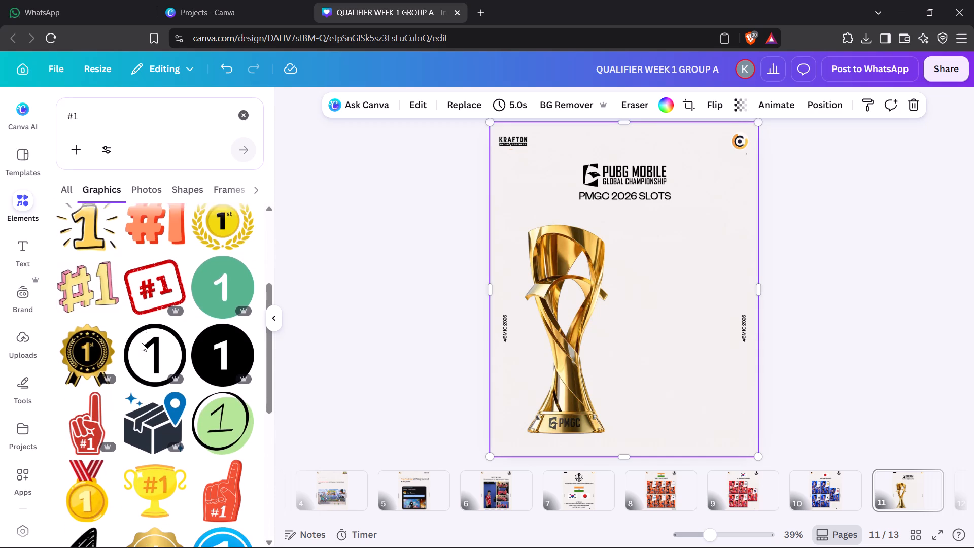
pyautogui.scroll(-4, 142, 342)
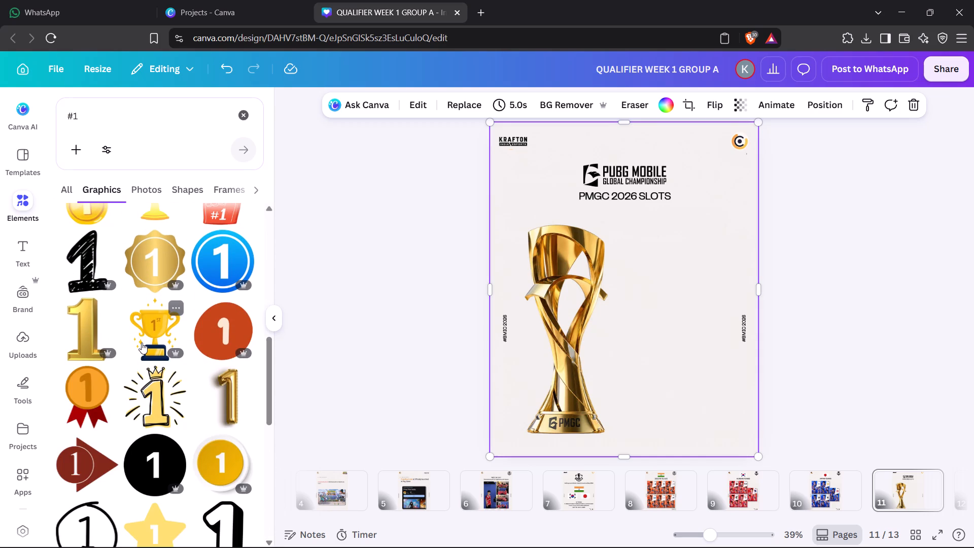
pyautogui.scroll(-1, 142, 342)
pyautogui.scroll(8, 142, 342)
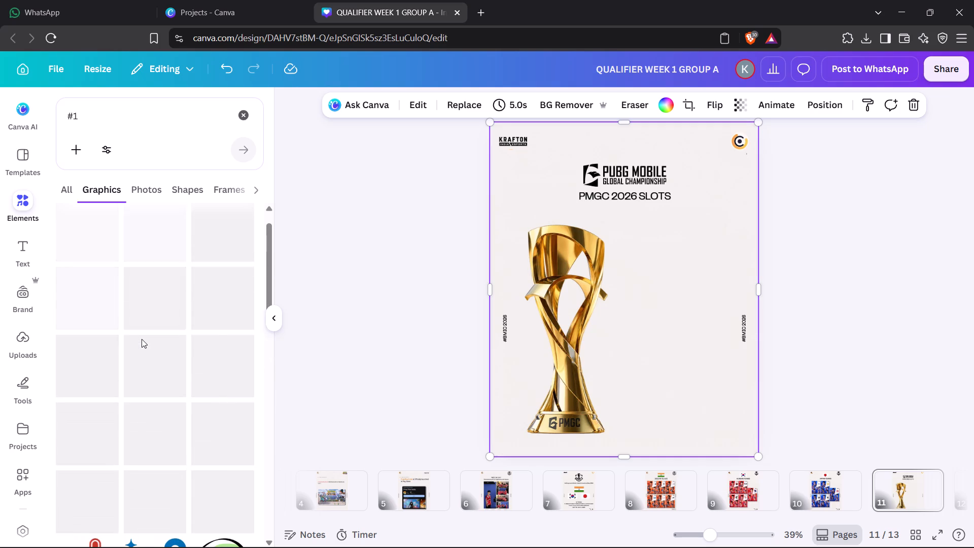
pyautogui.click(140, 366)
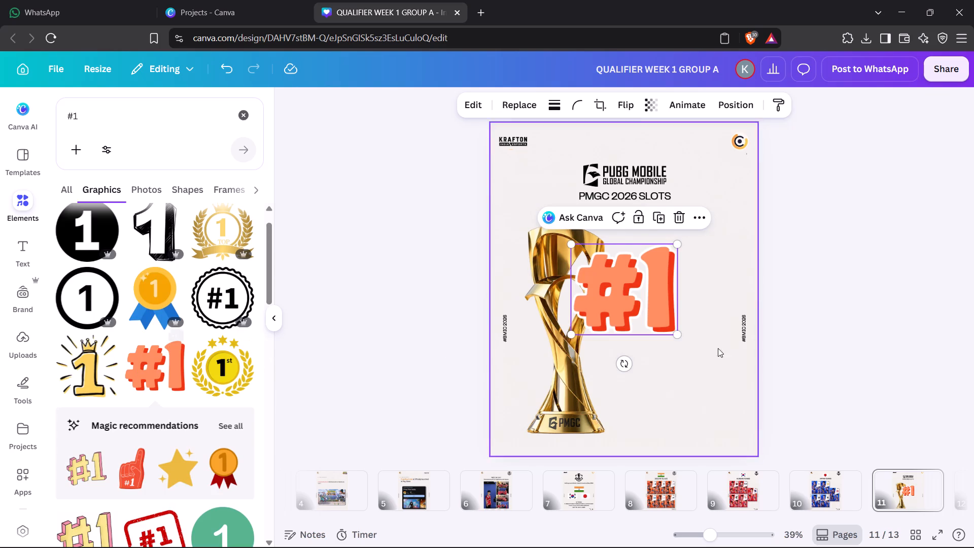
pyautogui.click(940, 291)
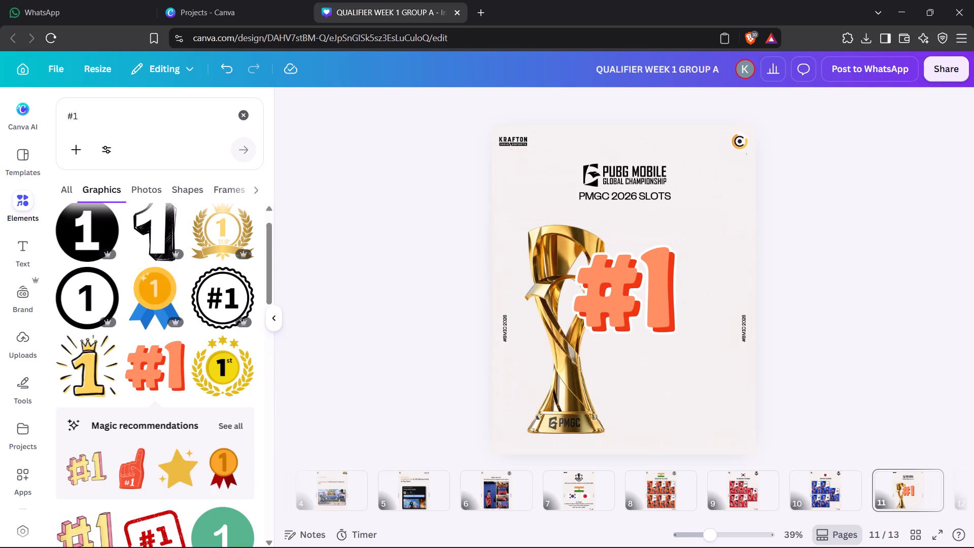
# Search the graphics for "#2", look through the designs for one matching the orange #1 graphic, and clear the search.
pyautogui.click(145, 111)
pyautogui.press('BackSpace')
pyautogui.press('2')
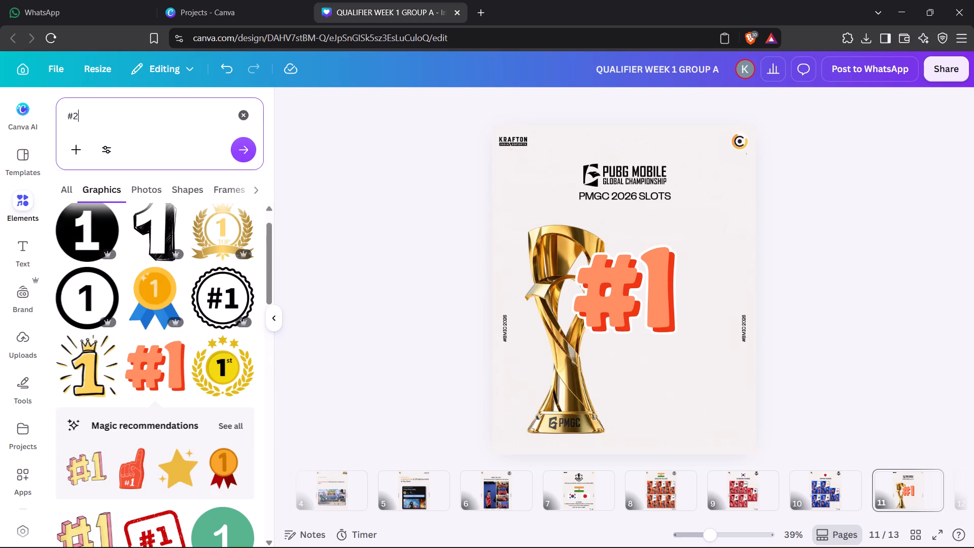
pyautogui.click(236, 154)
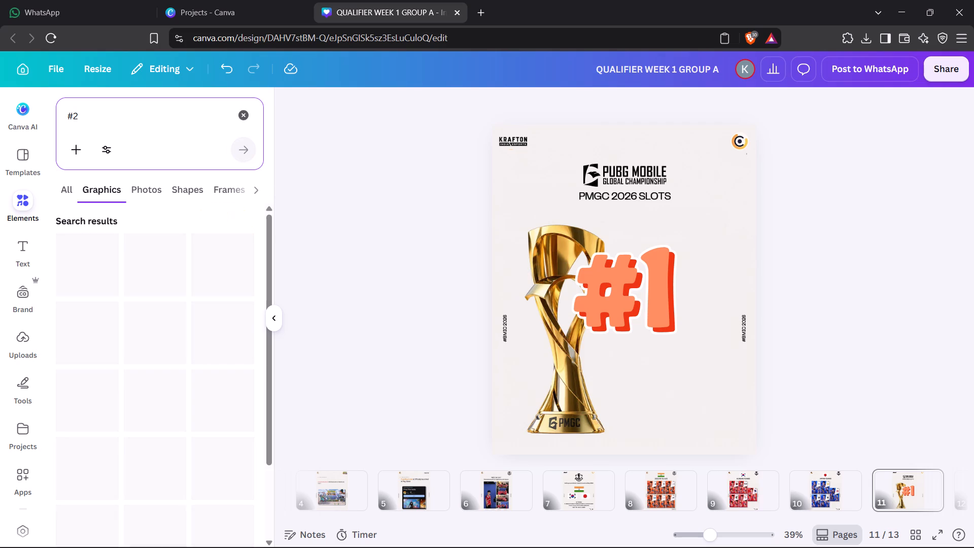
pyautogui.scroll(-6, 211, 406)
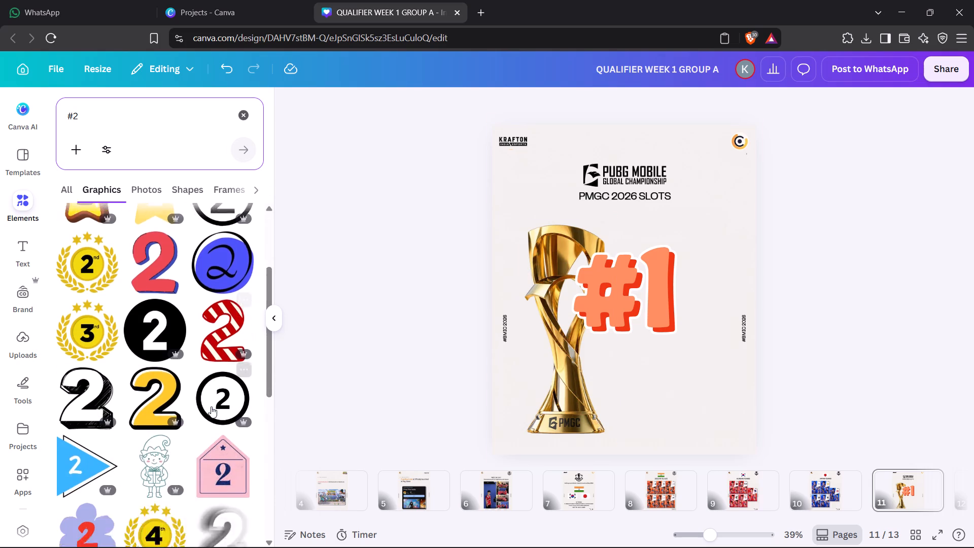
pyautogui.scroll(-2, 211, 406)
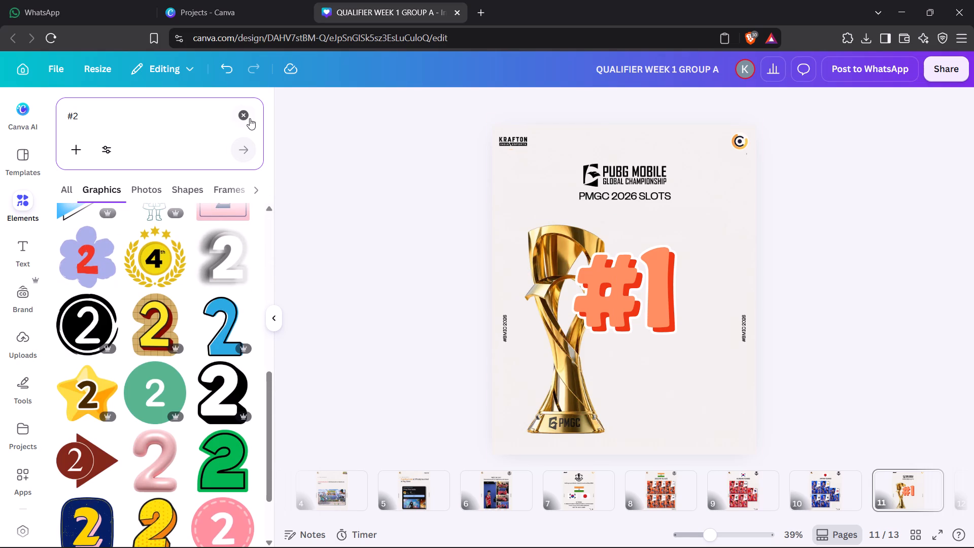
pyautogui.click(248, 118)
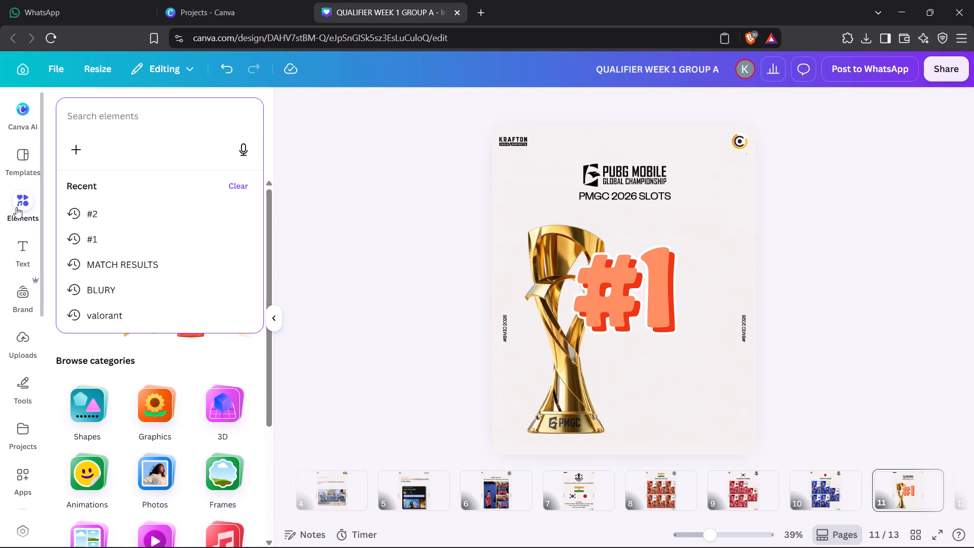
pyautogui.click(18, 206)
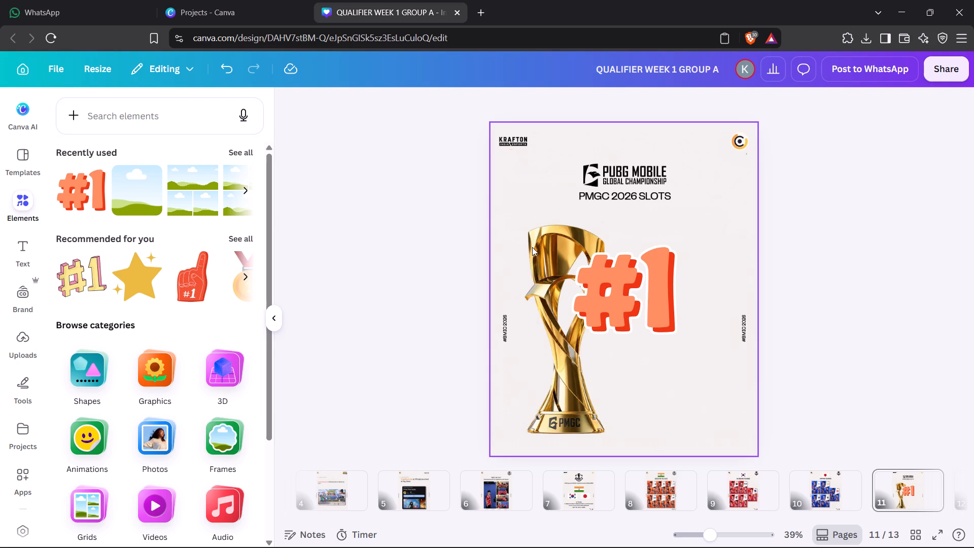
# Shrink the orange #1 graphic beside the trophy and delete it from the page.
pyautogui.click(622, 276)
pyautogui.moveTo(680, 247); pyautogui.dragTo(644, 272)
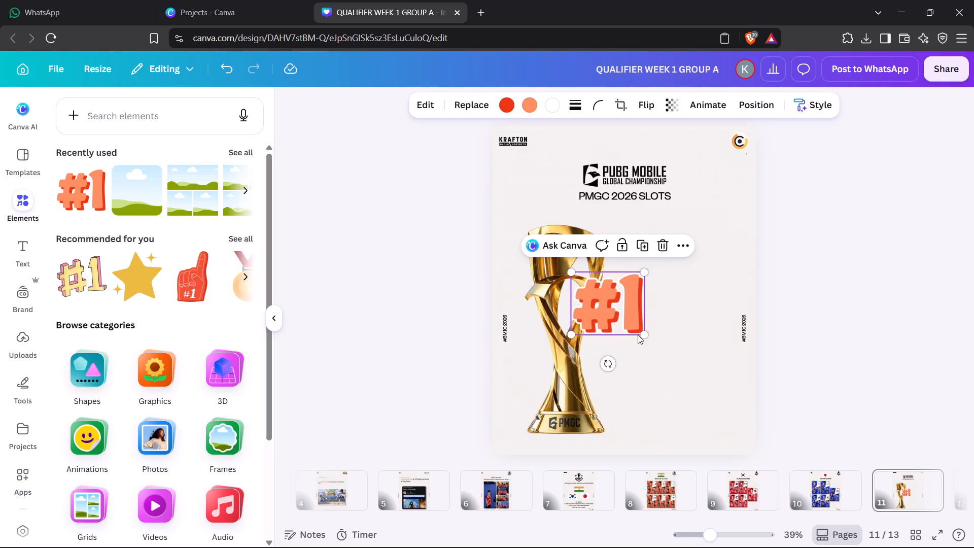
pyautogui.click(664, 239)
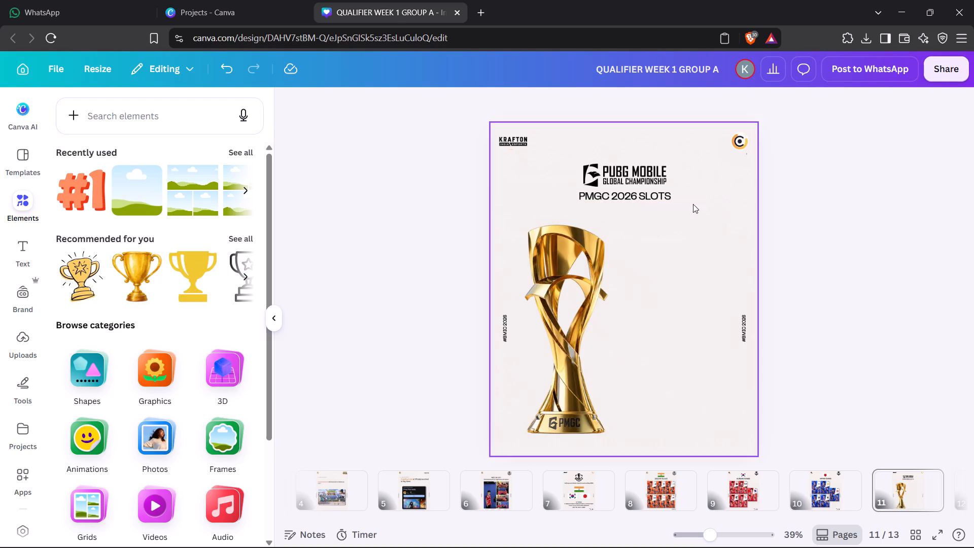
# Duplicate the PMGC 2026 SLOTS heading and fit the copy in the space beside the trophy's cup at font size 43.4.
pyautogui.click(660, 198)
pyautogui.click(661, 163)
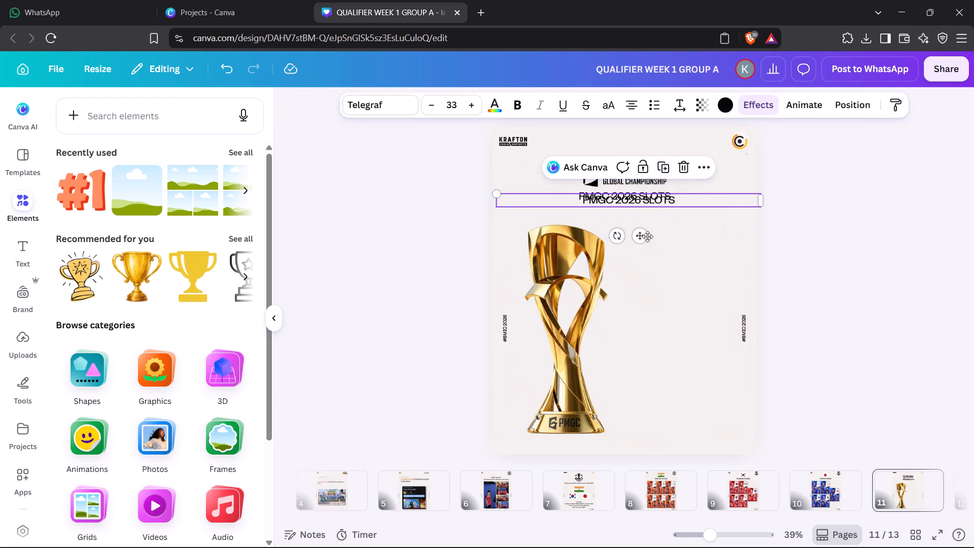
pyautogui.moveTo(646, 236); pyautogui.dragTo(639, 280)
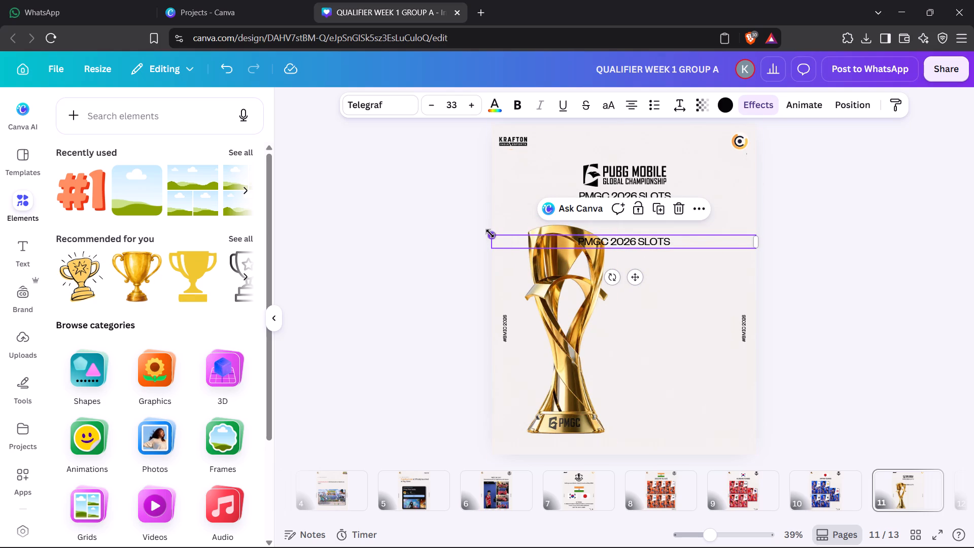
pyautogui.moveTo(490, 233); pyautogui.dragTo(623, 233)
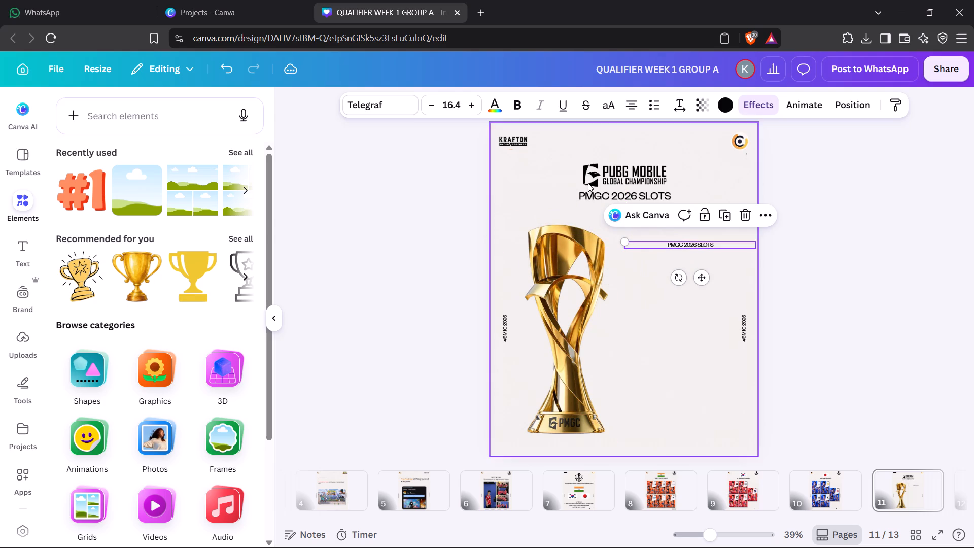
pyautogui.click(469, 101)
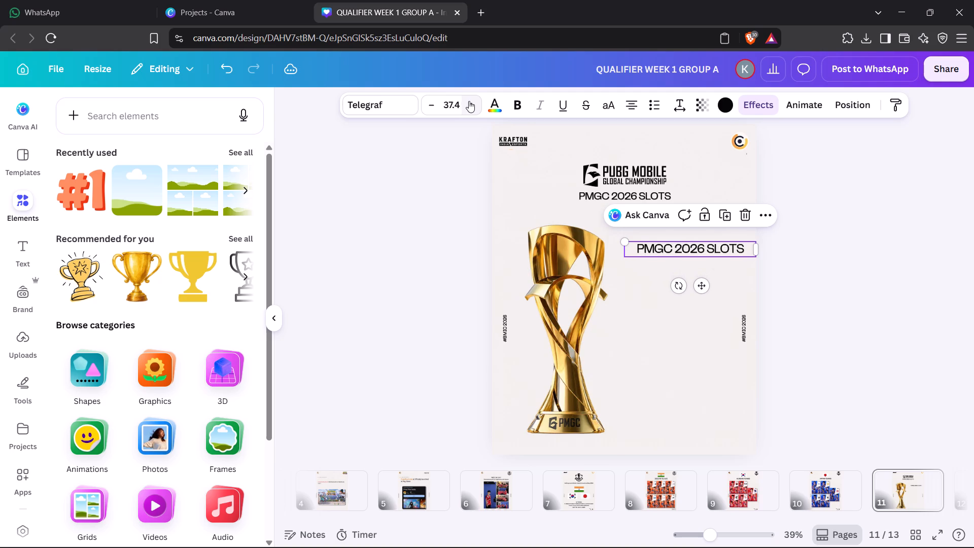
pyautogui.moveTo(762, 312); pyautogui.dragTo(790, 306)
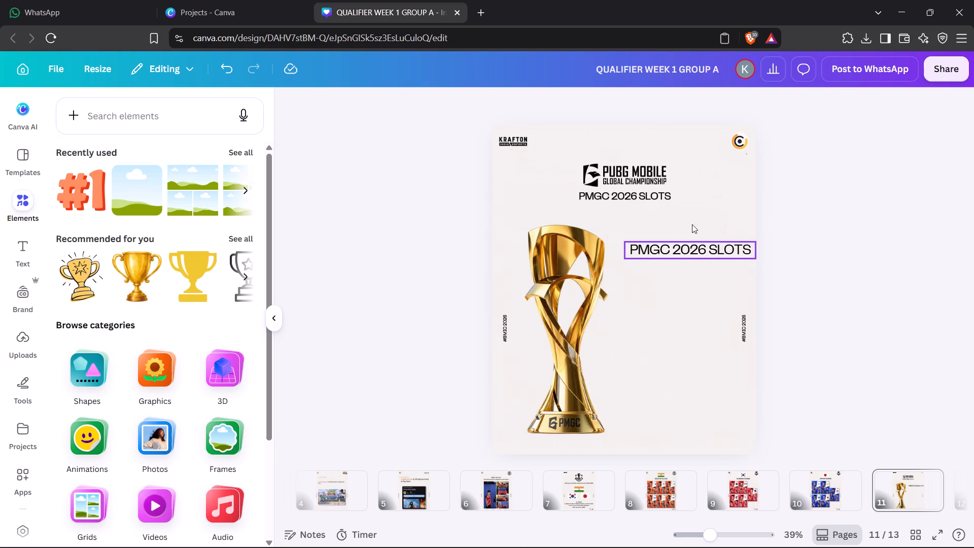
# Replace the text of the duplicated heading beside the trophy with "BMIC 2026".
pyautogui.doubleClick(690, 248)
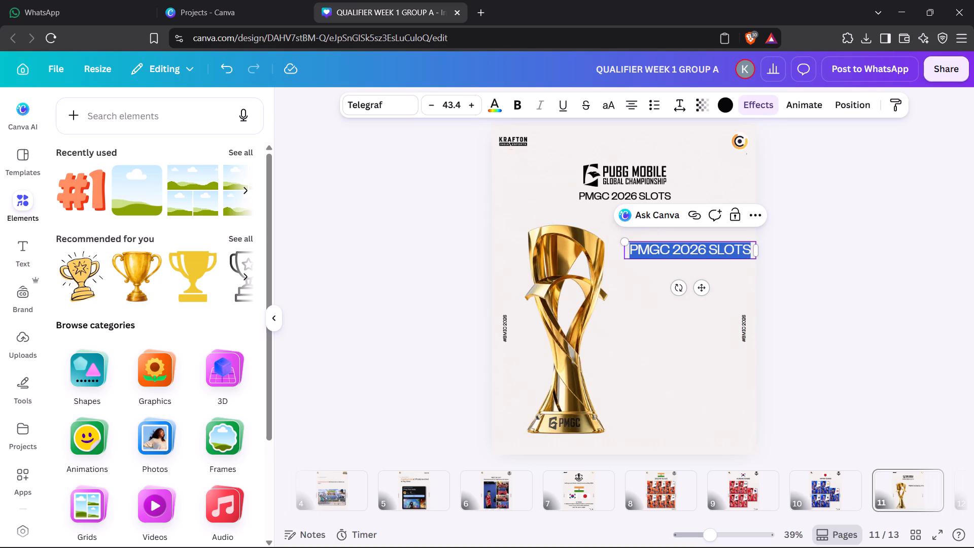
pyautogui.write('BMIC')
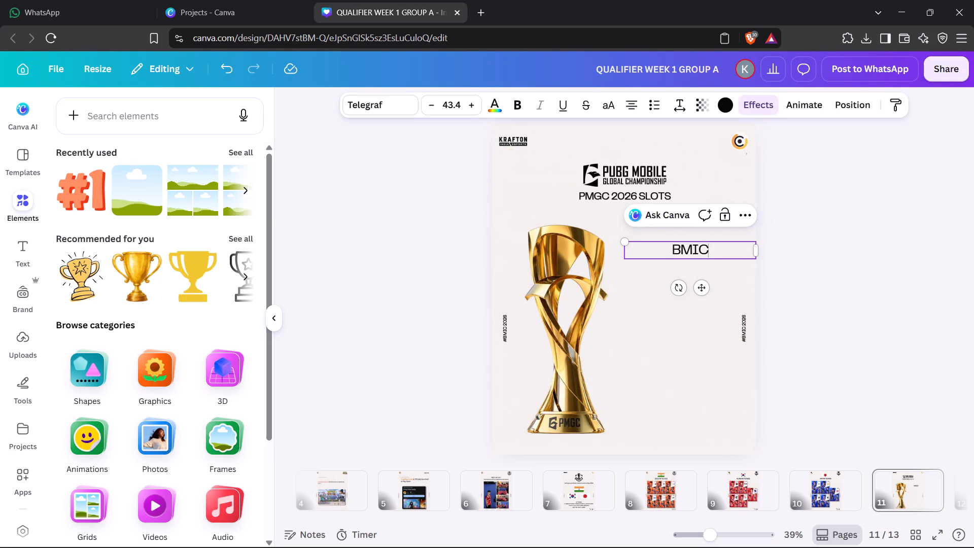
pyautogui.press('space')
pyautogui.hotkey('shift', '#')
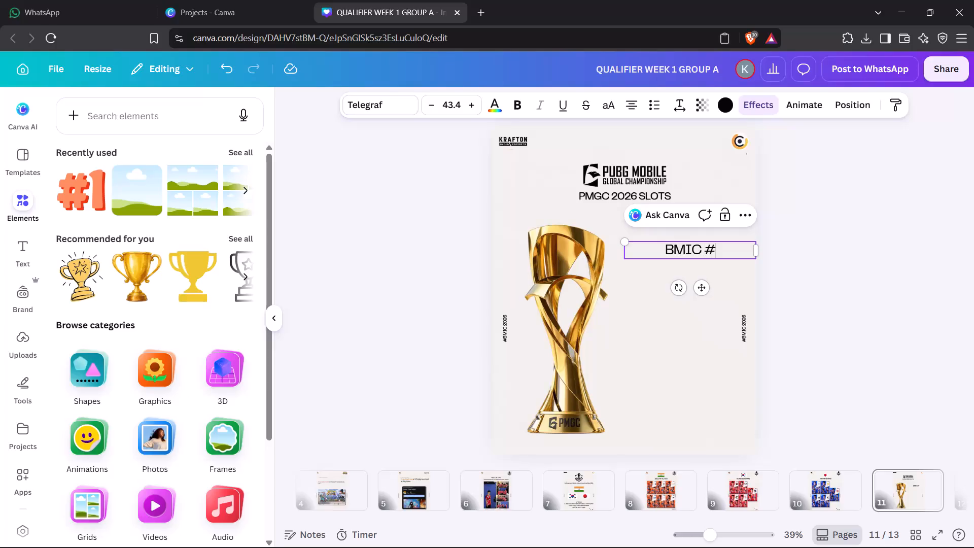
pyautogui.press('1')
pyautogui.press('BackSpace')
pyautogui.press('BackSpace')
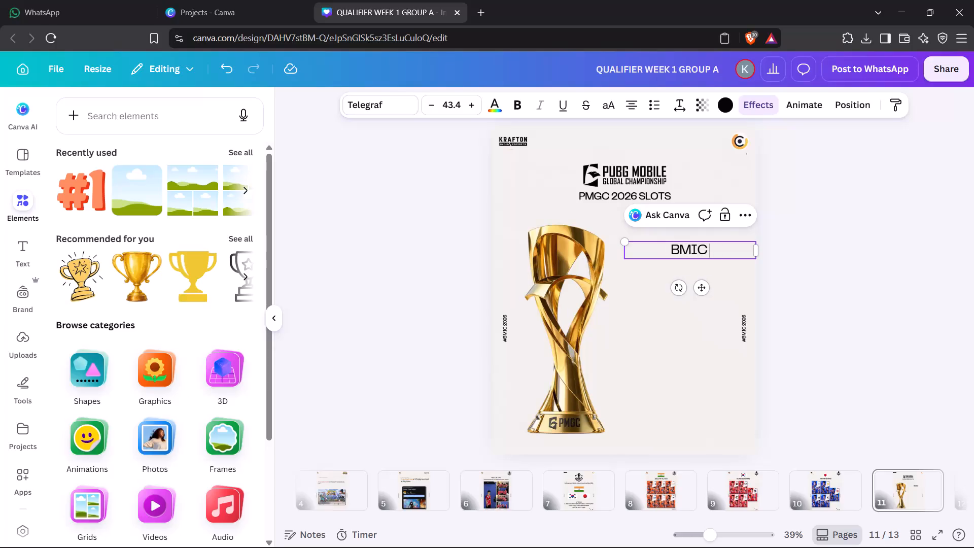
pyautogui.press('-')
pyautogui.press('BackSpace')
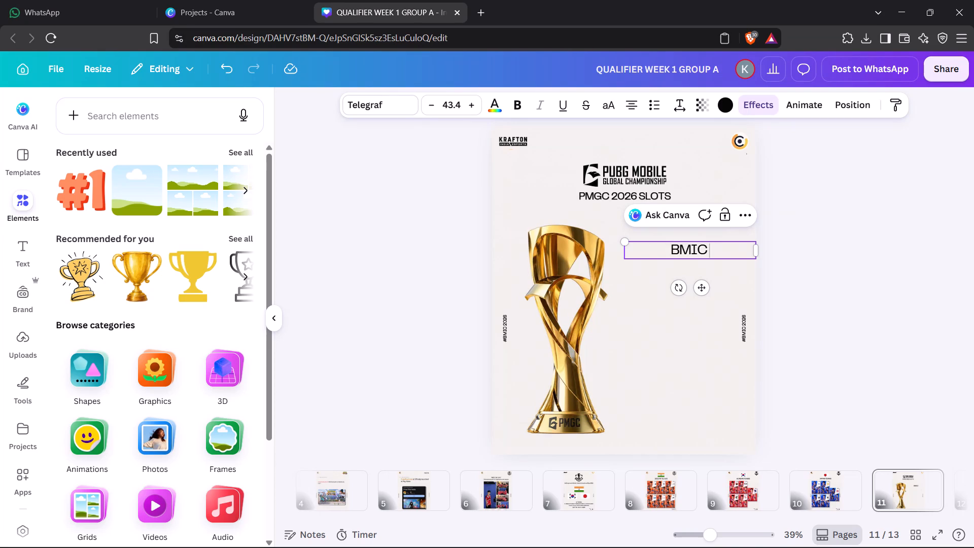
pyautogui.write('202')
pyautogui.press('6')
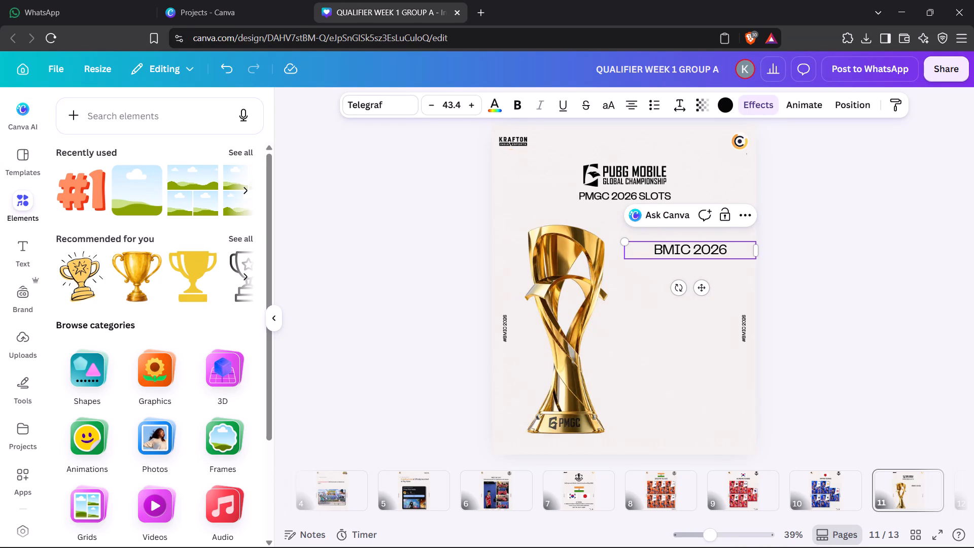
# Extend the BMIC 2026 text beside the trophy to read "BMIC 2026 - CHAMPIONS".
pyautogui.press('space')
pyautogui.write('-')
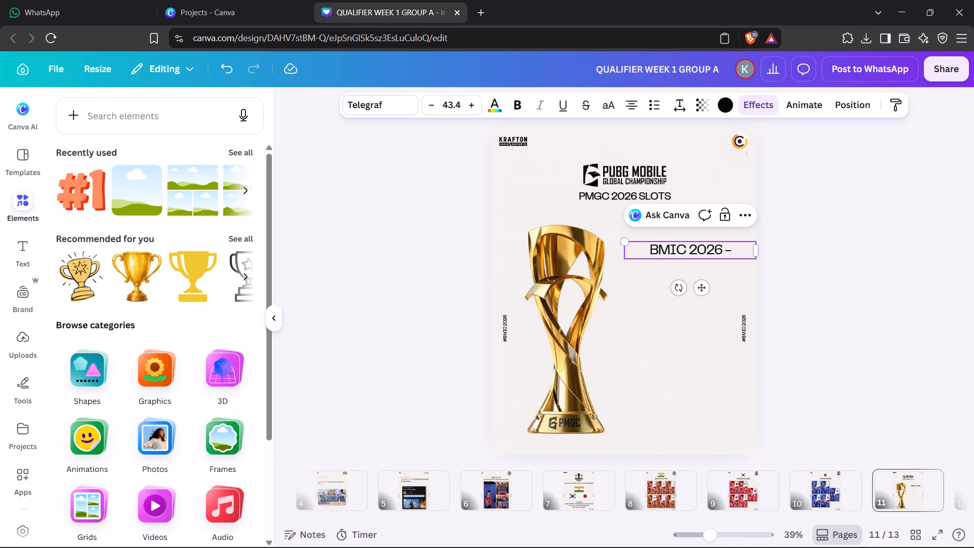
pyautogui.press('BackSpace')
pyautogui.press('BackSpace')
pyautogui.press('space')
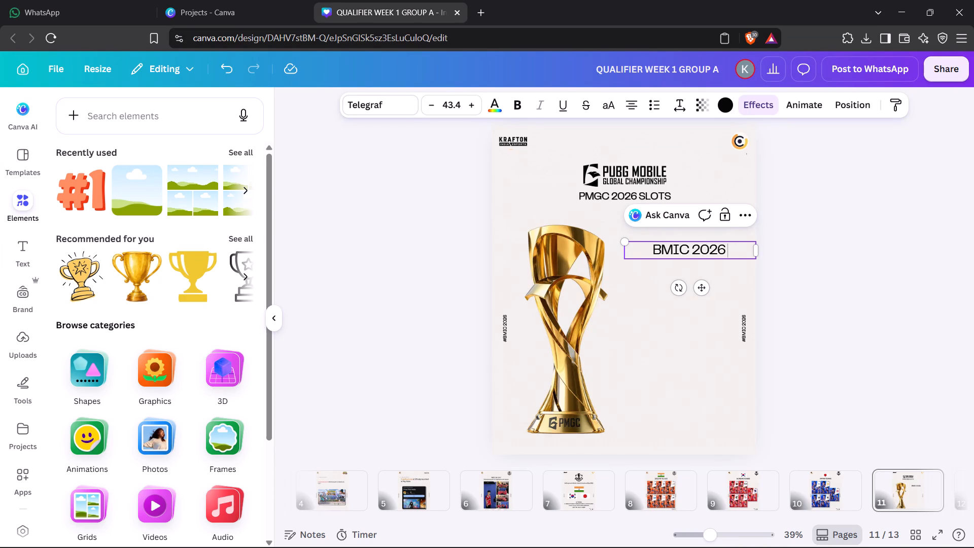
pyautogui.write('- CHAMPIONS')
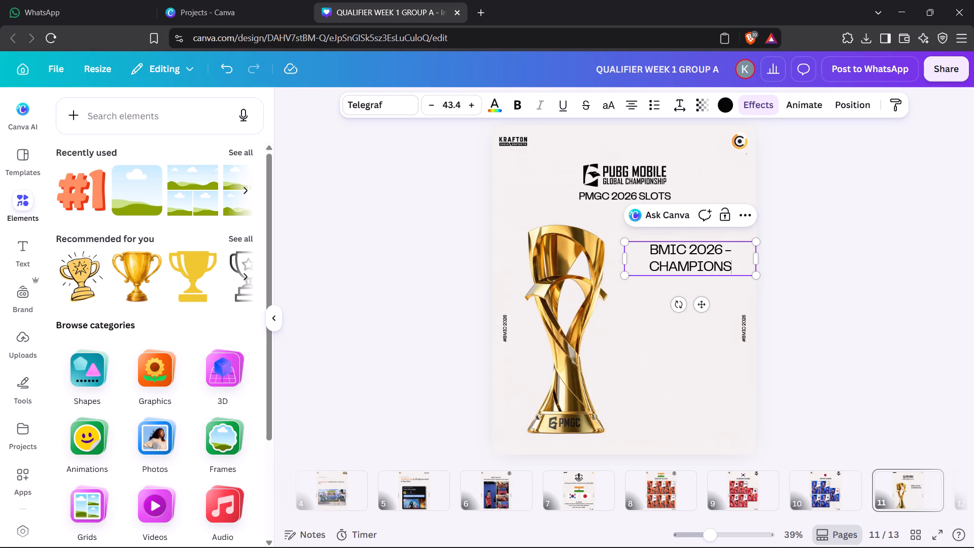
# Reduce the BMIC 2026 - CHAMPIONS text to font size 32.4 so it fits on one line.
pyautogui.click(625, 259)
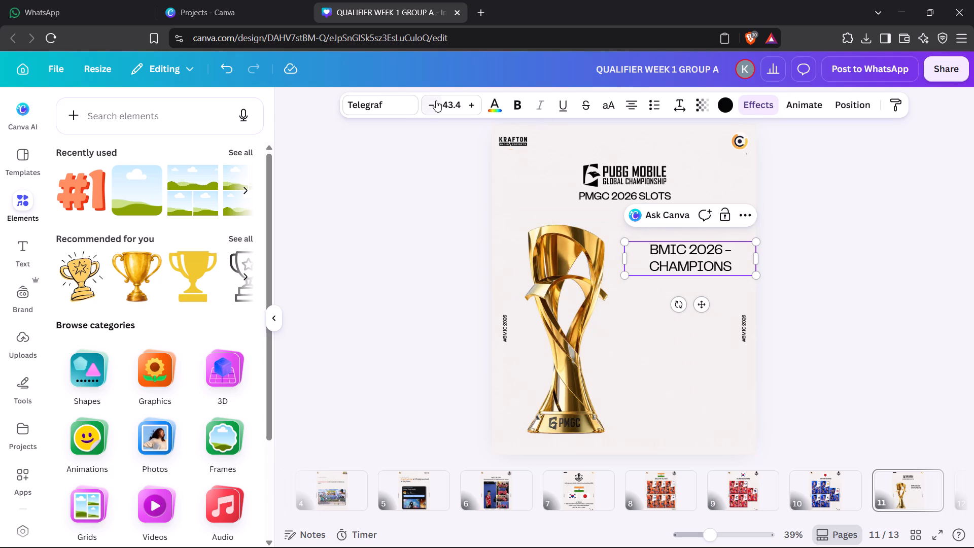
pyautogui.click(428, 105)
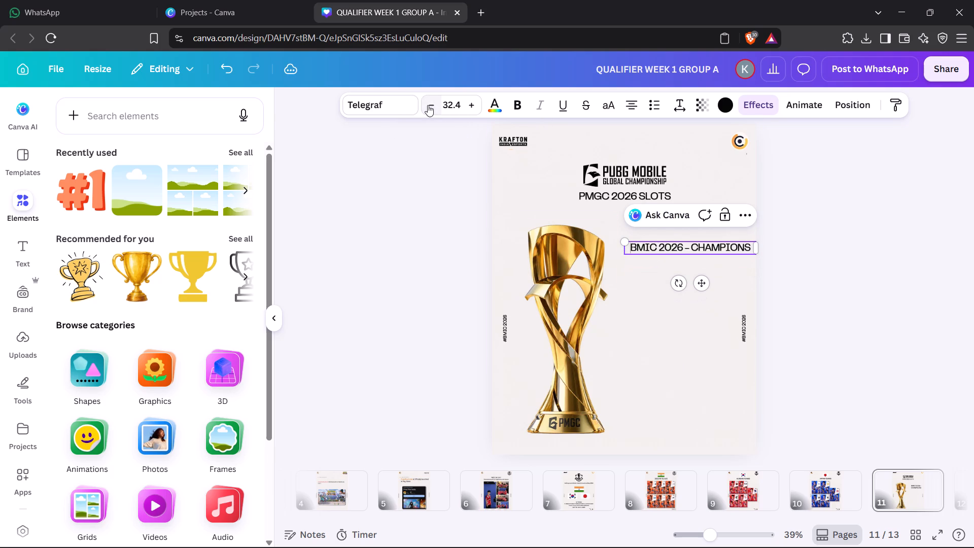
pyautogui.click(471, 105)
pyautogui.click(471, 105)
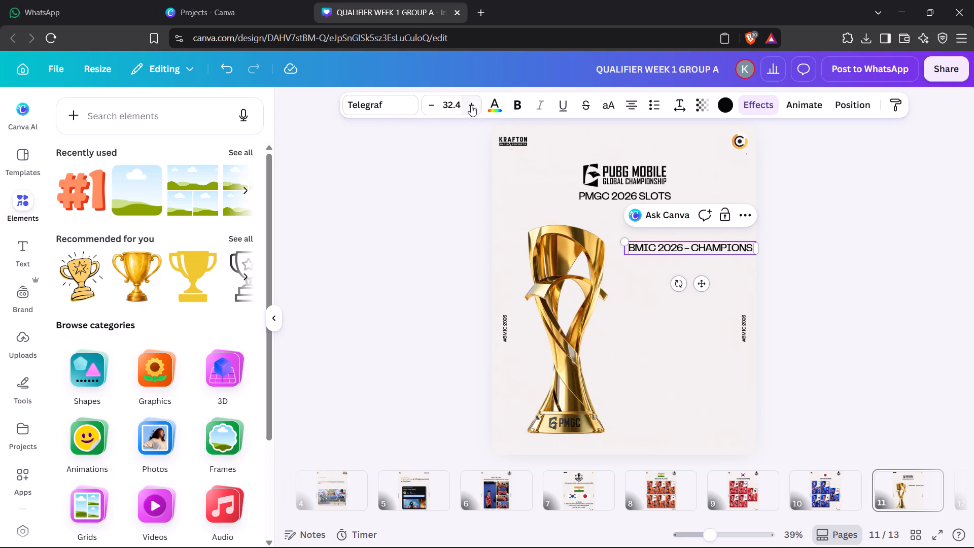
pyautogui.click(859, 323)
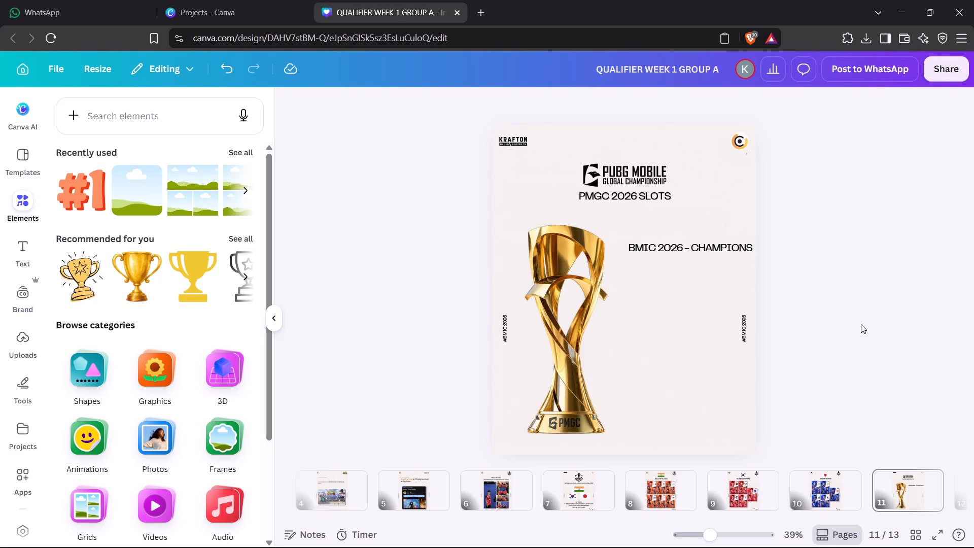
# Nudge the BMIC 2026 - CHAMPIONS line left, closer to the trophy's cup and clear of the page edge.
pyautogui.click(700, 251)
pyautogui.press('Left')
pyautogui.press('Left')
pyautogui.press('Left')
pyautogui.press('Left')
pyautogui.press('Left')
pyautogui.press('Left')
pyautogui.press('Left')
pyautogui.press('Left')
pyautogui.press('Left')
pyautogui.press('Left')
pyautogui.press('Left')
pyautogui.press('Left')
pyautogui.press('Left')
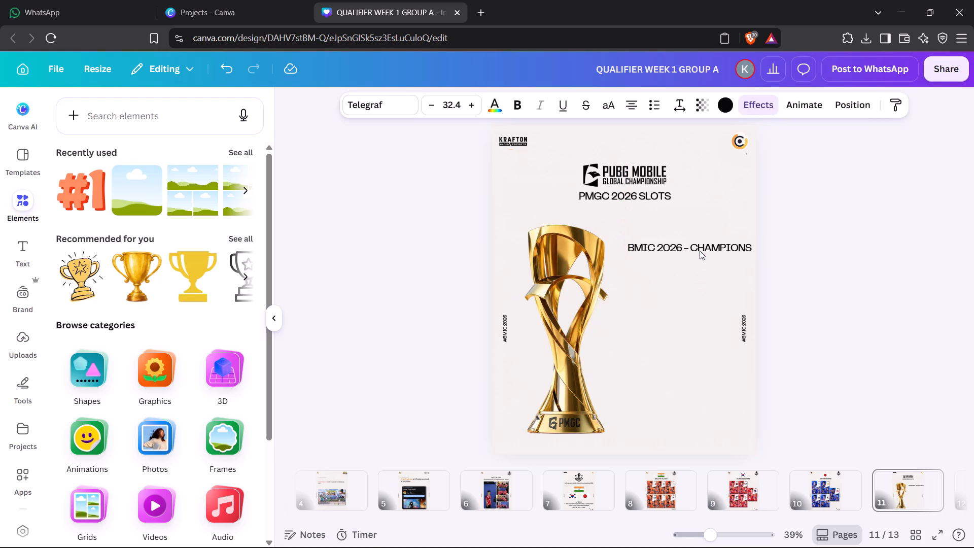
pyautogui.press('Left')
pyautogui.press('Left')
pyautogui.press('Left')
pyautogui.press('Left')
pyautogui.press('Left')
pyautogui.press('Left')
pyautogui.press('Left')
pyautogui.press('Left')
pyautogui.press('Left')
pyautogui.press('Left')
pyautogui.press('Left')
pyautogui.press('Left')
pyautogui.press('Left')
pyautogui.press('Left')
pyautogui.press('Left')
pyautogui.press('Left')
pyautogui.press('Left')
pyautogui.press('Left')
pyautogui.press('Left')
pyautogui.press('Left')
pyautogui.press('Left')
pyautogui.press('Left')
pyautogui.press('Left')
pyautogui.press('Left')
pyautogui.press('Left')
pyautogui.press('Left')
pyautogui.press('Left')
pyautogui.press('Left')
pyautogui.press('Left')
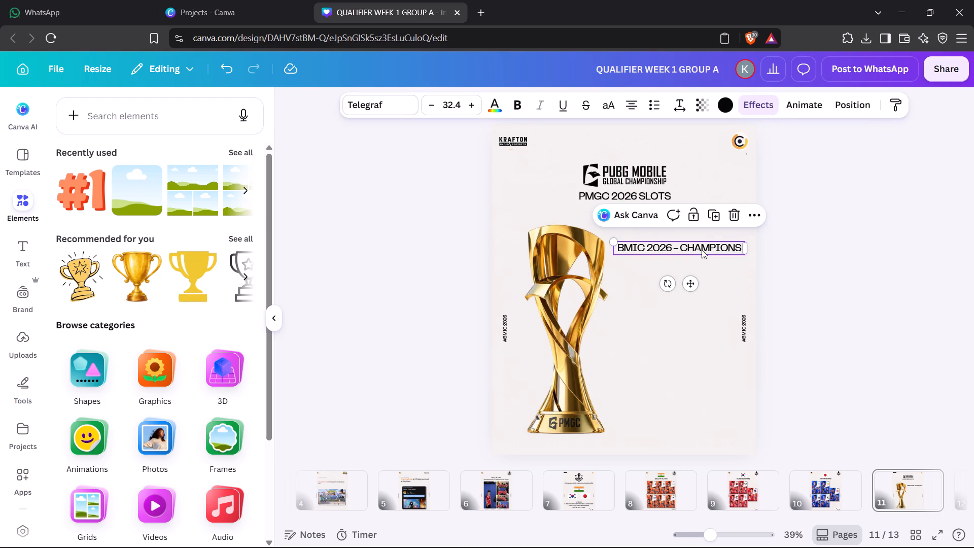
# Duplicate the BMIC 2026 - CHAMPIONS line and place the copy beside the trophy's lower stem, below the original.
pyautogui.click(714, 220)
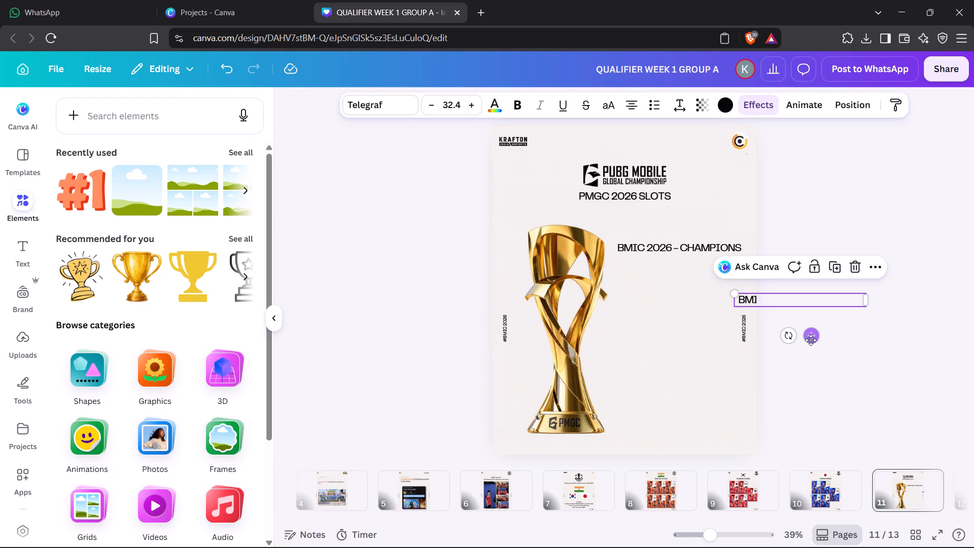
pyautogui.moveTo(810, 340); pyautogui.dragTo(689, 393)
# Fine-tune the upper BMIC 2026 - CHAMPIONS line horizontally, settling it slightly further left beside the trophy's cup.
pyautogui.click(679, 244)
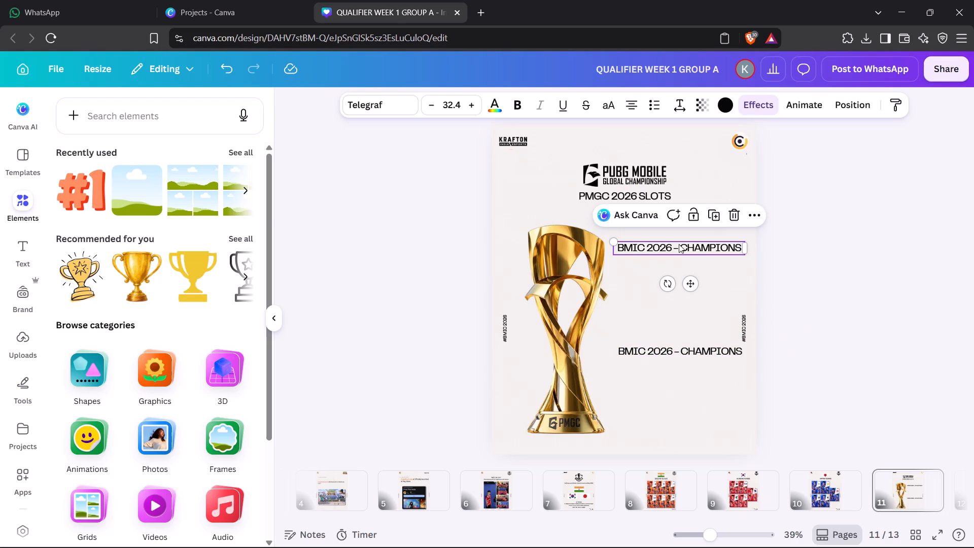
pyautogui.press('Left')
pyautogui.press('Left')
pyautogui.press('Left')
pyautogui.press('Left')
pyautogui.press('Left')
pyautogui.press('Left')
pyautogui.press('Left')
pyautogui.press('Left')
pyautogui.press('Left')
pyautogui.press('Left')
pyautogui.press('Left')
pyautogui.press('Left')
pyautogui.press('Left')
pyautogui.press('Left')
pyautogui.press('Left')
pyautogui.press('Left')
pyautogui.press('Left')
pyautogui.press('Left')
pyautogui.press('Left')
pyautogui.press('Left')
pyautogui.press('Left')
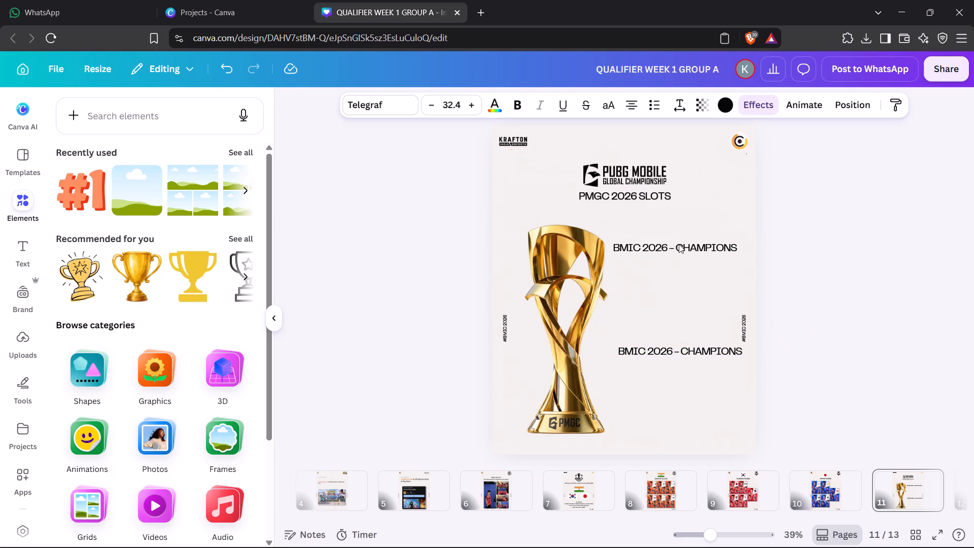
pyautogui.press('Left')
pyautogui.press('Left')
pyautogui.press('Left')
pyautogui.press('Left')
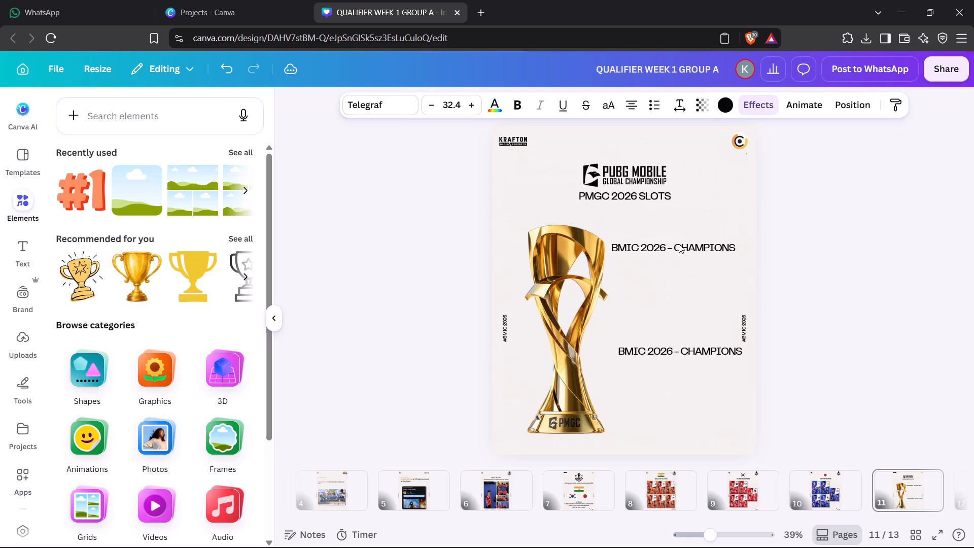
pyautogui.press('Right')
pyautogui.press('Right')
pyautogui.press('Right')
pyautogui.press('Right')
pyautogui.press('Right')
pyautogui.press('Right')
pyautogui.press('Right')
pyautogui.press('Right')
pyautogui.press('Right')
pyautogui.press('Right')
pyautogui.press('Right')
pyautogui.press('Right')
pyautogui.press('Right')
pyautogui.press('Right')
pyautogui.press('Right')
pyautogui.press('Right')
pyautogui.press('Right')
pyautogui.press('Right')
pyautogui.press('Right')
pyautogui.press('Right')
pyautogui.press('Right')
pyautogui.press('Right')
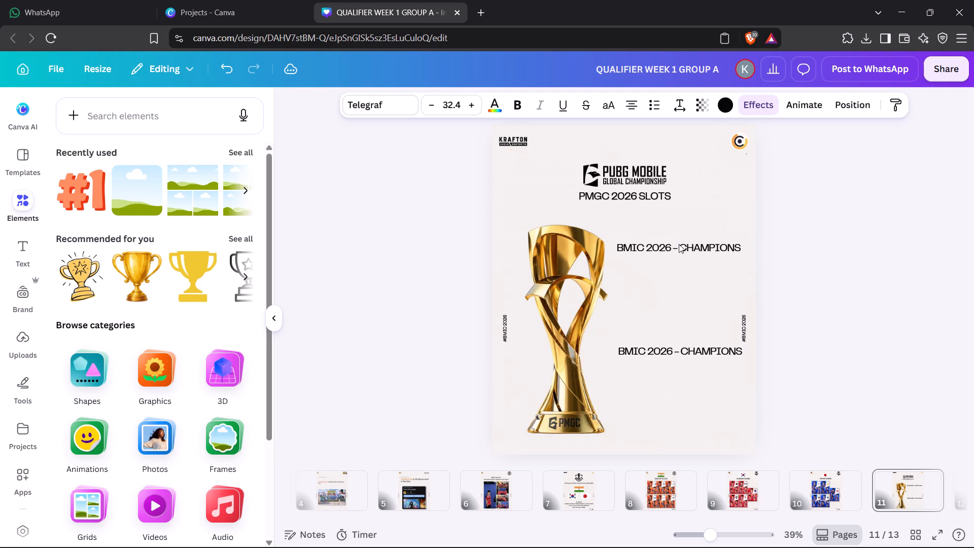
pyautogui.press('Right')
pyautogui.press('Right')
pyautogui.press('Right')
pyautogui.press('Left')
pyautogui.press('Left')
pyautogui.press('Left')
pyautogui.press('Left')
pyautogui.press('Left')
pyautogui.press('Left')
pyautogui.press('Left')
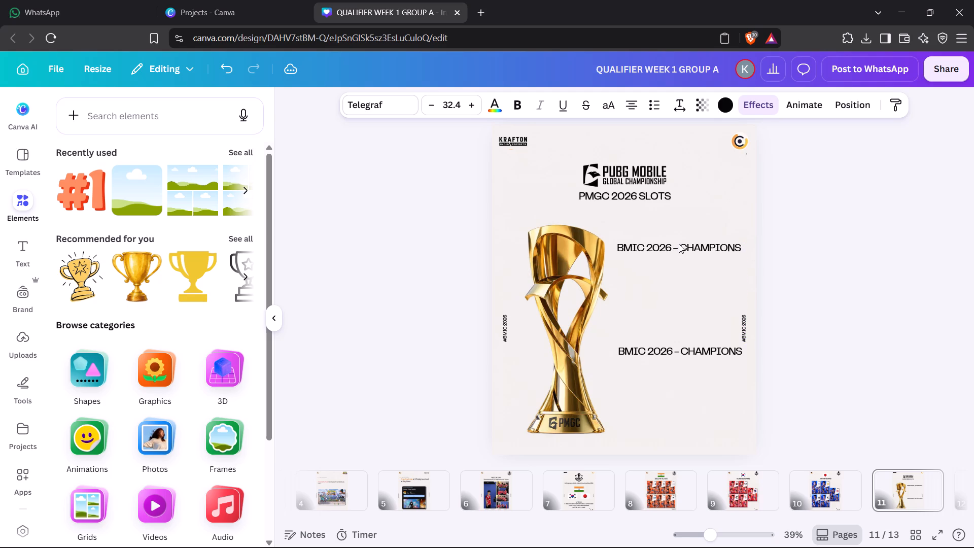
pyautogui.press('Left')
pyautogui.press('Left')
pyautogui.press('Left')
pyautogui.press('Left')
pyautogui.press('Left')
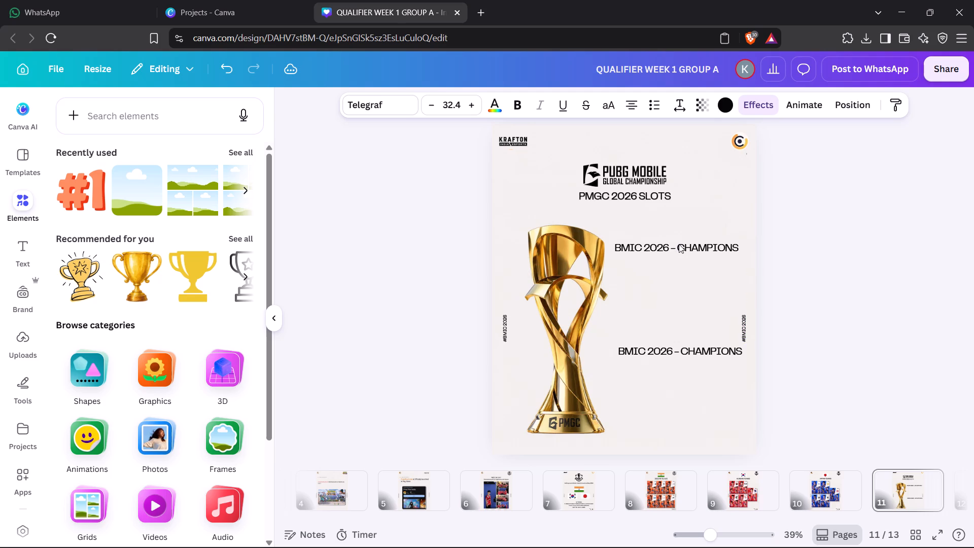
pyautogui.press('Left')
pyautogui.press('Left')
pyautogui.press('Left')
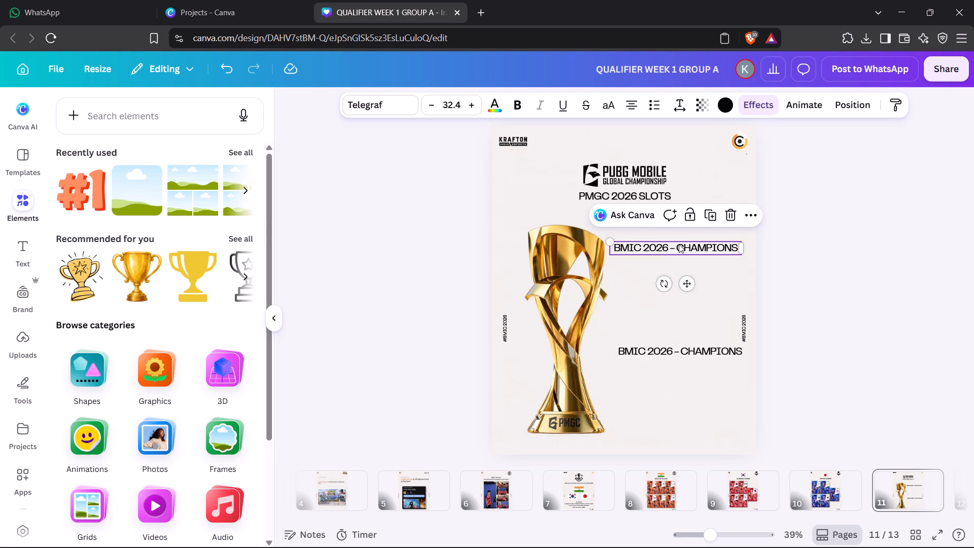
pyautogui.click(819, 305)
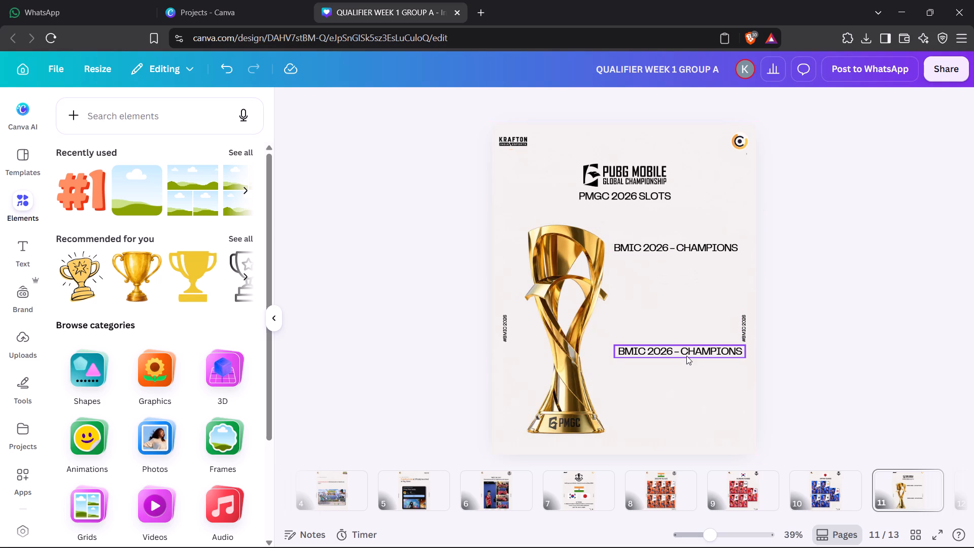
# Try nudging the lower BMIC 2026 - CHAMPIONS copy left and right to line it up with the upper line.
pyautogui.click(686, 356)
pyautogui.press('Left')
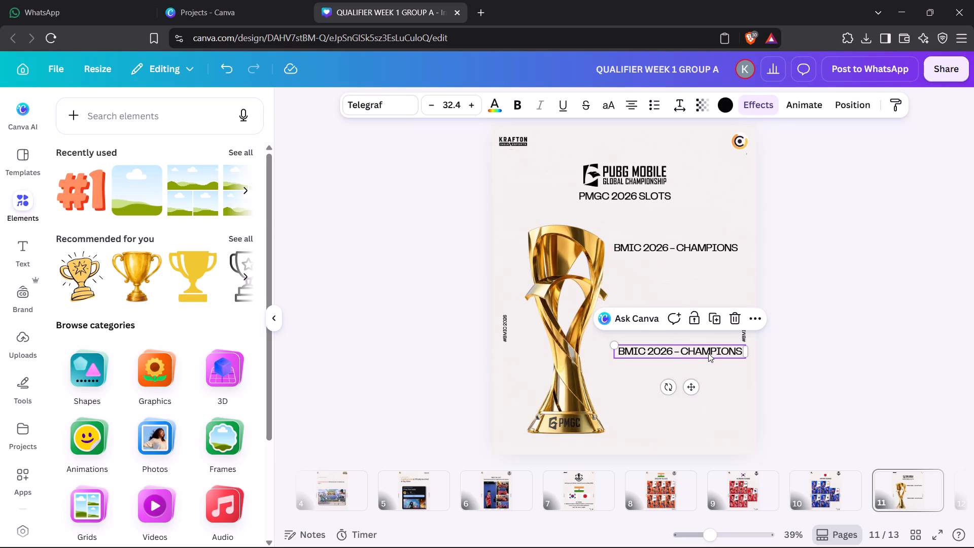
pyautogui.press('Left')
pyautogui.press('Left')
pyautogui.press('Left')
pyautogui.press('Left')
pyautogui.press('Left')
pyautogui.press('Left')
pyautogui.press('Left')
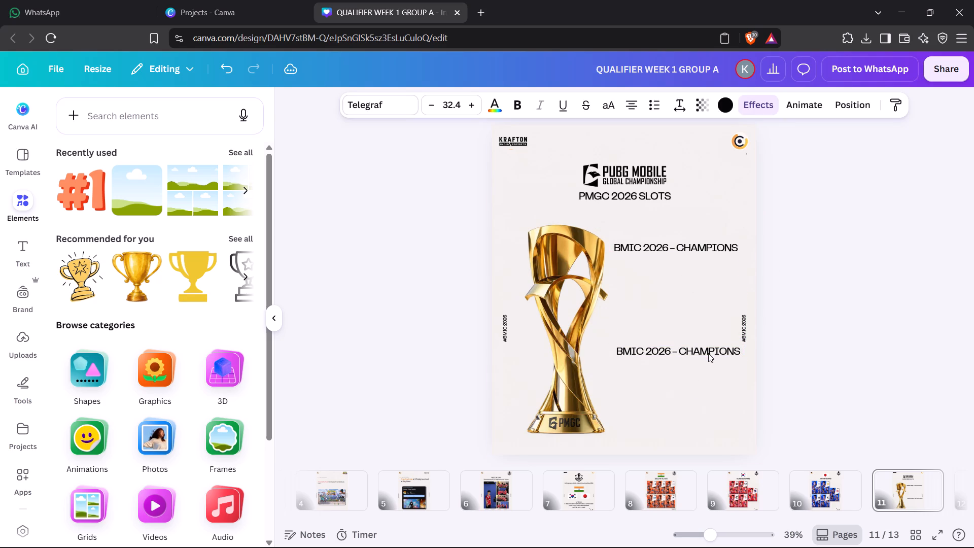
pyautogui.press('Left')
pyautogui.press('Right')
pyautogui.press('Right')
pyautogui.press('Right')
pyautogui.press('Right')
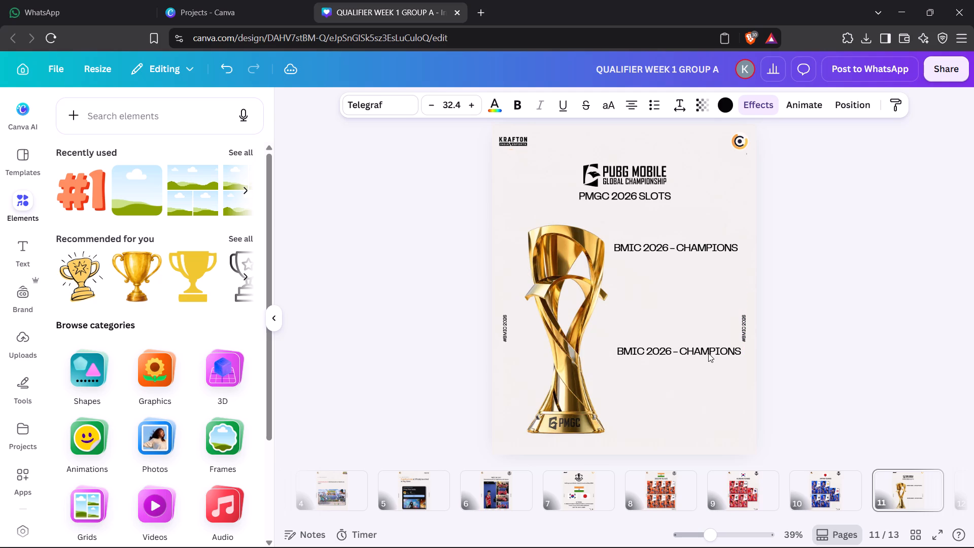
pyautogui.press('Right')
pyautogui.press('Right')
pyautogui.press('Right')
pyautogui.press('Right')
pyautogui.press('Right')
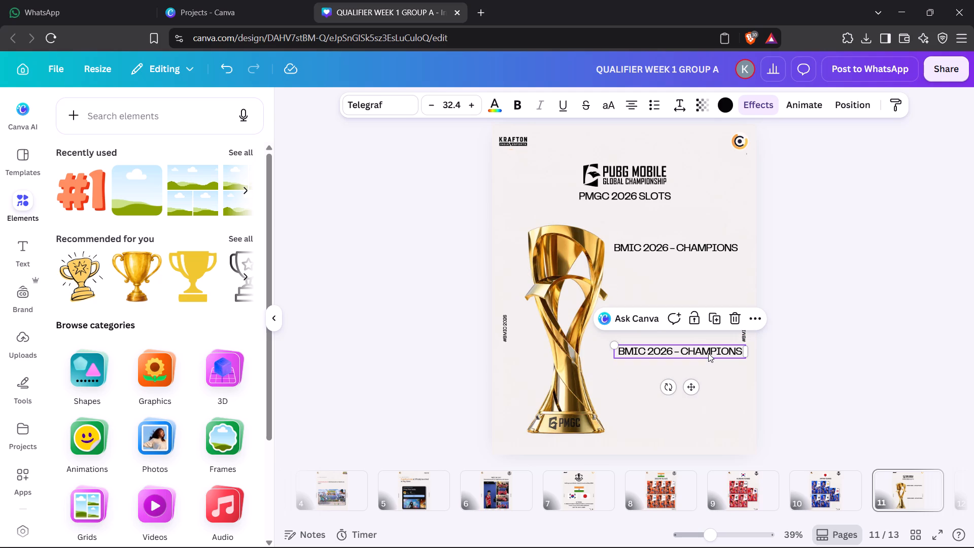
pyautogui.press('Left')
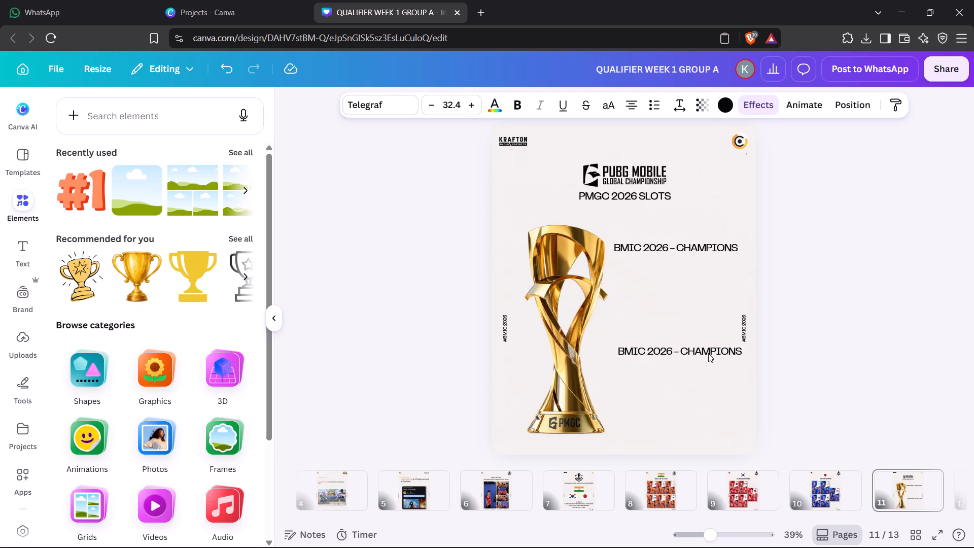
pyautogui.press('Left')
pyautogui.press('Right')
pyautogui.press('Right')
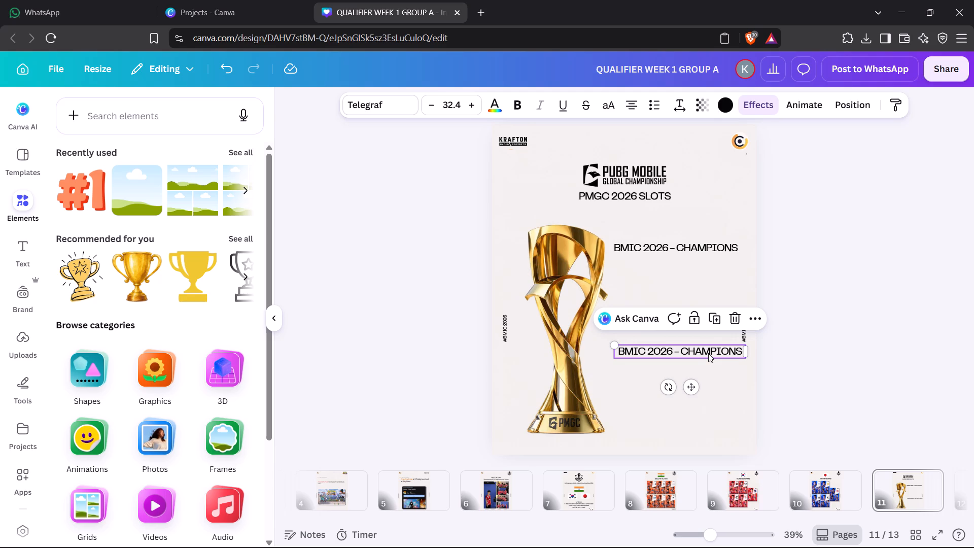
# Left-align the text of both BMIC 2026 - CHAMPIONS lines.
pyautogui.click(718, 252)
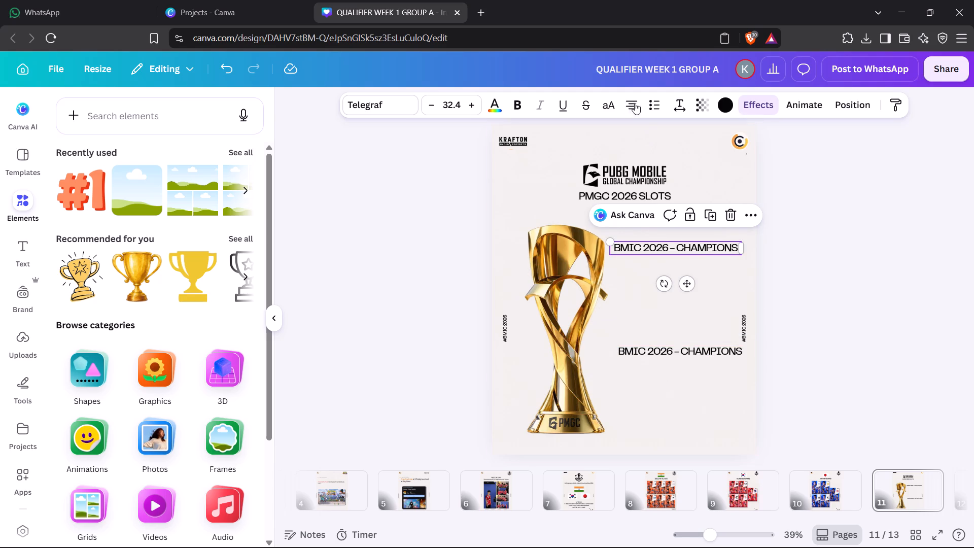
pyautogui.click(633, 101)
pyautogui.click(702, 354)
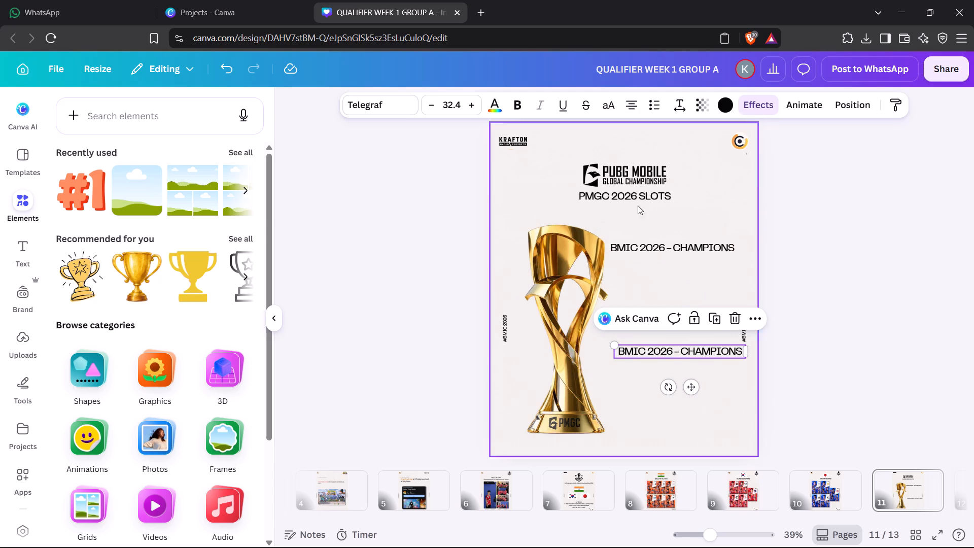
pyautogui.click(628, 108)
pyautogui.click(872, 243)
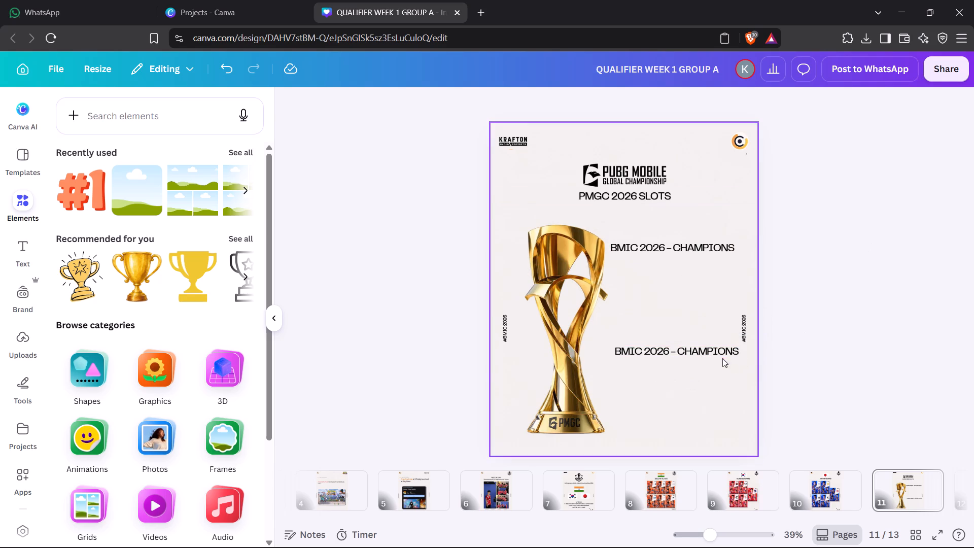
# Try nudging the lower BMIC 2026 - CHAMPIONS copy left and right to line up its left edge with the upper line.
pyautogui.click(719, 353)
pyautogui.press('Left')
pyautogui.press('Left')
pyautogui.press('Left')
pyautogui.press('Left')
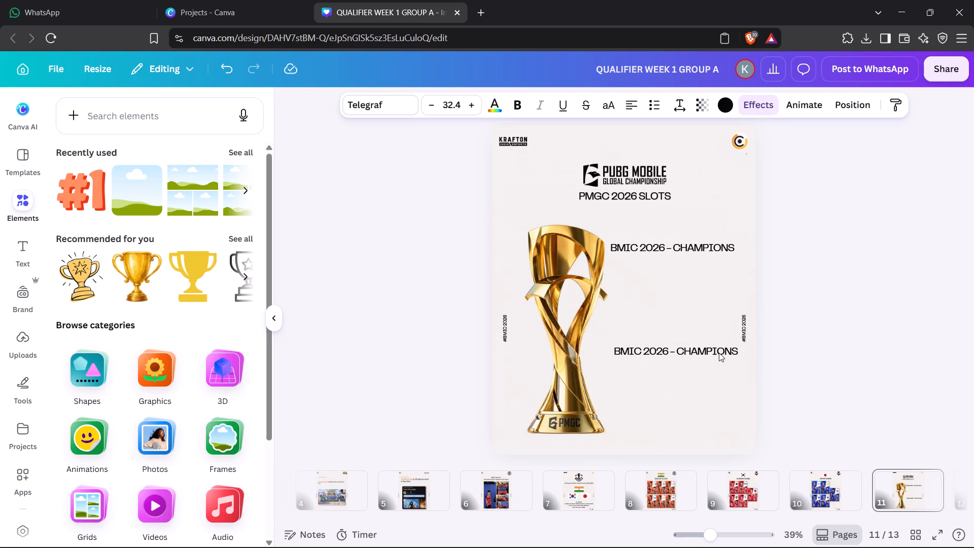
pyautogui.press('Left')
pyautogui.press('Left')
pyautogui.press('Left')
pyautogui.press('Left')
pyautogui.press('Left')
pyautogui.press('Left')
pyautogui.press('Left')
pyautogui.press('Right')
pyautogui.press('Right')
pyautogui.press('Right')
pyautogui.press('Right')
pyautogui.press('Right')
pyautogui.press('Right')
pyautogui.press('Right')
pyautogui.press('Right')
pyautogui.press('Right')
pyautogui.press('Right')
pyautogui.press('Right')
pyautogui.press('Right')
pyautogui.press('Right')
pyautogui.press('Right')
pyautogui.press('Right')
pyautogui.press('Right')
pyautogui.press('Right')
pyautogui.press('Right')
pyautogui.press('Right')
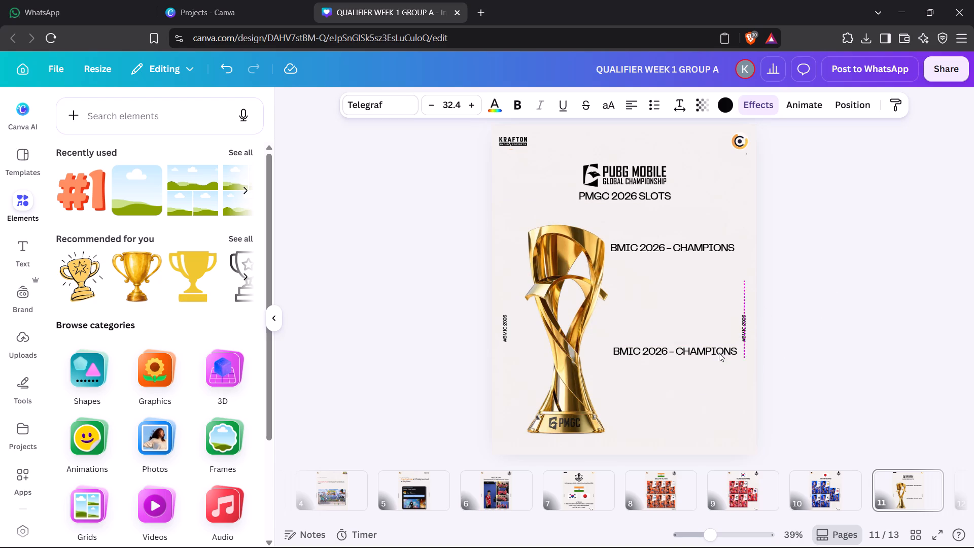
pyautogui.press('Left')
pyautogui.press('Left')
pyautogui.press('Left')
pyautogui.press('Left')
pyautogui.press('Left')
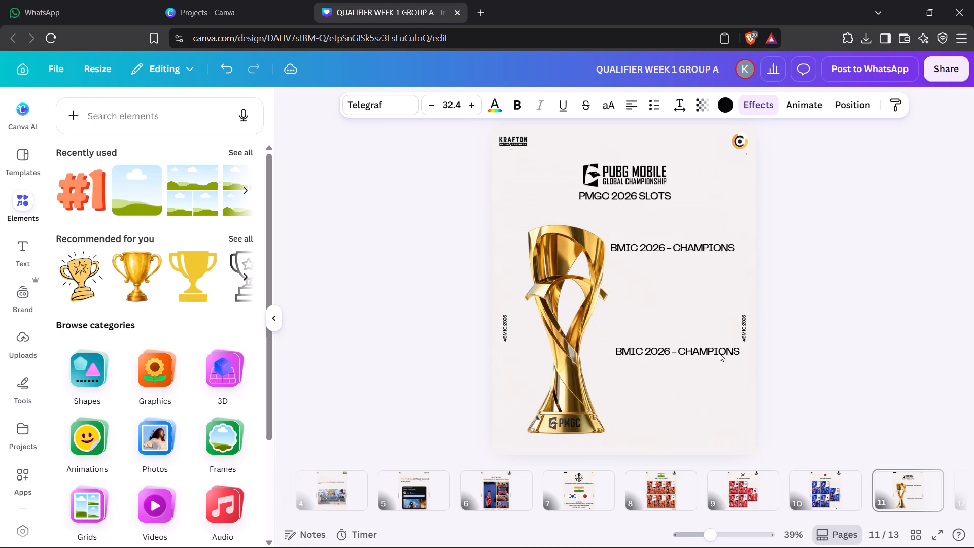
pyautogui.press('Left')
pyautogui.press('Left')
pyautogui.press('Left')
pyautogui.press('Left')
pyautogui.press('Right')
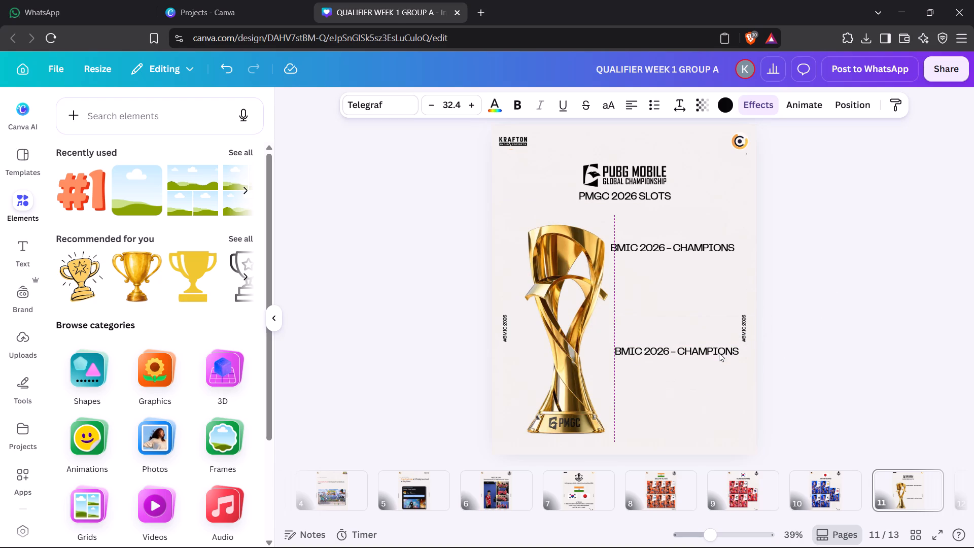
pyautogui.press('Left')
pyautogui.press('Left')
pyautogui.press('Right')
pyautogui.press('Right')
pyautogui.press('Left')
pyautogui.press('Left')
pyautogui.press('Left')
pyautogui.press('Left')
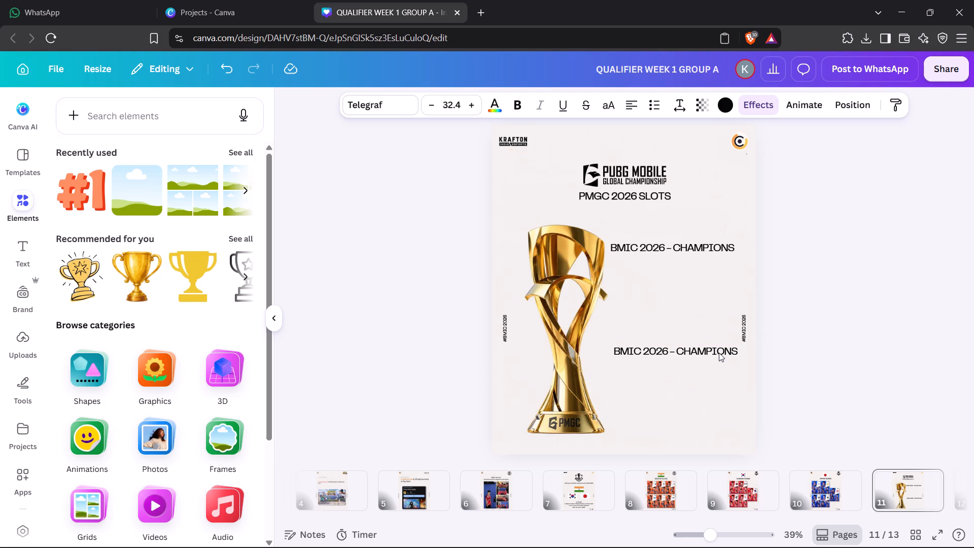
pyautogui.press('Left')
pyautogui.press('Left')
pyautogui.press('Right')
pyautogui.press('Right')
# Delete the lower BMIC 2026 - CHAMPIONS copy beside the trophy's stem.
pyautogui.click(739, 315)
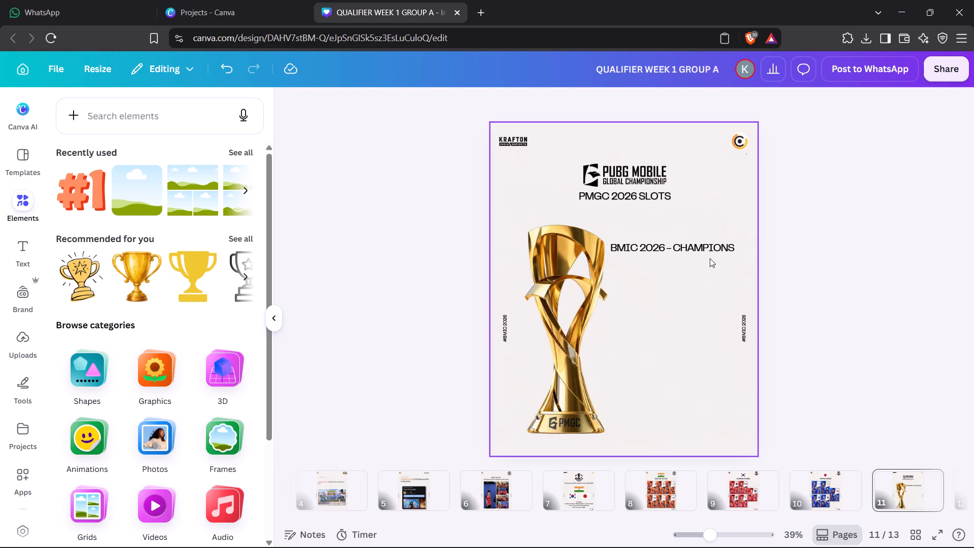
# Duplicate the remaining BMIC 2026 - CHAMPIONS line and place the copy directly beneath it.
pyautogui.click(708, 245)
pyautogui.click(711, 213)
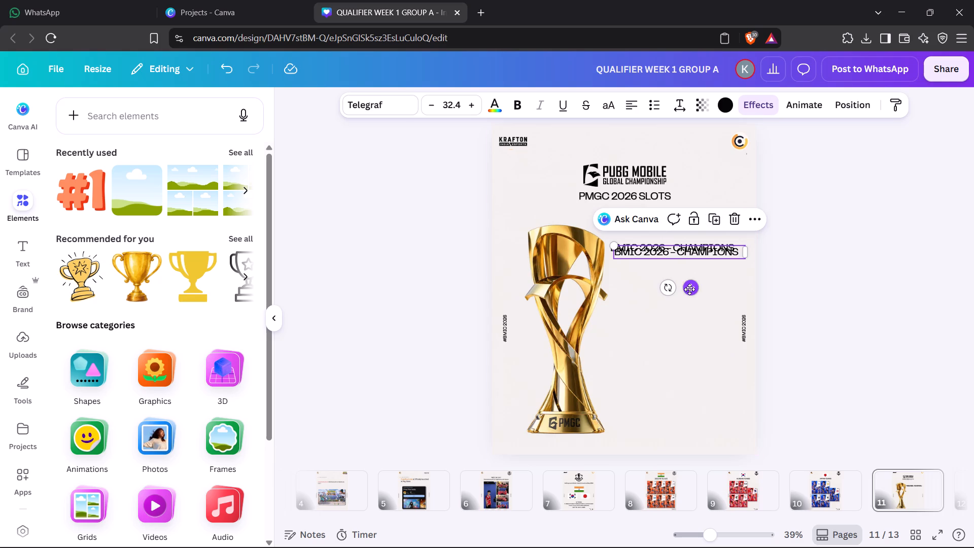
pyautogui.moveTo(689, 289); pyautogui.dragTo(685, 301)
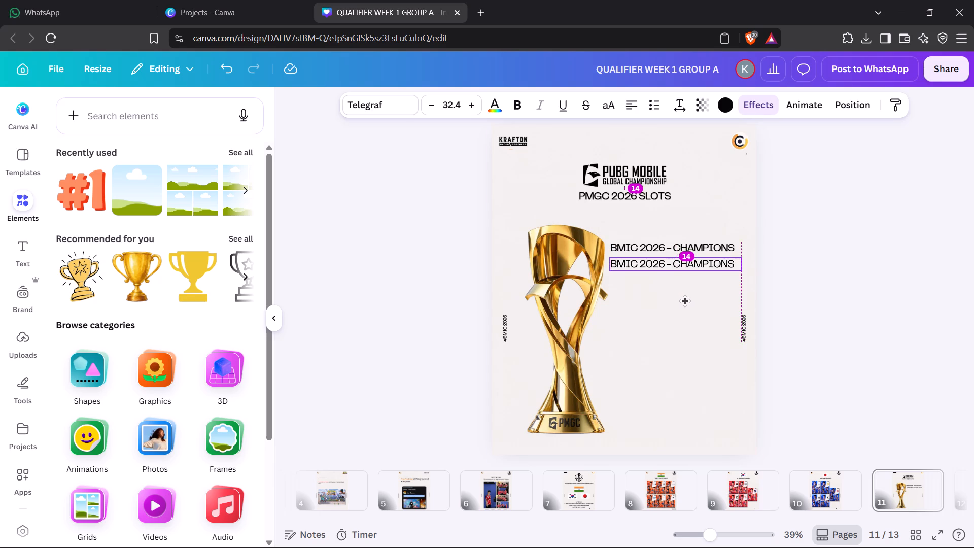
pyautogui.moveTo(685, 301); pyautogui.dragTo(687, 299)
pyautogui.click(827, 285)
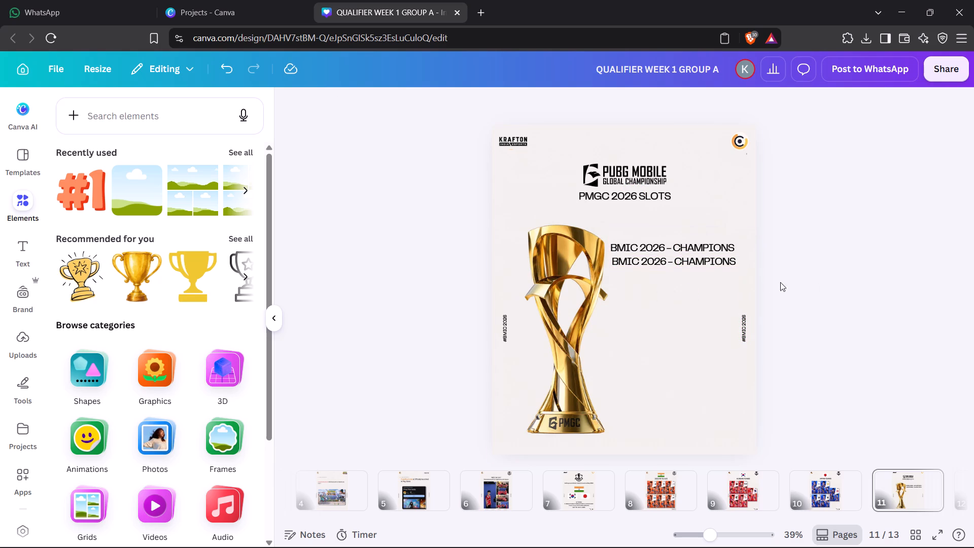
# Nudge the new BMIC 2026 - CHAMPIONS copy left until its left edge aligns with the original line above.
pyautogui.click(707, 262)
pyautogui.press('Left')
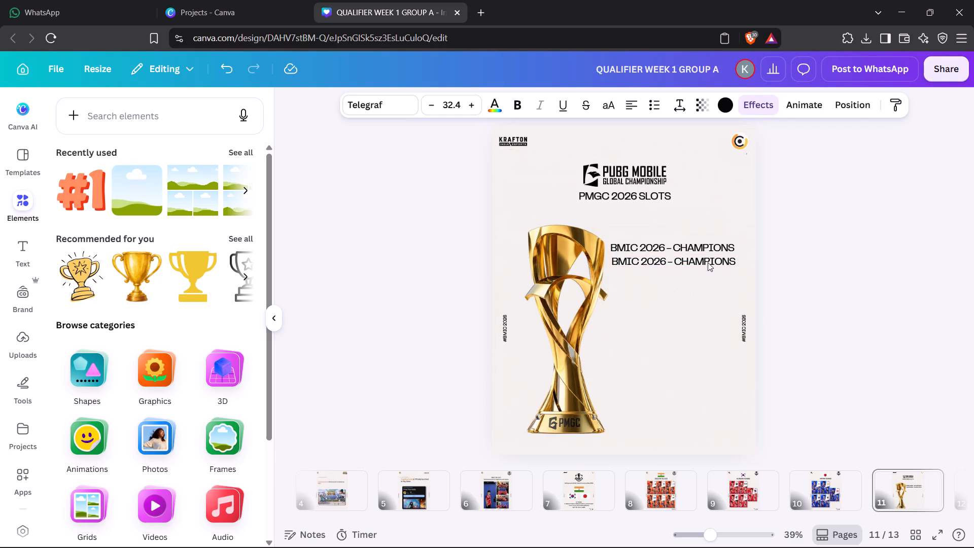
pyautogui.press('Left')
pyautogui.press('Left')
pyautogui.press('Left')
pyautogui.press('Left')
pyautogui.press('Left')
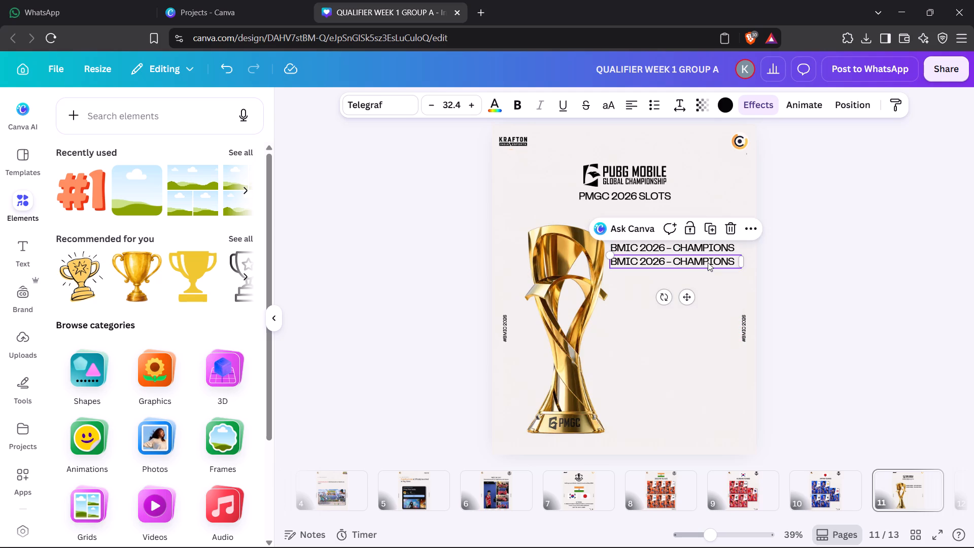
# Move the BMIC 2026 - CHAMPIONS copy straight down beside the trophy's lower stem, keeping its horizontal alignment.
pyautogui.press('Down')
pyautogui.press('Down')
pyautogui.press('Down')
pyautogui.press('Down')
pyautogui.press('Down')
pyautogui.press('Down')
pyautogui.press('Down')
pyautogui.press('Down')
pyautogui.press('Down')
pyautogui.press('Down')
pyautogui.press('Down')
pyautogui.press('Down')
pyautogui.press('Down')
pyautogui.press('Down')
pyautogui.press('Down')
pyautogui.press('Down')
pyautogui.press('Down')
pyautogui.press('Down')
pyautogui.press('Down')
pyautogui.press('Down')
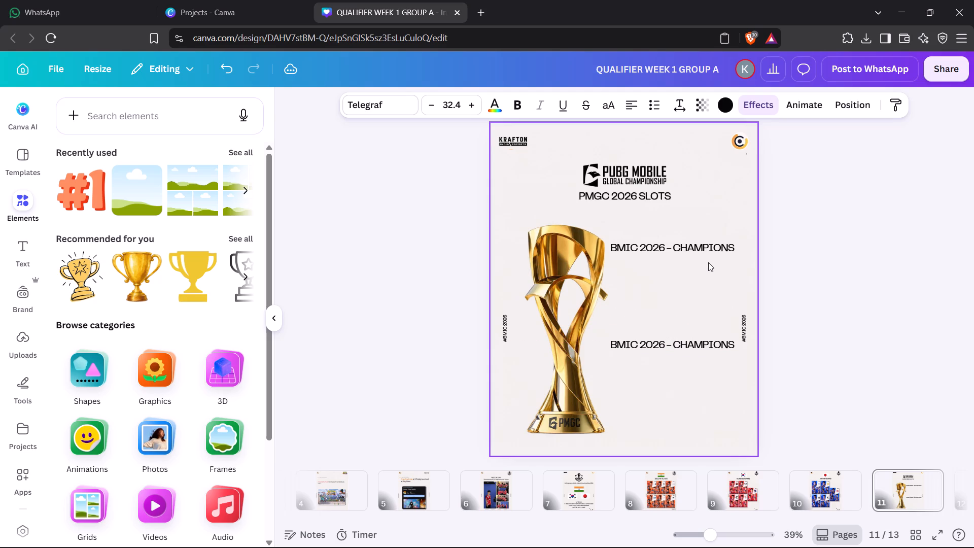
# Change the lower line's text to BMIC 2026 - RUNNER - UP.
pyautogui.doubleClick(712, 345)
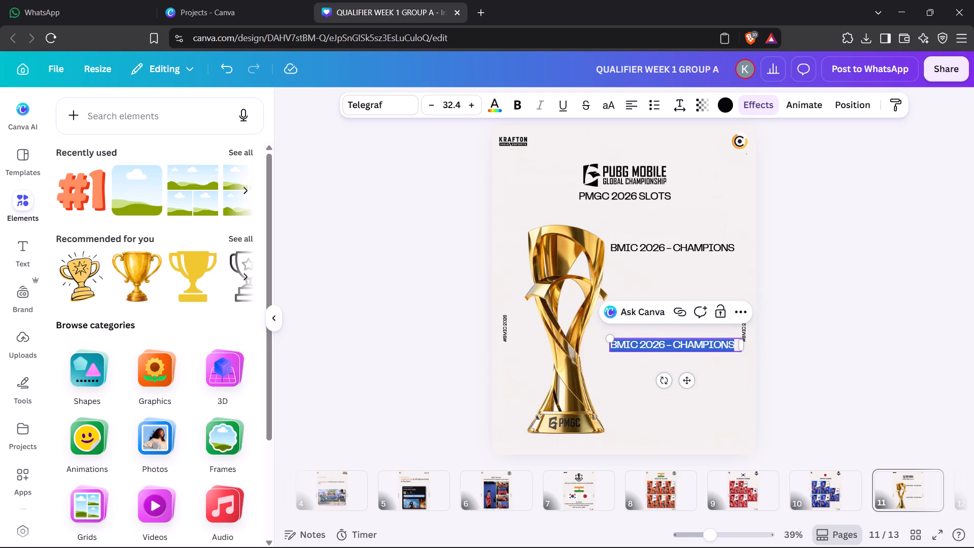
pyautogui.click(712, 345)
pyautogui.click(733, 347)
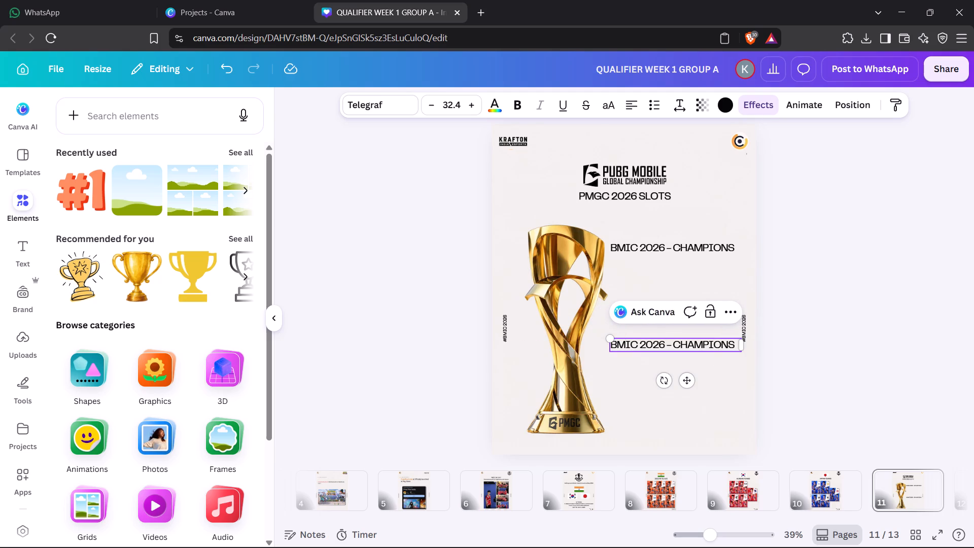
pyautogui.press('BackSpace')
pyautogui.press('BackSpace')
pyautogui.press('BackSpace')
pyautogui.press('BackSpace')
pyautogui.press('BackSpace')
pyautogui.press('BackSpace')
pyautogui.press('BackSpace')
pyautogui.press('BackSpace')
pyautogui.press('BackSpace')
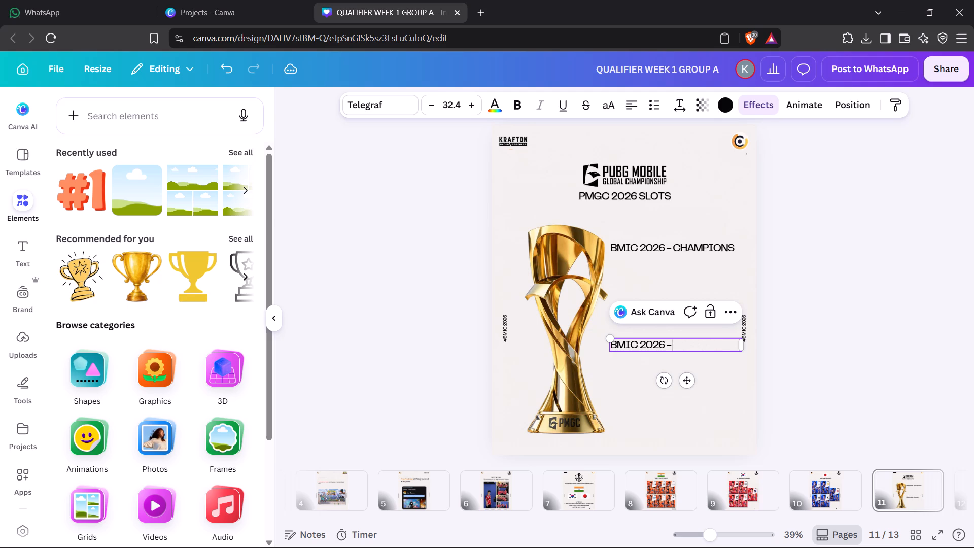
pyautogui.write('RUNNER')
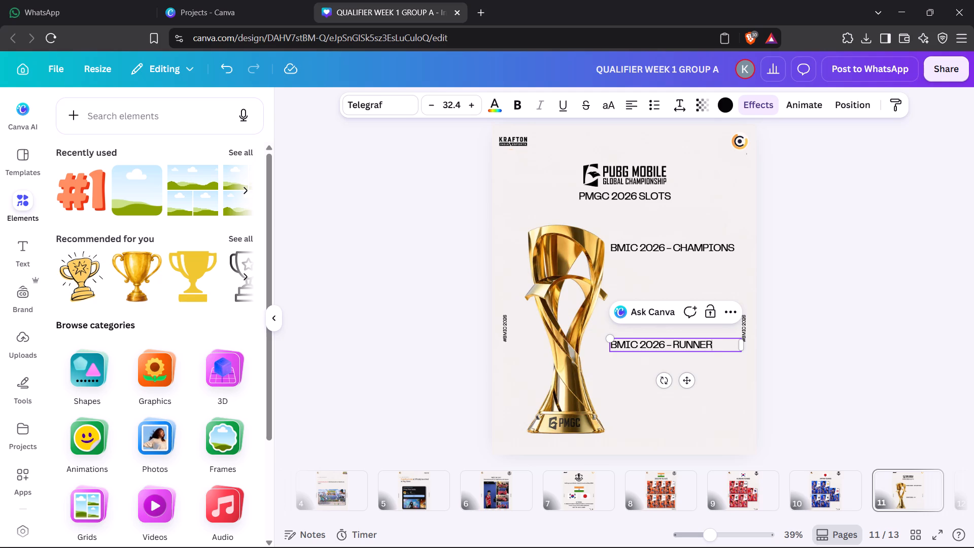
pyautogui.press('space')
pyautogui.write('UP')
pyautogui.press('Left')
pyautogui.press('Left')
pyautogui.write('-')
pyautogui.press('space')
pyautogui.click(775, 332)
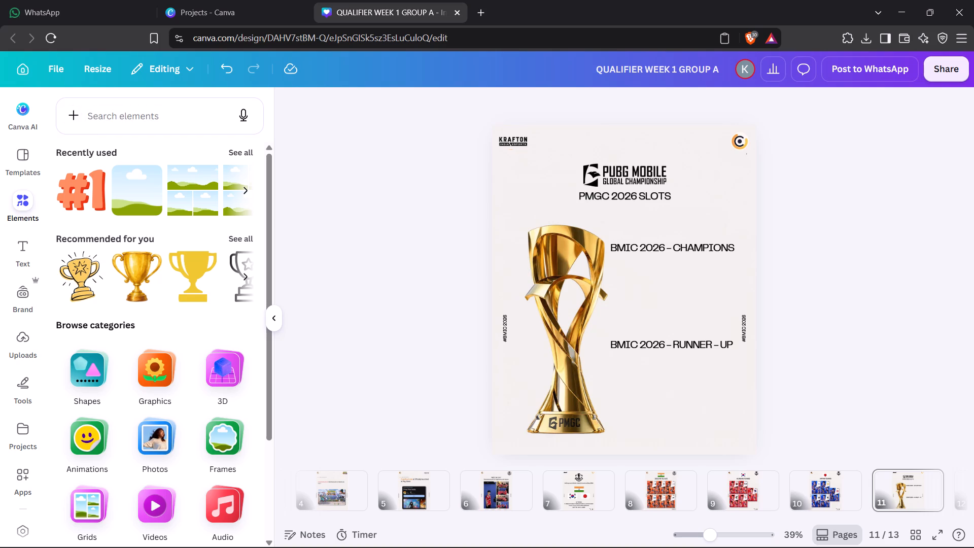
# Search the elements library for ARROW and show all matching graphics.
pyautogui.click(18, 207)
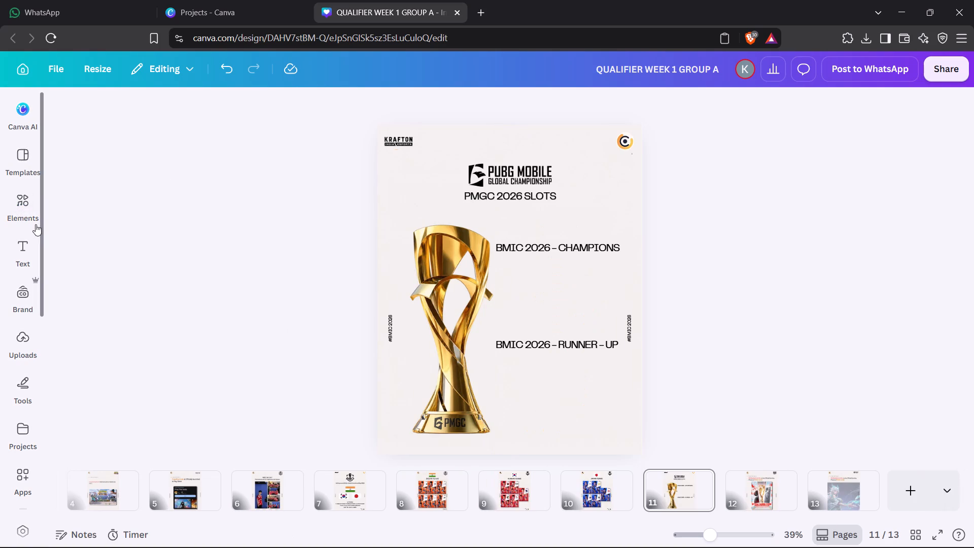
pyautogui.click(17, 205)
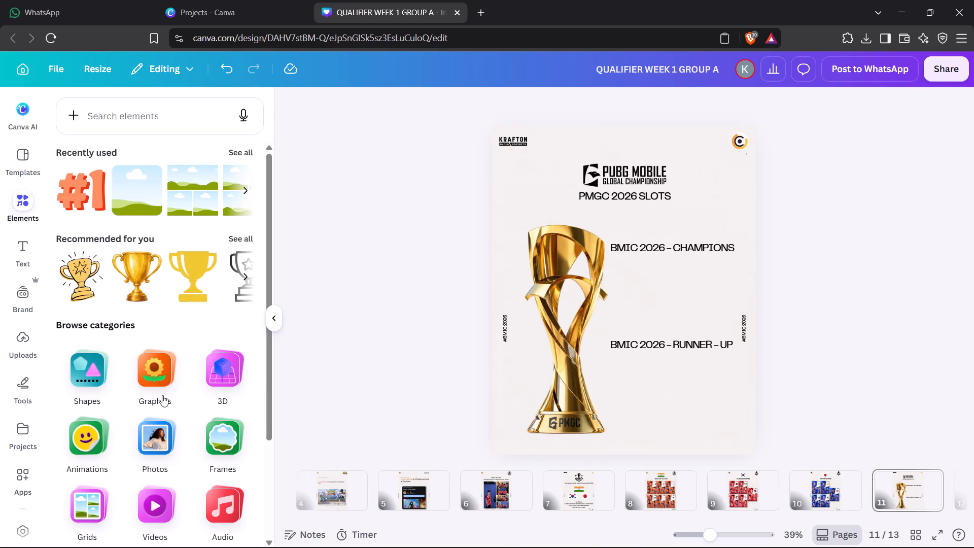
pyautogui.scroll(-4, 162, 395)
pyautogui.scroll(4, 160, 397)
pyautogui.scroll(4, 147, 284)
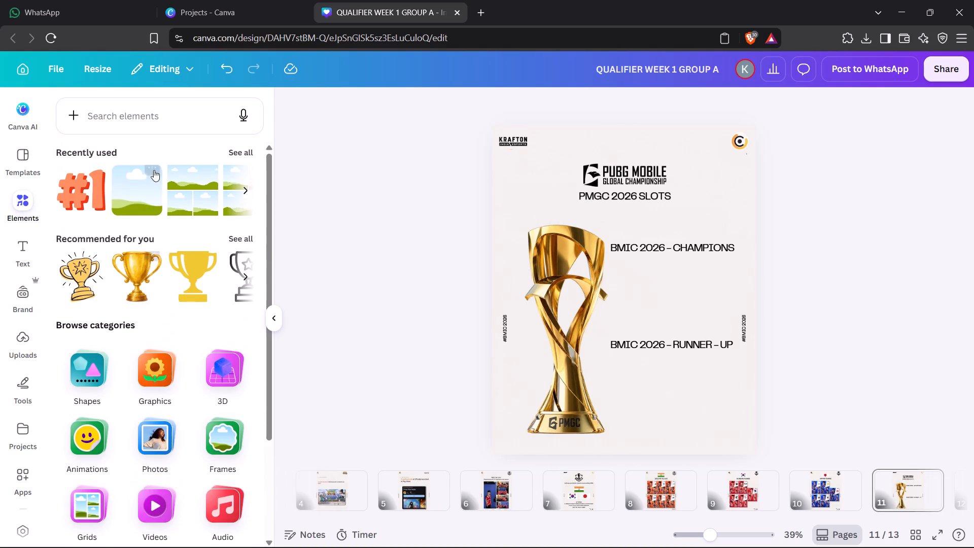
pyautogui.click(166, 120)
pyautogui.write('ARRO')
pyautogui.press('w')
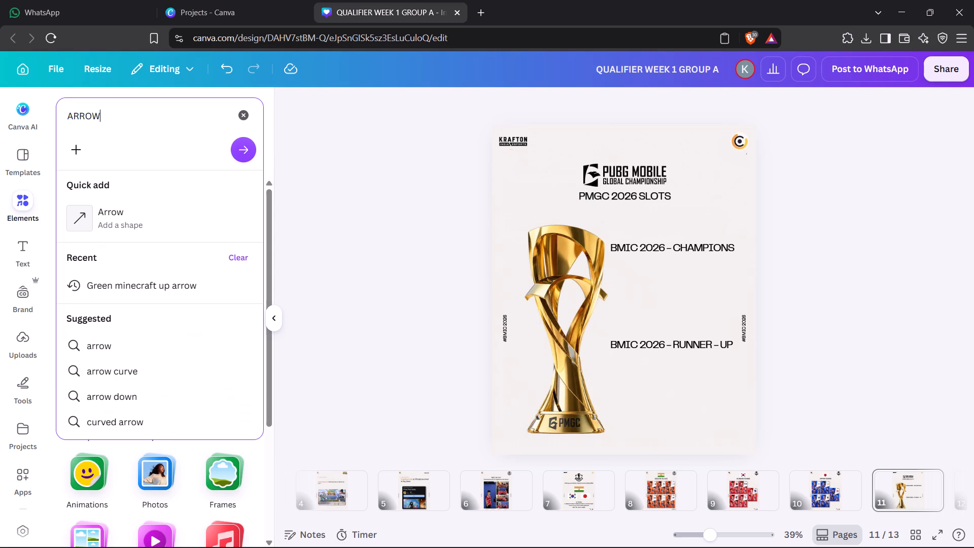
pyautogui.press('Return')
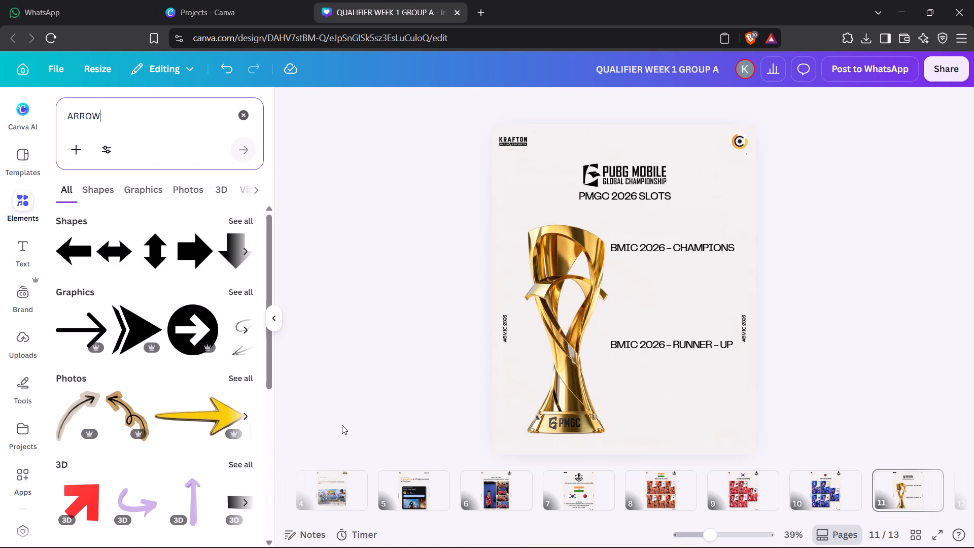
pyautogui.click(236, 289)
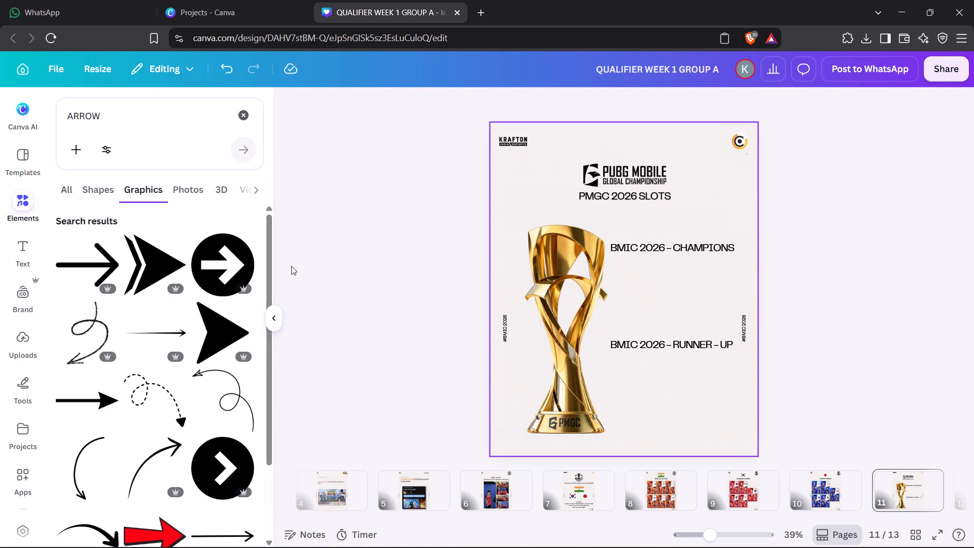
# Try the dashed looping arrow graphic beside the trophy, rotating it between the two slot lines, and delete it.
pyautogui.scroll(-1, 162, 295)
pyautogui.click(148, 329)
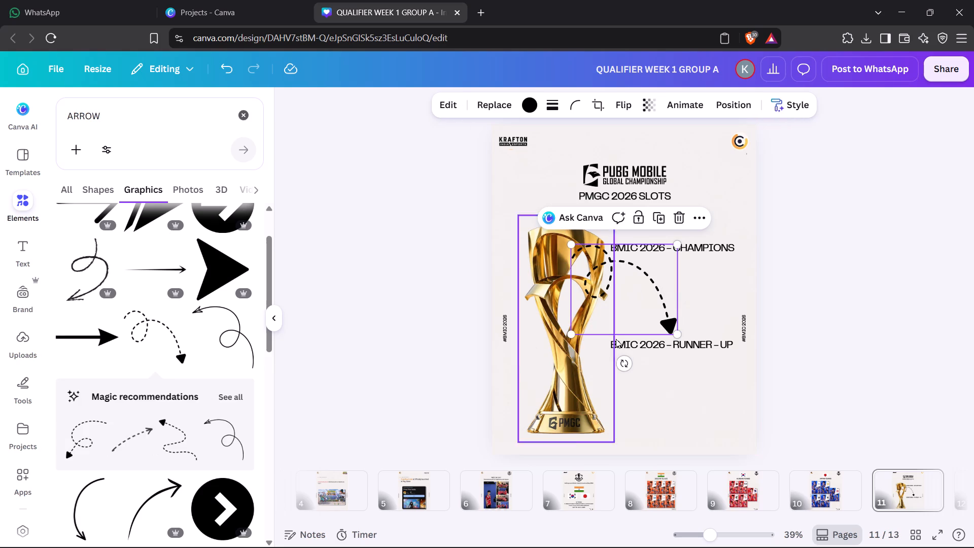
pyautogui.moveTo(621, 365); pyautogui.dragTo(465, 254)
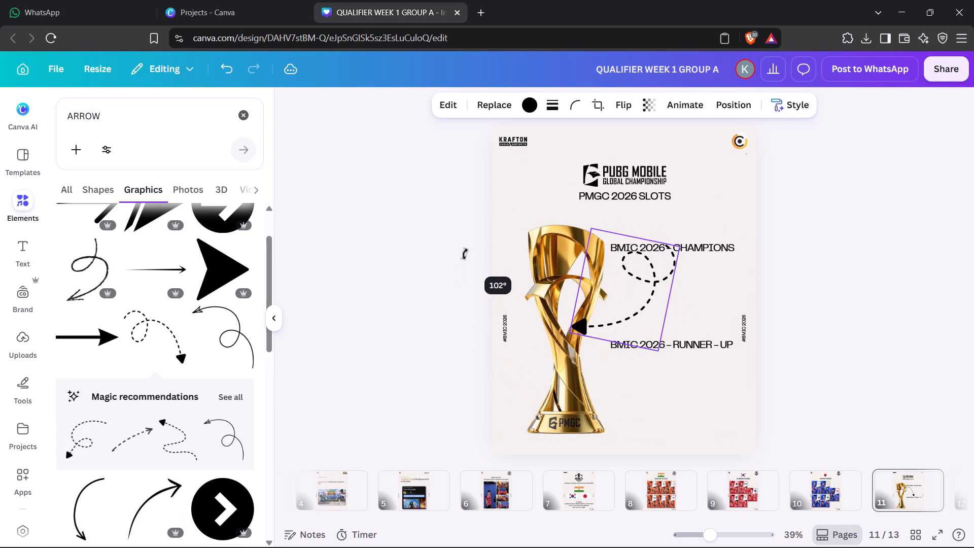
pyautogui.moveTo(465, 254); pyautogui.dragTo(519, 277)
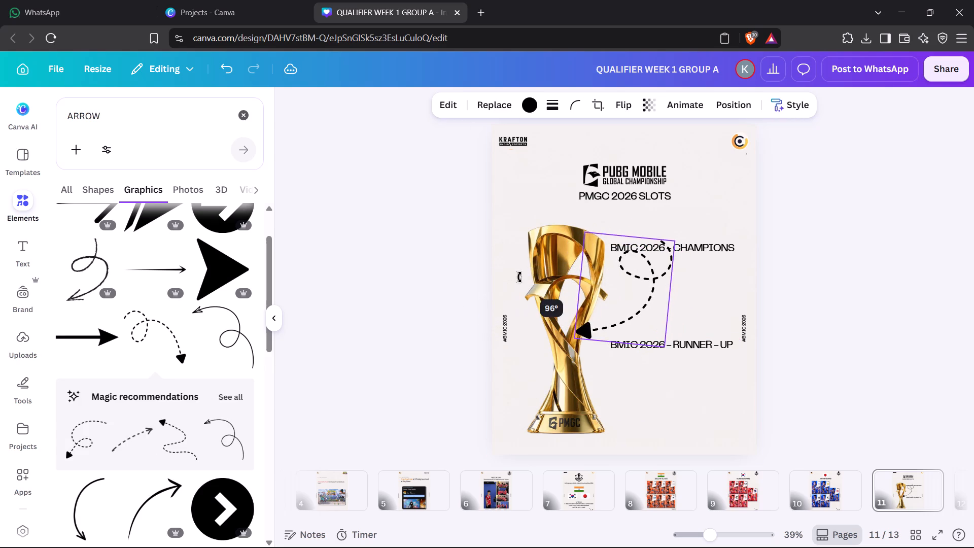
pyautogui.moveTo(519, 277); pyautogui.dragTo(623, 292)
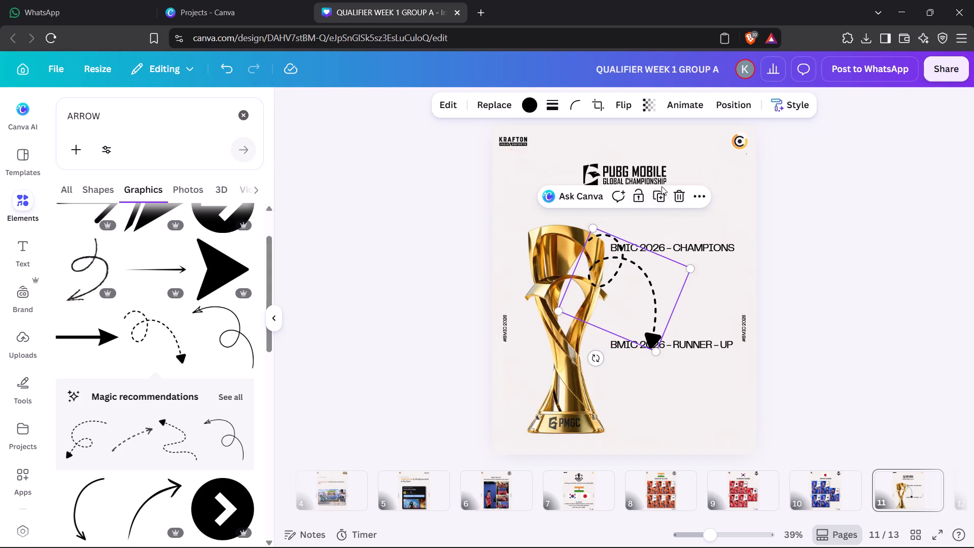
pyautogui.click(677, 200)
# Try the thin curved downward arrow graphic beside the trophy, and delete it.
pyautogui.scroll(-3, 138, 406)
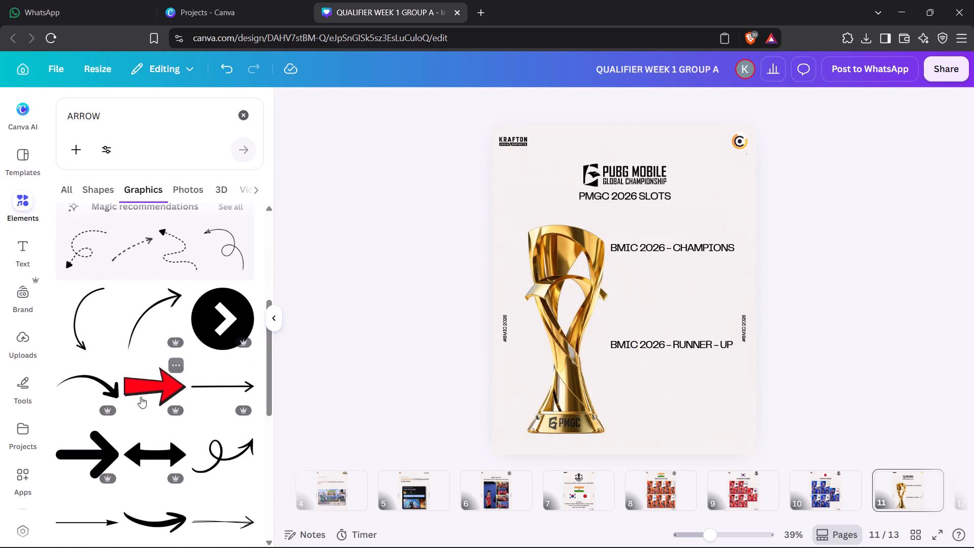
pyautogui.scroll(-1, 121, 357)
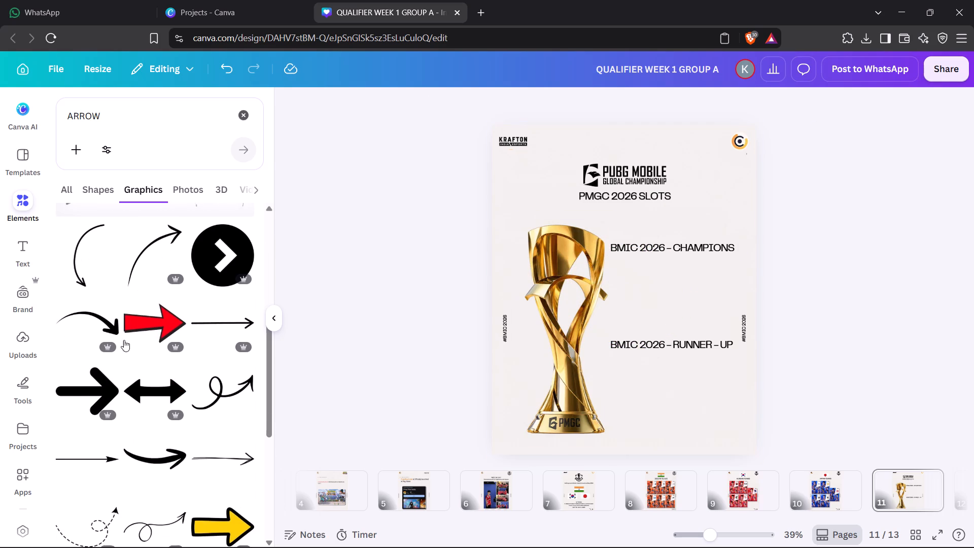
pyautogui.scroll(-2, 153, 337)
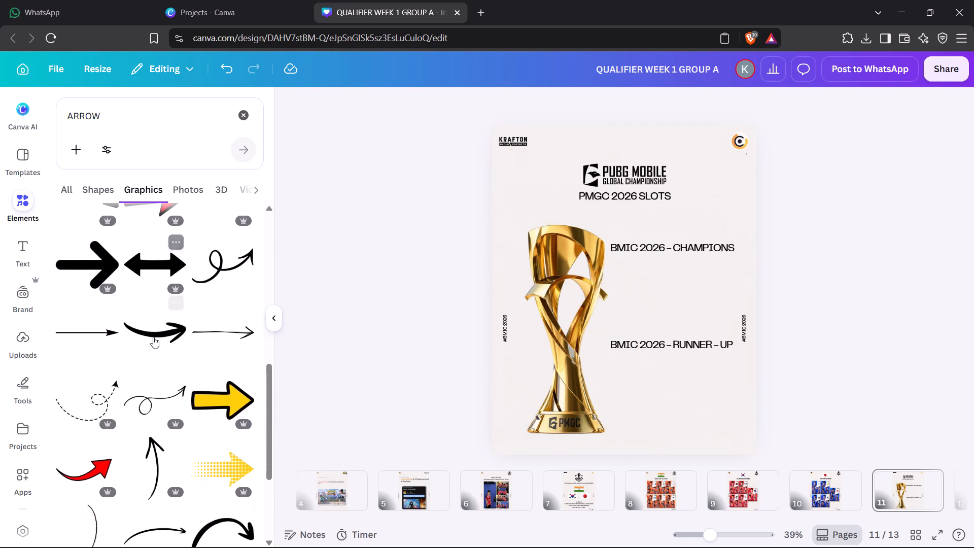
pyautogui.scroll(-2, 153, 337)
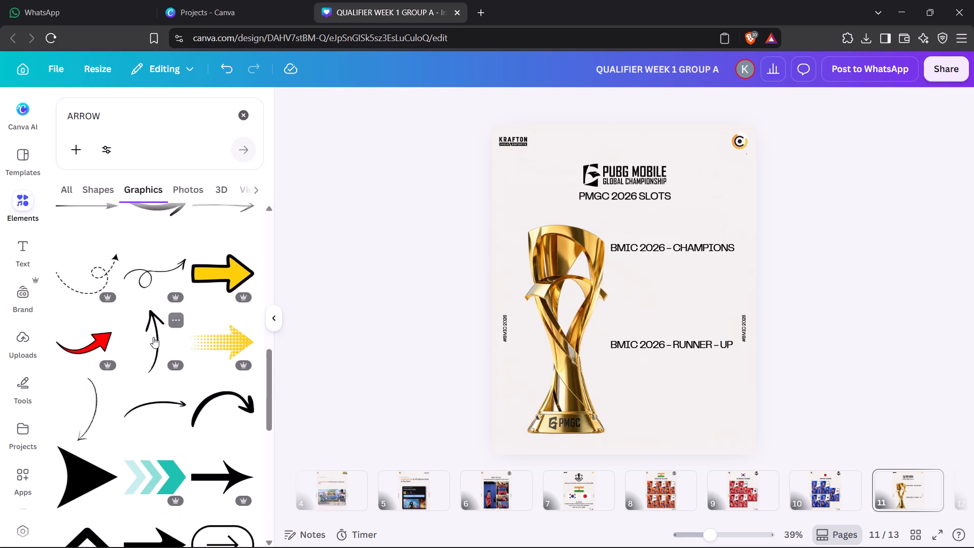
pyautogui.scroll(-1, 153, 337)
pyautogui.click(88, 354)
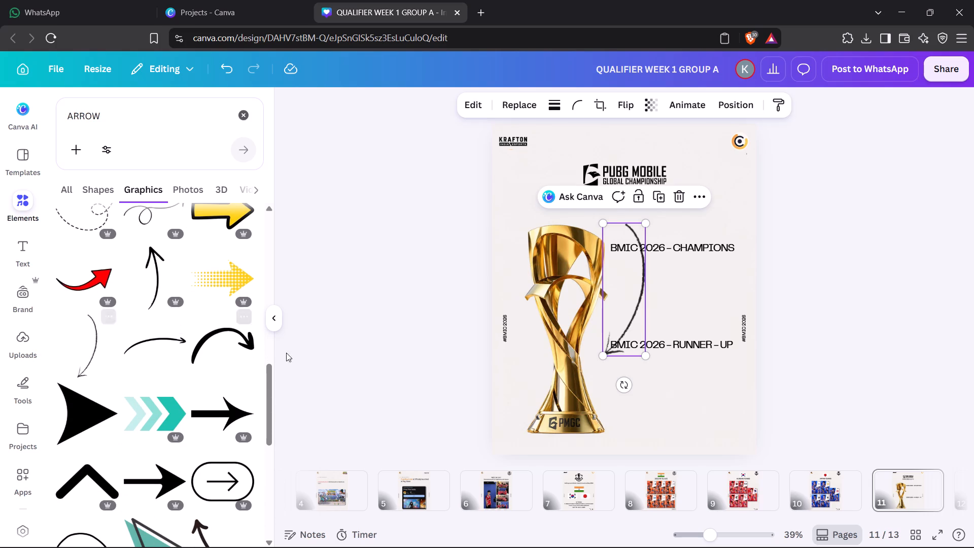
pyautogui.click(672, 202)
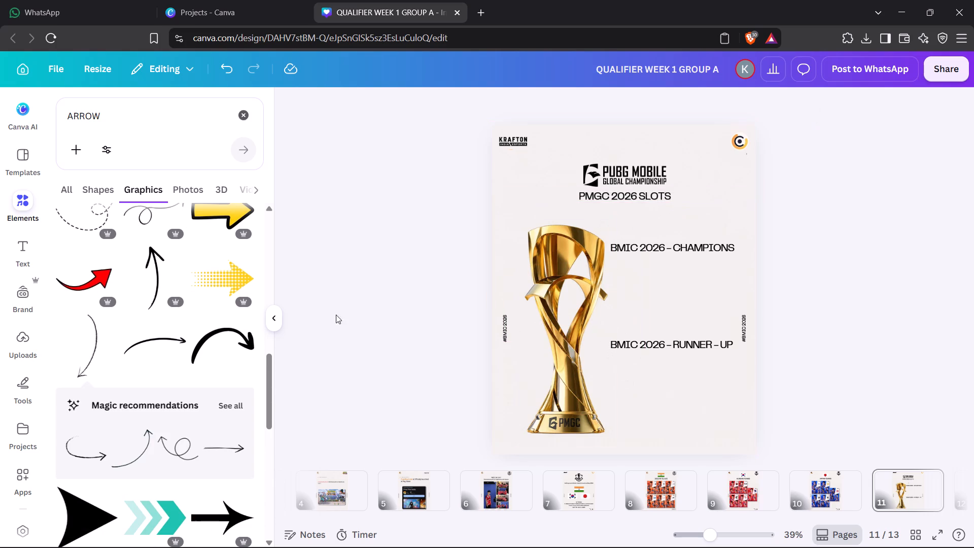
# Insert the dashed wavy arrow graphic with a solid head and rotate it about 123° so it points downward.
pyautogui.scroll(-4, 268, 345)
pyautogui.scroll(-1, 208, 336)
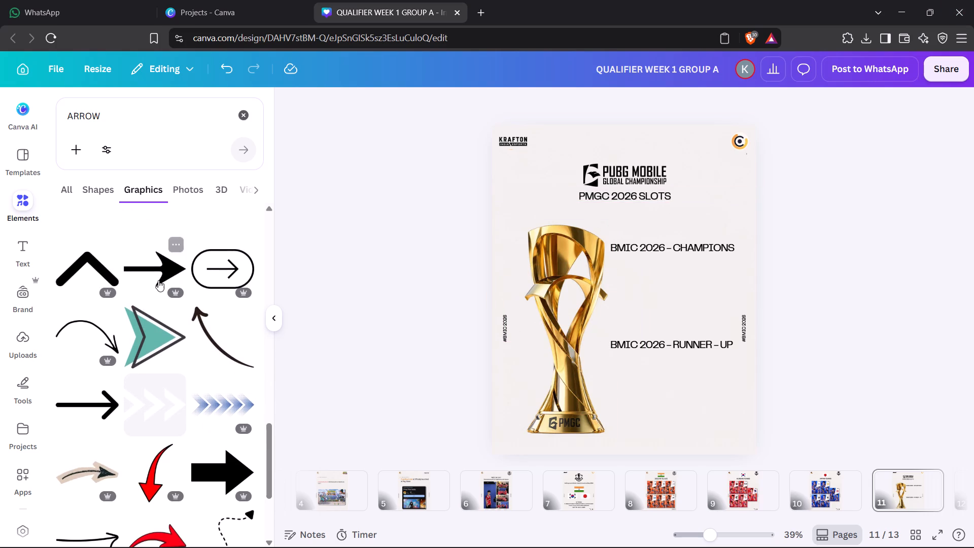
pyautogui.scroll(-4, 159, 278)
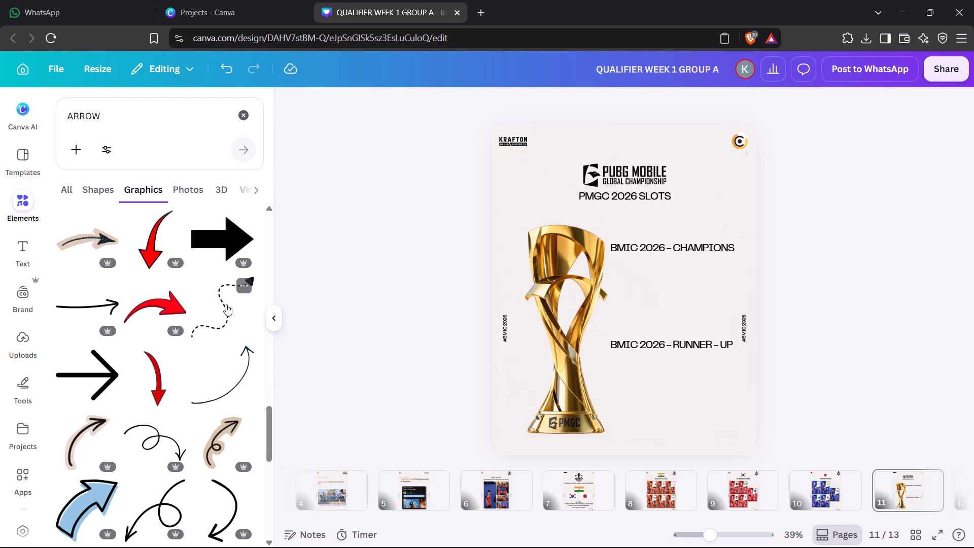
pyautogui.click(209, 319)
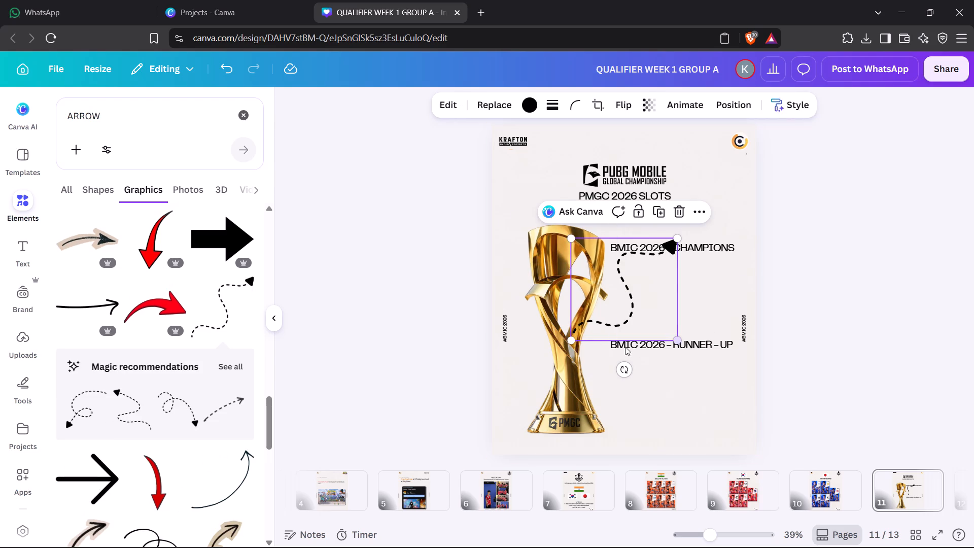
pyautogui.moveTo(624, 370); pyautogui.dragTo(526, 226)
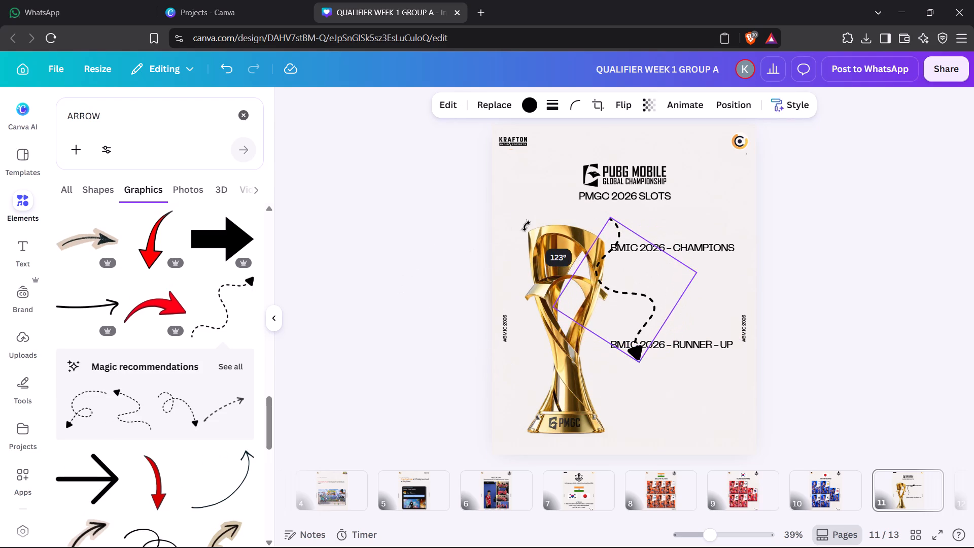
pyautogui.moveTo(526, 226); pyautogui.dragTo(520, 227)
# Shrink the dashed wavy arrow and move it between the two slot lines, just below BMIC 2026 - CHAMPIONS.
pyautogui.moveTo(606, 219); pyautogui.dragTo(620, 254)
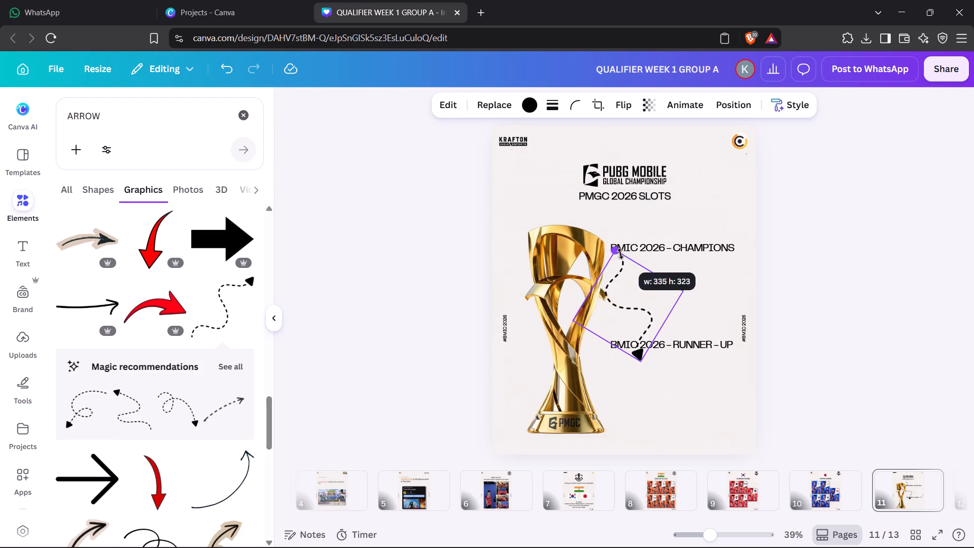
pyautogui.moveTo(620, 254); pyautogui.dragTo(639, 302)
pyautogui.moveTo(634, 325); pyautogui.dragTo(634, 325)
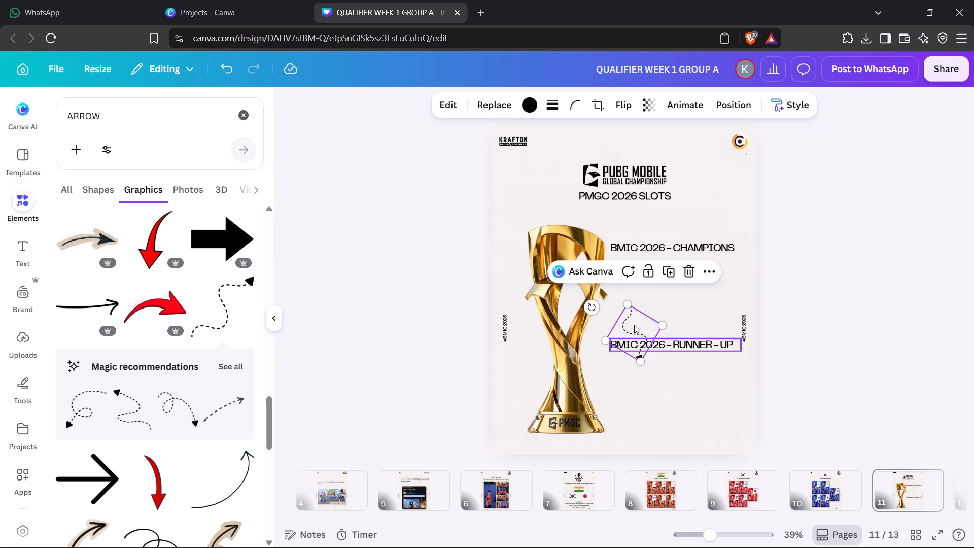
pyautogui.moveTo(634, 325); pyautogui.dragTo(671, 277)
pyautogui.click(799, 295)
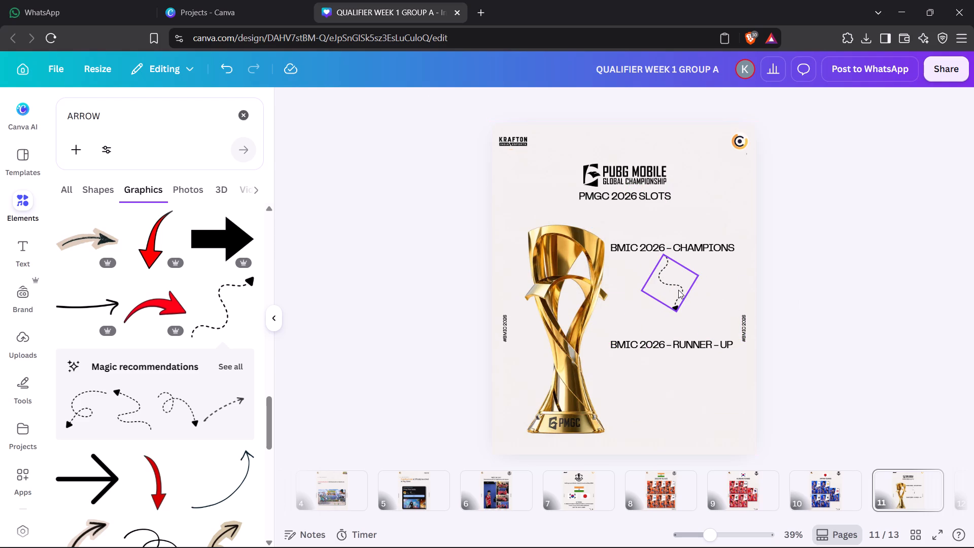
# Rotate the dashed wavy arrow slightly further so its head points straight down.
pyautogui.click(678, 290)
pyautogui.moveTo(627, 260); pyautogui.dragTo(629, 260)
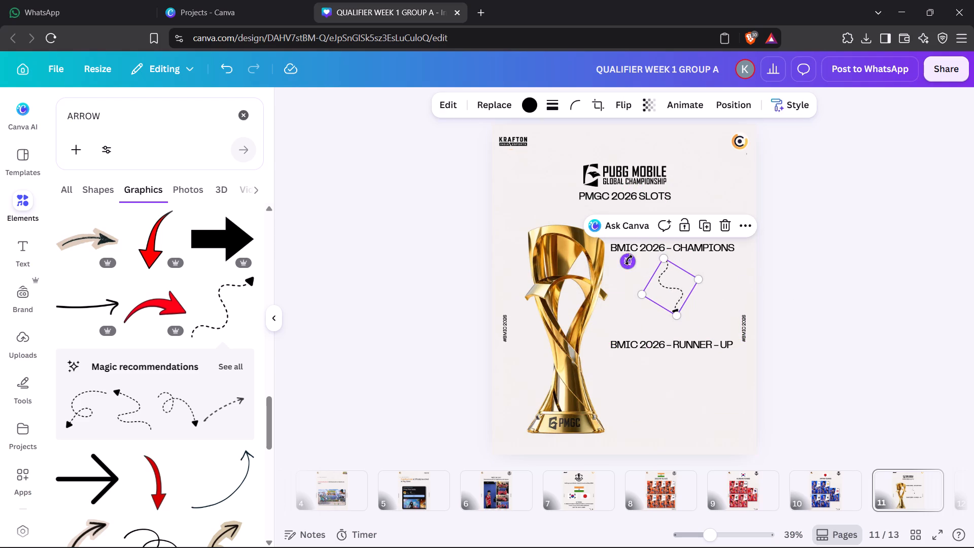
pyautogui.moveTo(629, 260); pyautogui.dragTo(637, 256)
pyautogui.click(756, 275)
# Nudge the dashed arrow up against the BMIC 2026 - CHAMPIONS line and shrink it to about 135 by 131.
pyautogui.click(673, 293)
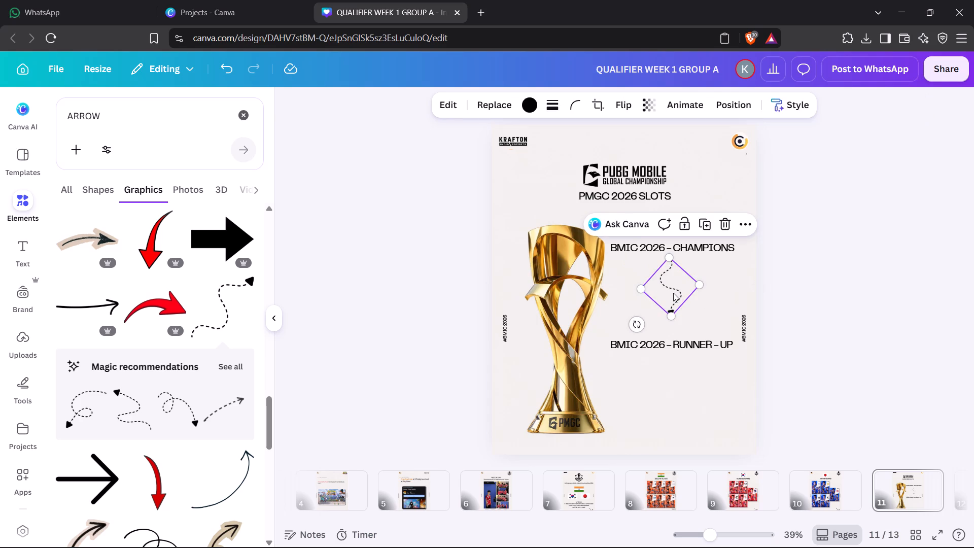
pyautogui.press('Up')
pyautogui.press('Up')
pyautogui.press('Up')
pyautogui.press('Up')
pyautogui.press('Up')
pyautogui.press('Up')
pyautogui.press('Up')
pyautogui.press('Up')
pyautogui.press('Up')
pyautogui.press('Up')
pyautogui.press('Up')
pyautogui.press('Up')
pyautogui.press('Up')
pyautogui.press('Up')
pyautogui.press('Up')
pyautogui.press('Up')
pyautogui.press('Up')
pyautogui.press('Up')
pyautogui.press('Up')
pyautogui.press('Up')
pyautogui.press('Up')
pyautogui.press('Up')
pyautogui.press('Up')
pyautogui.press('Up')
pyautogui.press('Up')
pyautogui.press('Up')
pyautogui.press('Up')
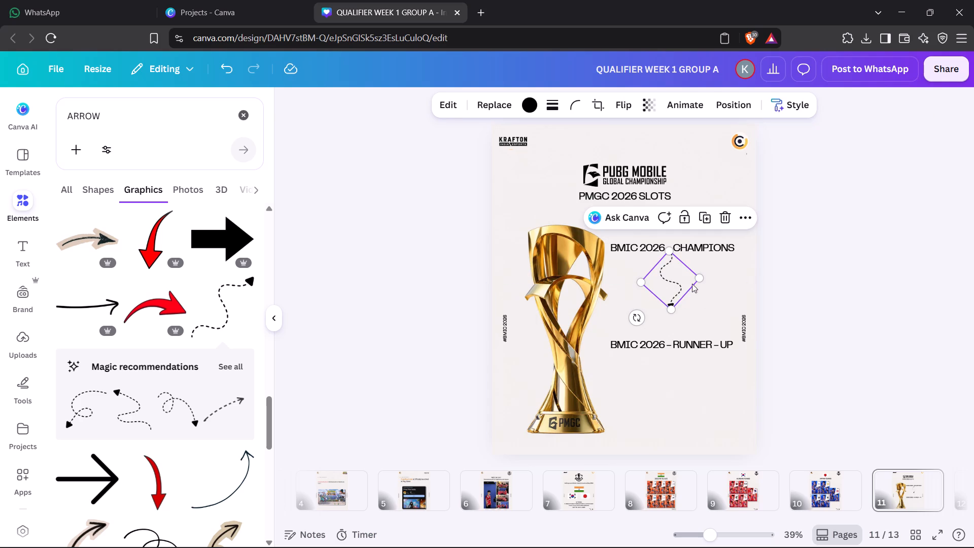
pyautogui.moveTo(669, 307); pyautogui.dragTo(670, 294)
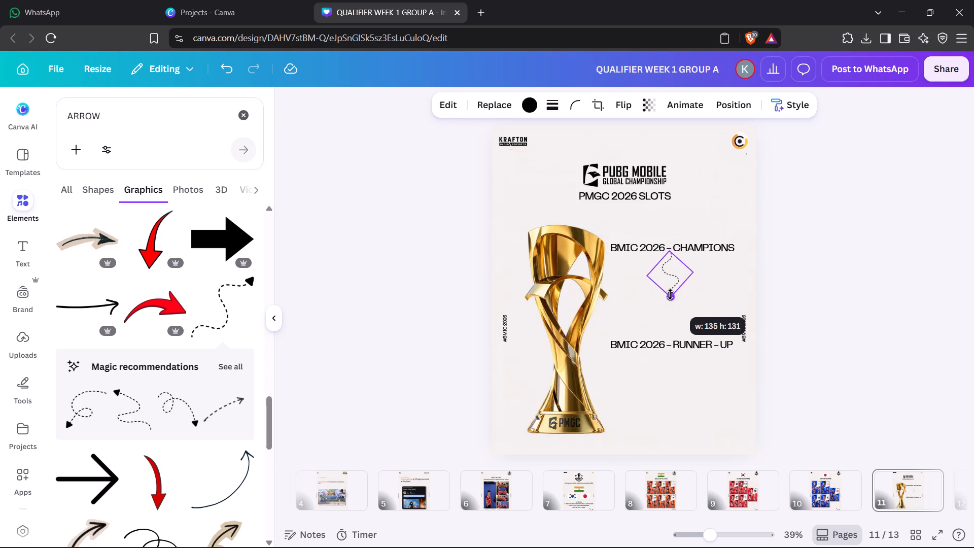
pyautogui.moveTo(670, 294); pyautogui.dragTo(670, 292)
pyautogui.click(811, 271)
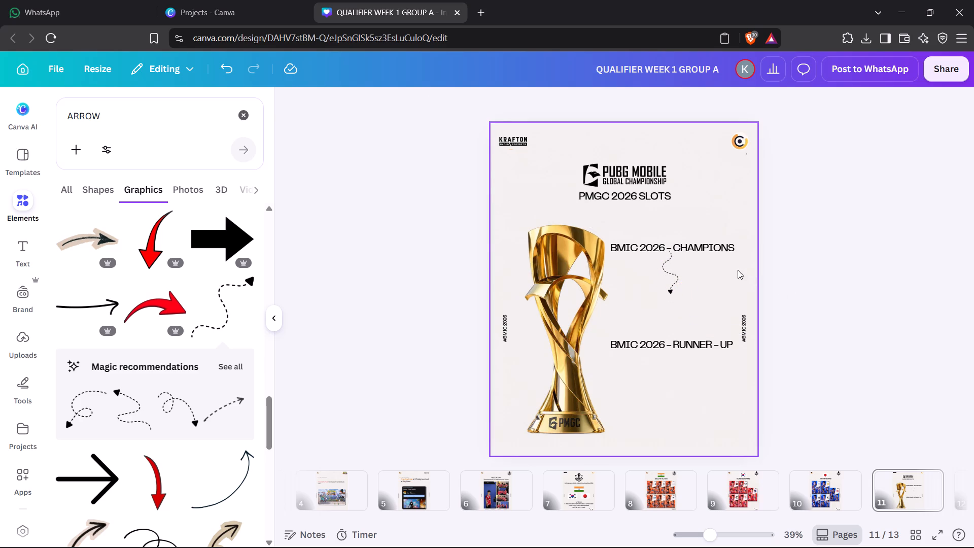
# Duplicate the BMIC 2026 - CHAMPIONS line and place the copy directly beneath the original, left-aligned with it.
pyautogui.click(711, 254)
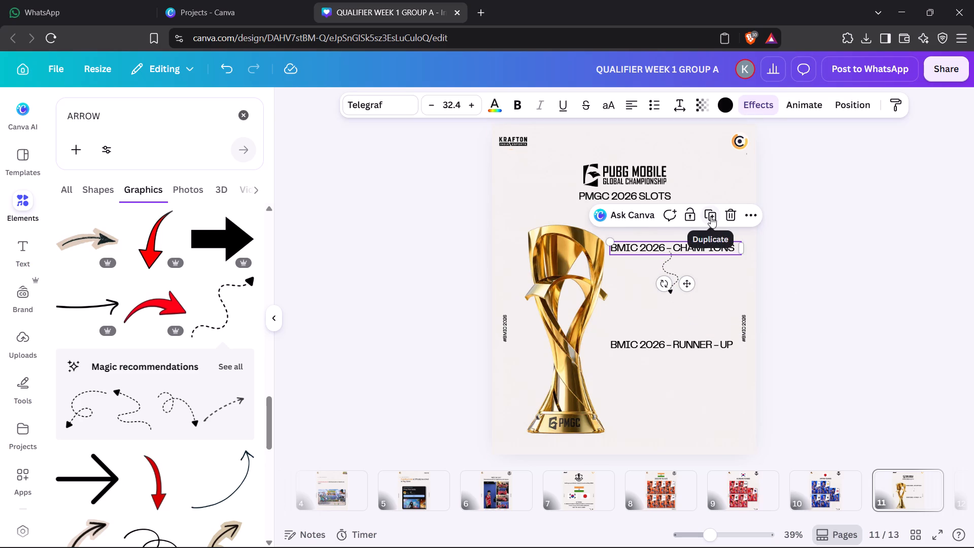
pyautogui.click(711, 217)
pyautogui.moveTo(691, 293); pyautogui.dragTo(689, 297)
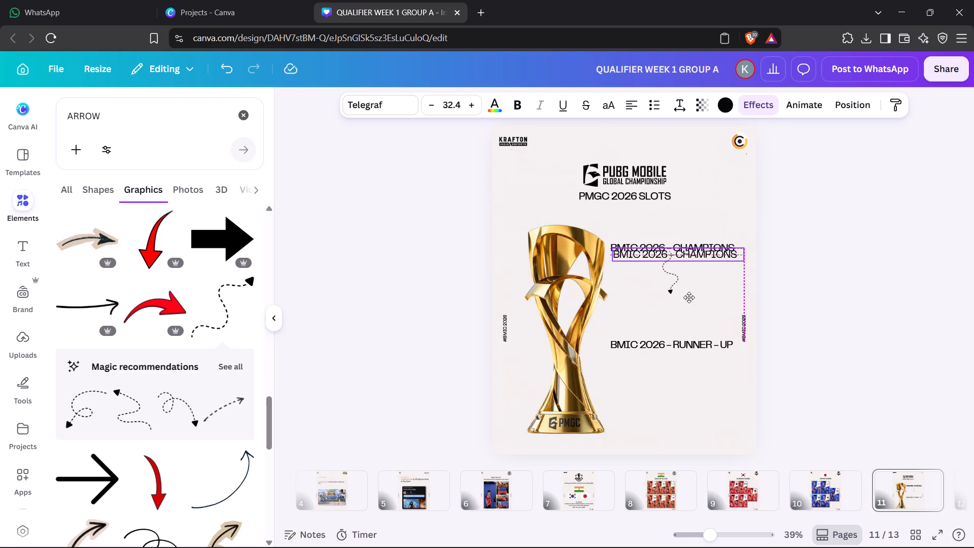
pyautogui.moveTo(689, 297); pyautogui.dragTo(690, 300)
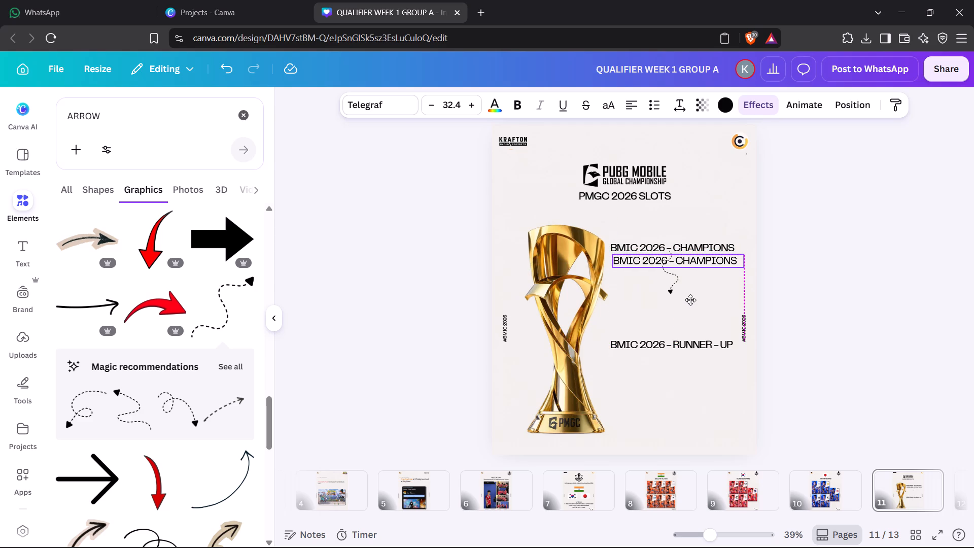
pyautogui.moveTo(690, 300); pyautogui.dragTo(687, 301)
pyautogui.click(855, 271)
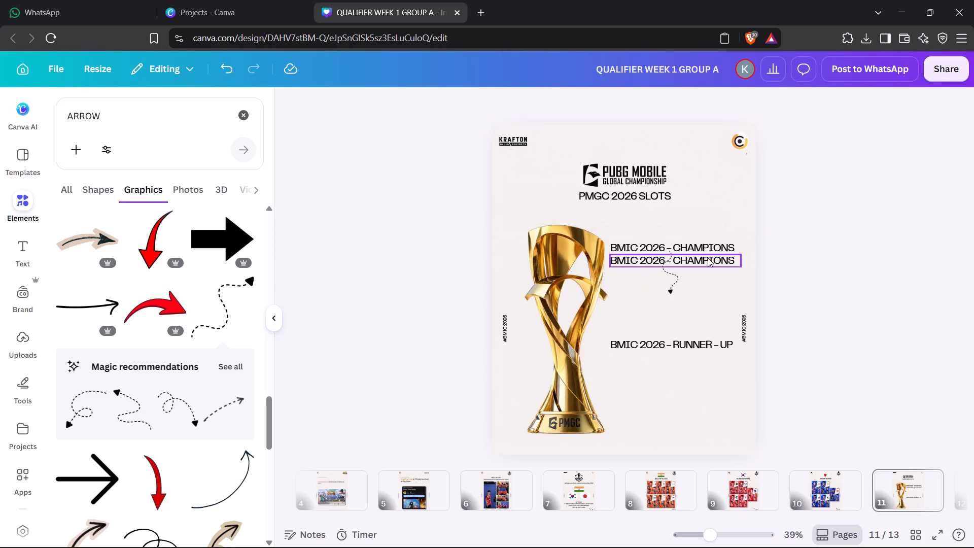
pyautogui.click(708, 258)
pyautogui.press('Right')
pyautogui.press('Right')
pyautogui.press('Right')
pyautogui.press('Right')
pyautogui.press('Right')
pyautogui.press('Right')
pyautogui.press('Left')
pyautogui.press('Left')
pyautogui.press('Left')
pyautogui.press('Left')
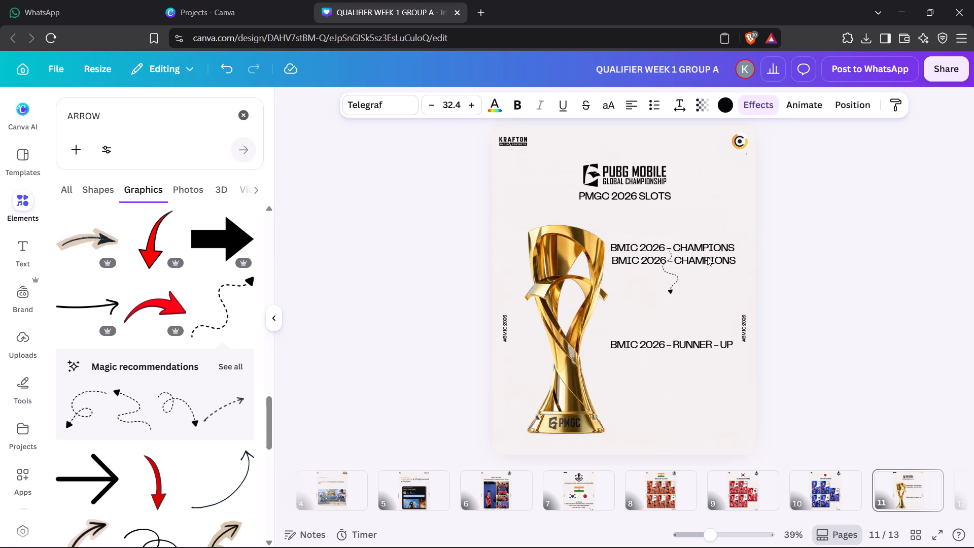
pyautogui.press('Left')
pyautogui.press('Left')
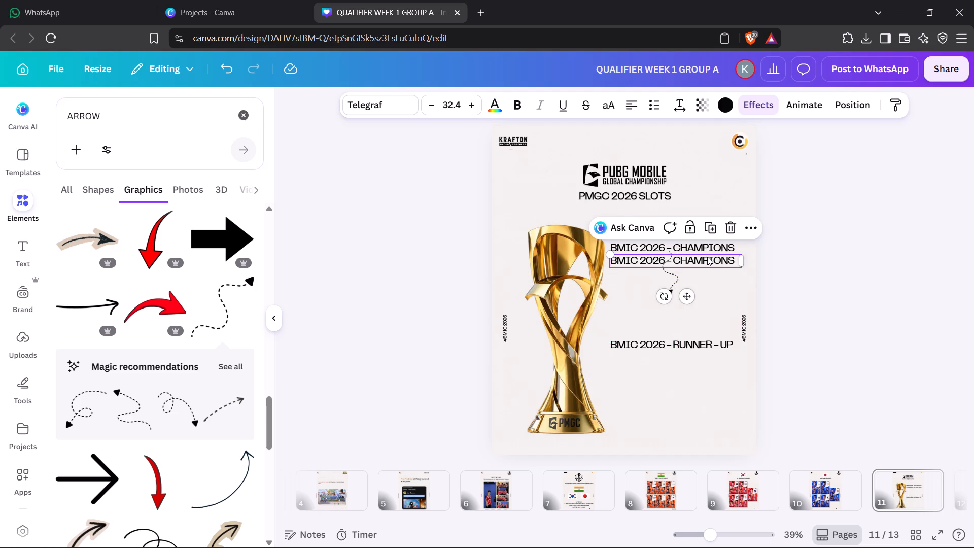
# Move the copied CHAMPIONS line straight down to just below the dashed arrow's head, keeping its horizontal alignment.
pyautogui.moveTo(707, 257); pyautogui.dragTo(707, 297)
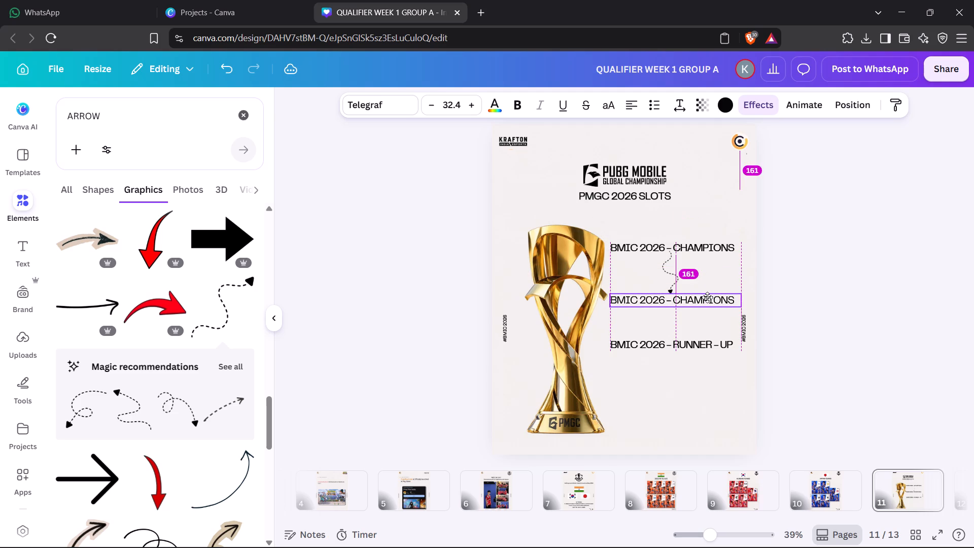
pyautogui.moveTo(707, 297); pyautogui.dragTo(707, 298)
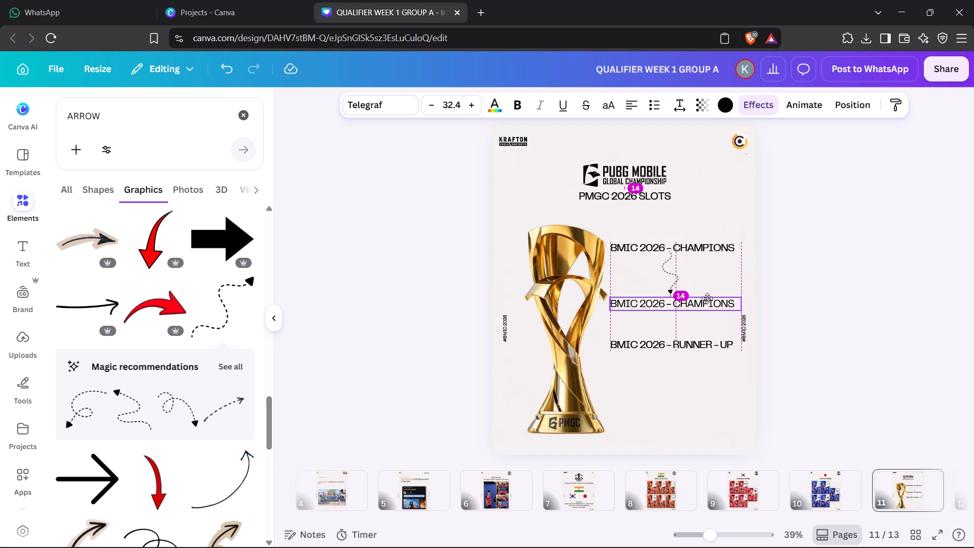
pyautogui.moveTo(707, 298); pyautogui.dragTo(708, 299)
# Replace the copied line's text with PMGC GAUNTLET SLOT.
pyautogui.doubleClick(707, 300)
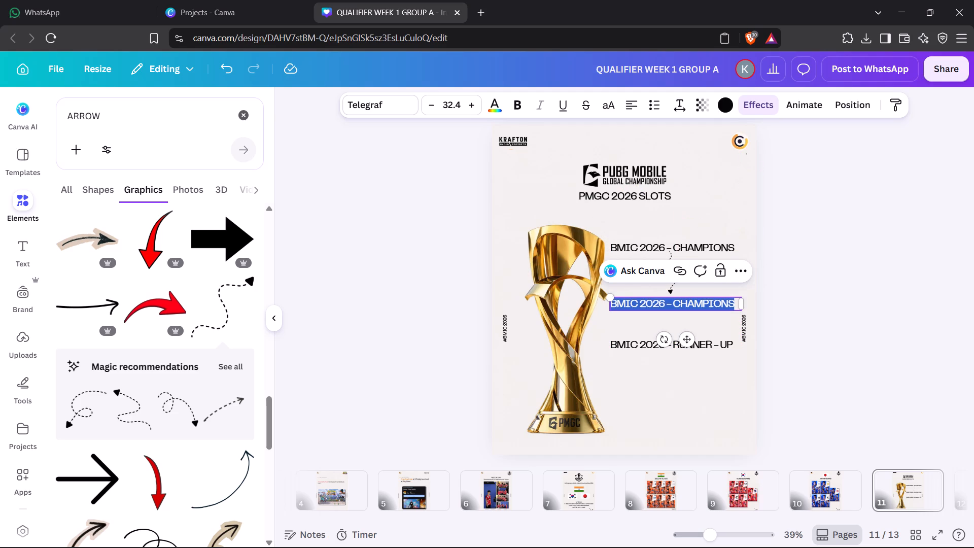
pyautogui.press('p')
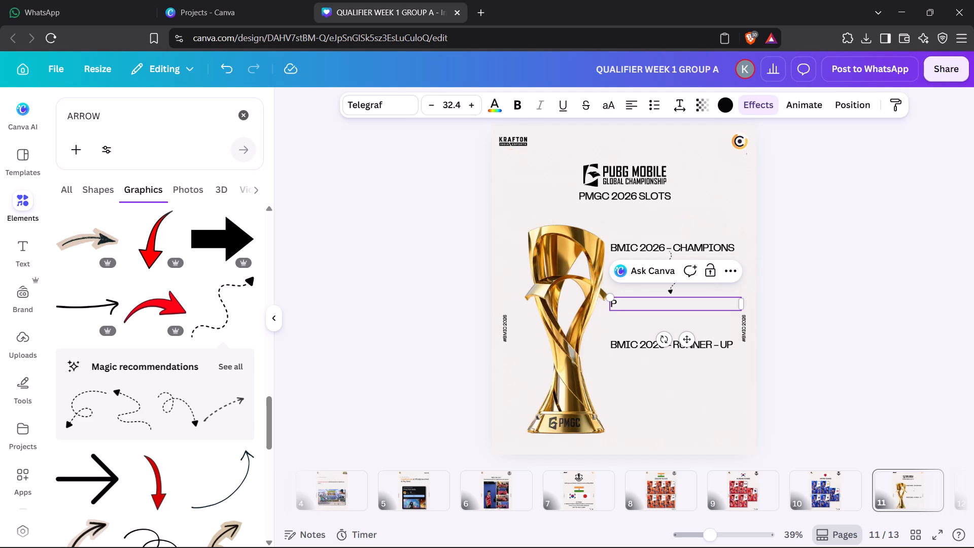
pyautogui.write('MGC')
pyautogui.press('space')
pyautogui.write('GAUN')
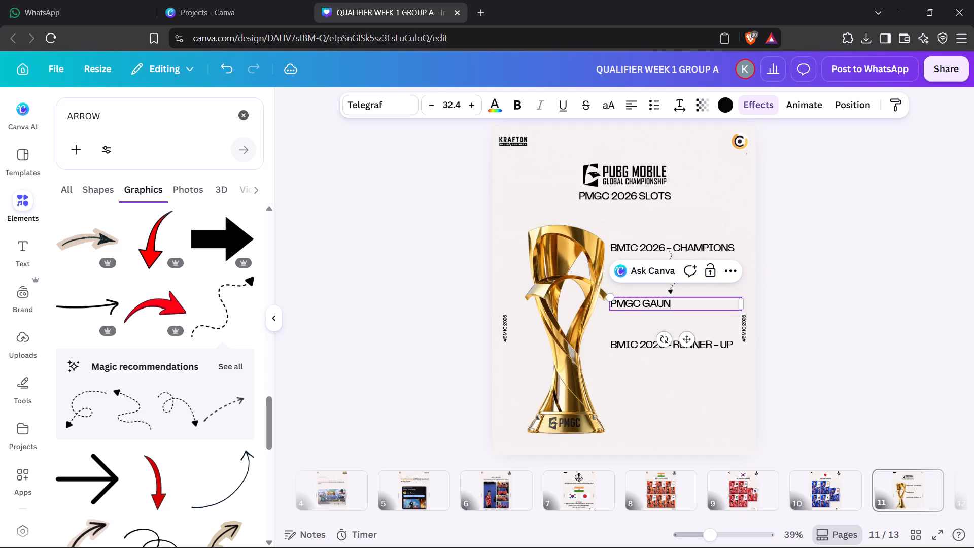
pyautogui.write('TLET')
pyautogui.press('space')
pyautogui.write('SLOT')
# Search the web for bmic 2026 in a new browser tab.
pyautogui.click(484, 7)
pyautogui.write('BM')
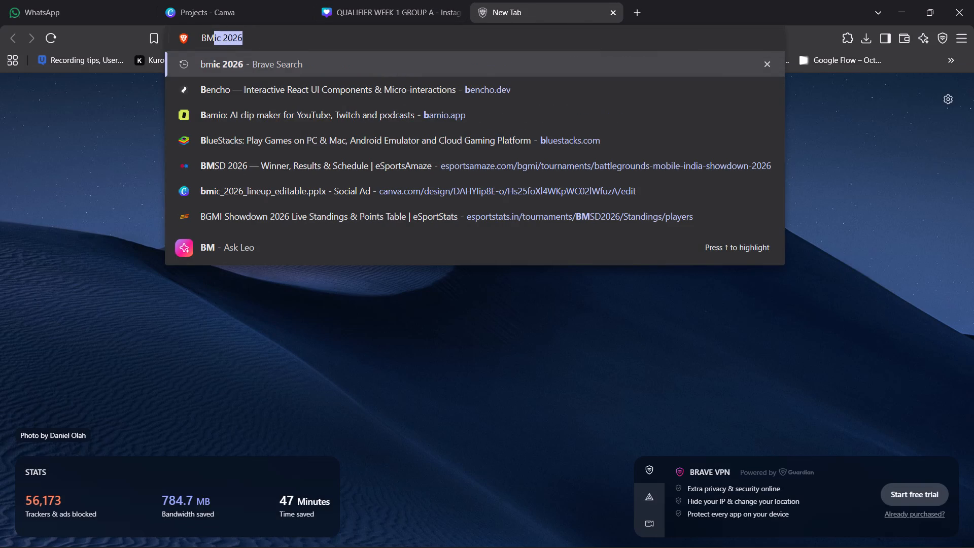
pyautogui.press('BackSpace')
pyautogui.write('IC')
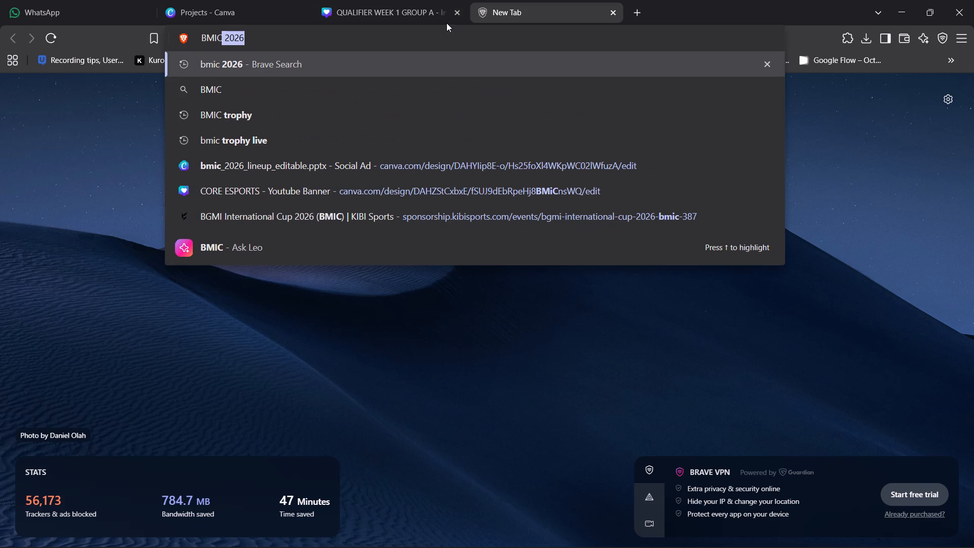
pyautogui.click(446, 58)
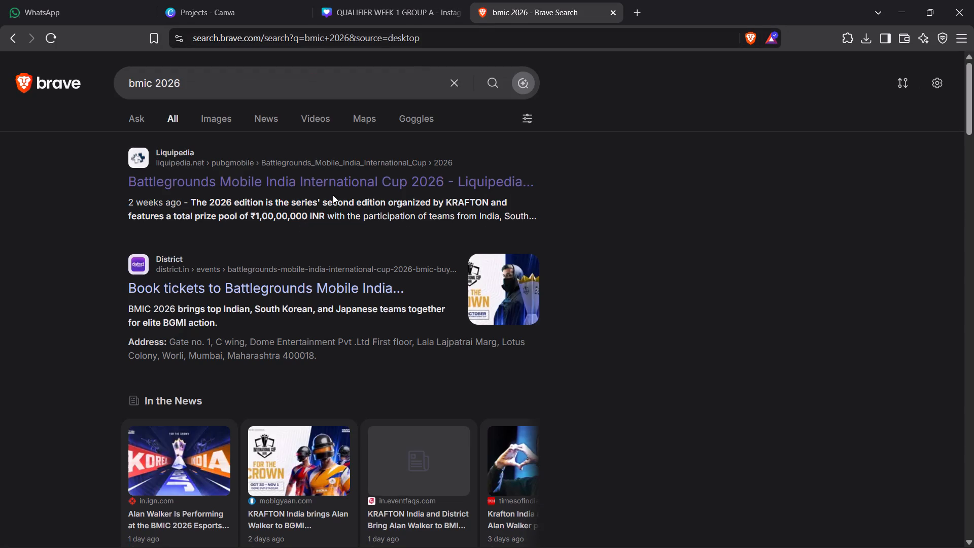
# Open the Liquipedia page for Battlegrounds Mobile India International Cup 2026 and examine its format and slot allocations.
pyautogui.click(341, 177)
pyautogui.scroll(-1, 330, 233)
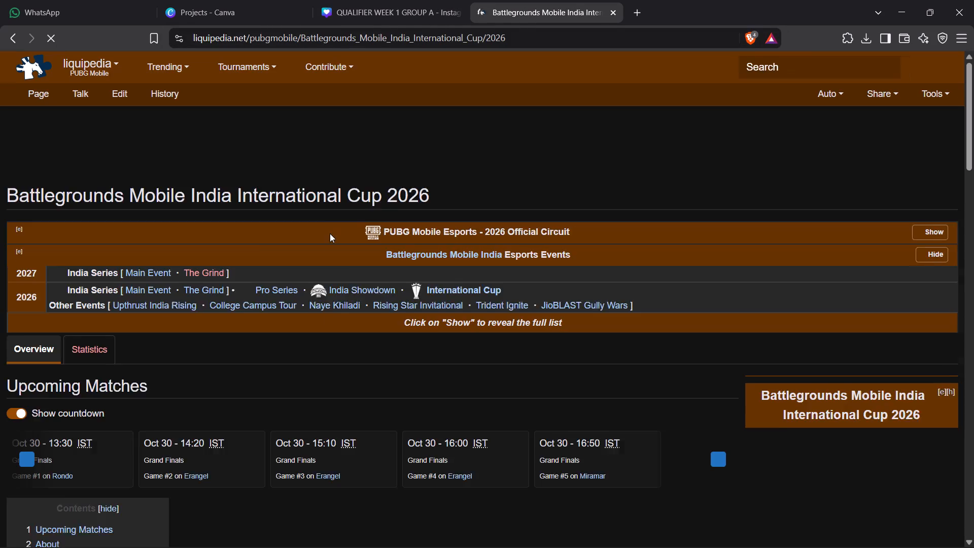
pyautogui.scroll(-4, 330, 234)
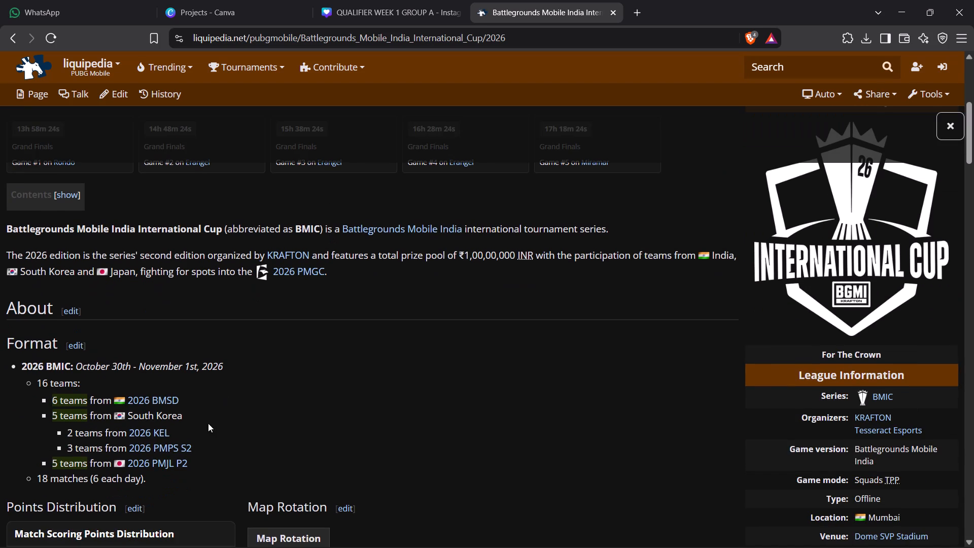
pyautogui.scroll(-4, 196, 430)
pyautogui.scroll(3, 196, 430)
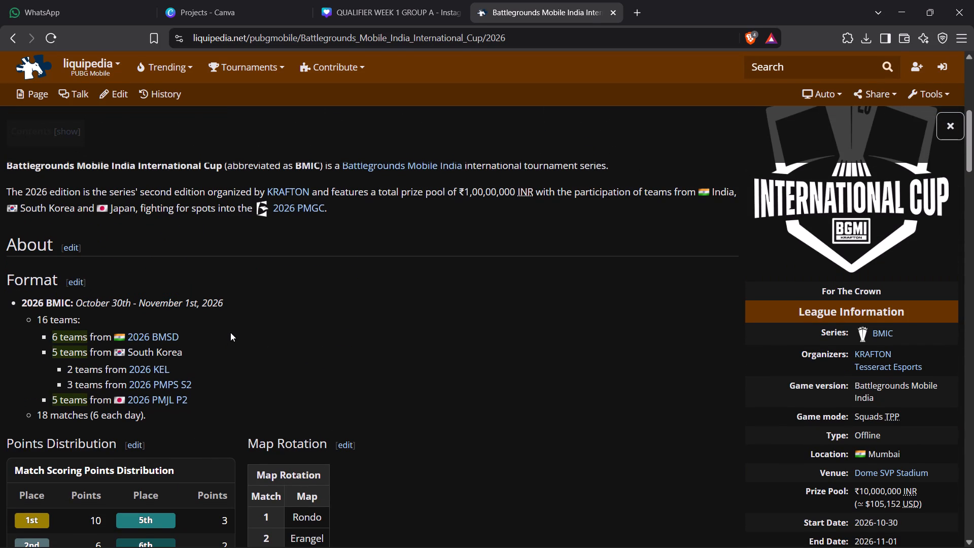
pyautogui.scroll(-8, 230, 334)
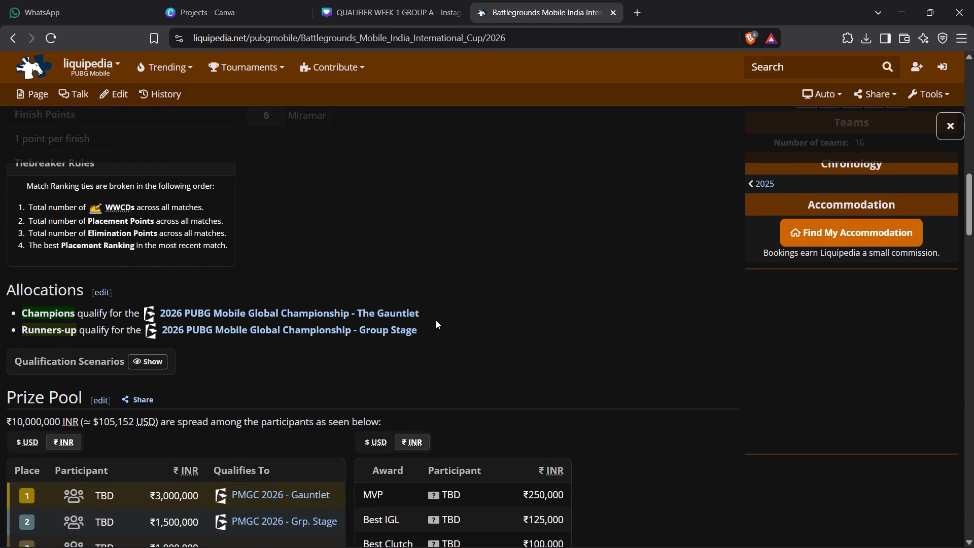
# Compare the Liquipedia allocations with the Canva slots page, and close the Liquipedia tab.
pyautogui.click(419, 4)
pyautogui.click(499, 0)
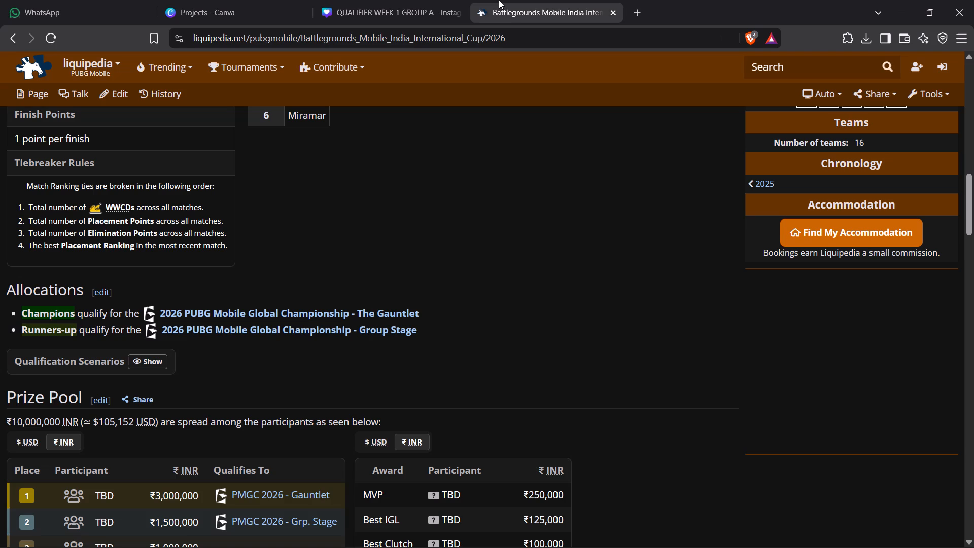
pyautogui.click(438, 0)
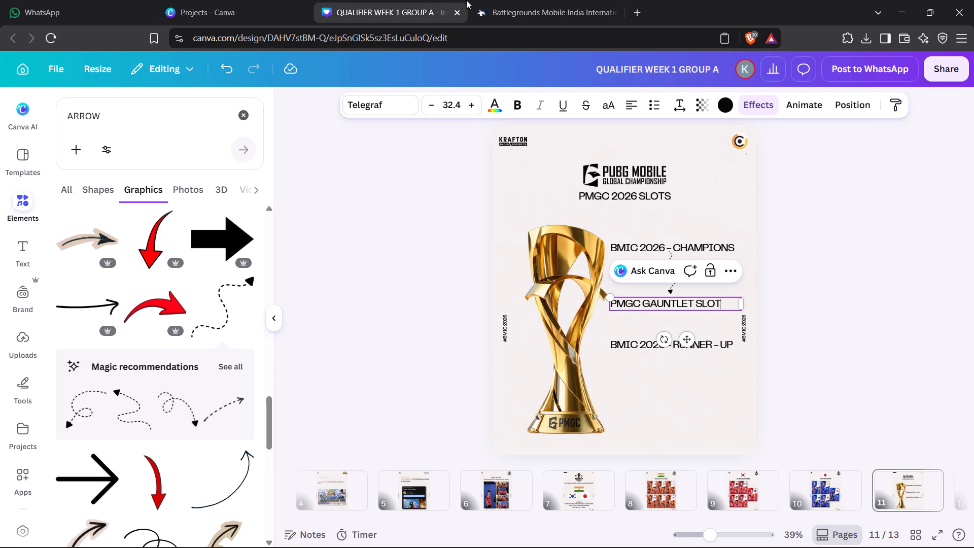
pyautogui.click(518, 6)
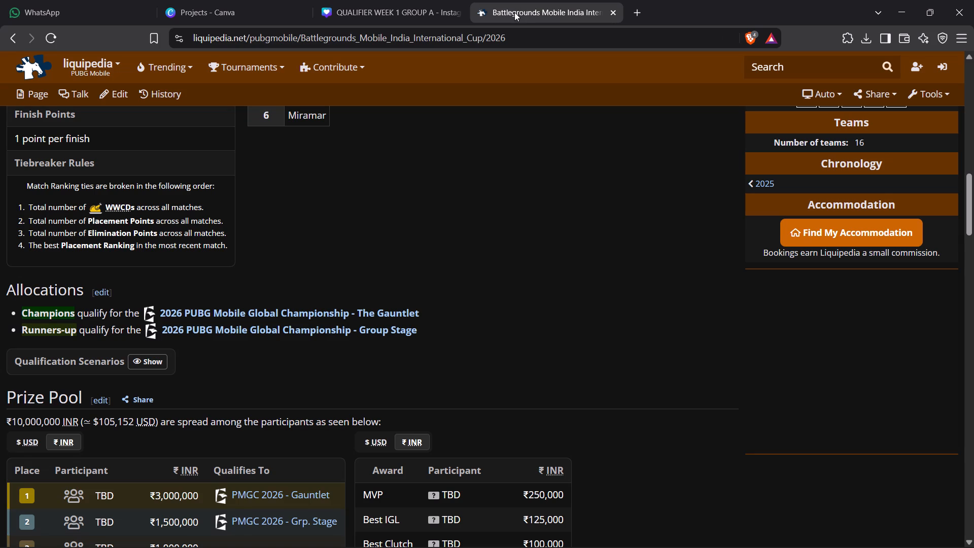
pyautogui.click(416, 0)
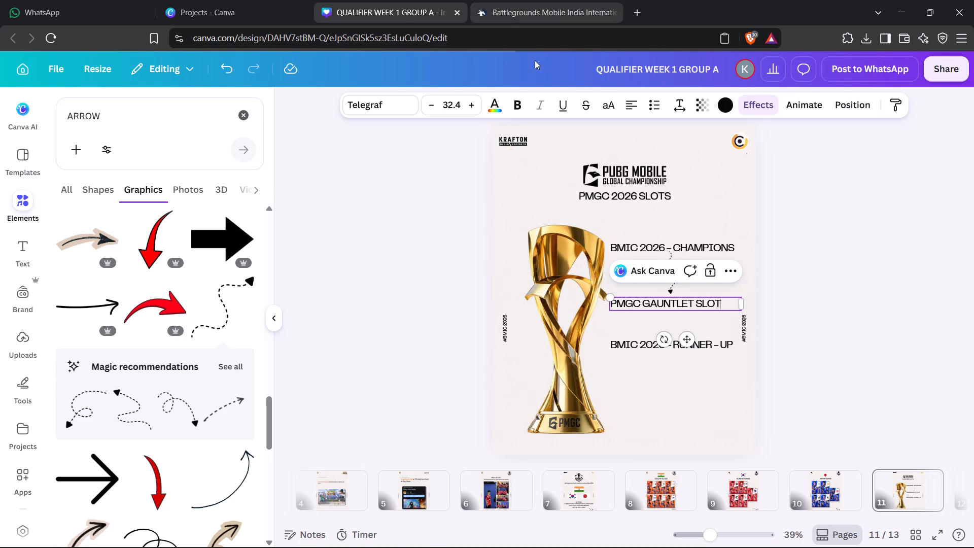
pyautogui.click(579, 0)
pyautogui.click(430, 0)
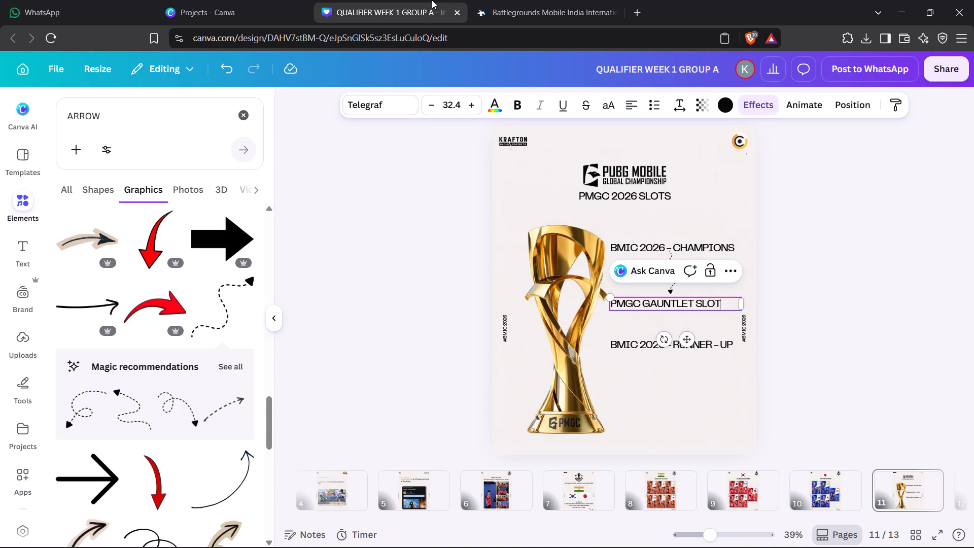
pyautogui.click(613, 9)
# Change the gauntlet line's text to PMGC 2026 GAUNTLET SLOT and set its font size to 30.4.
pyautogui.click(643, 301)
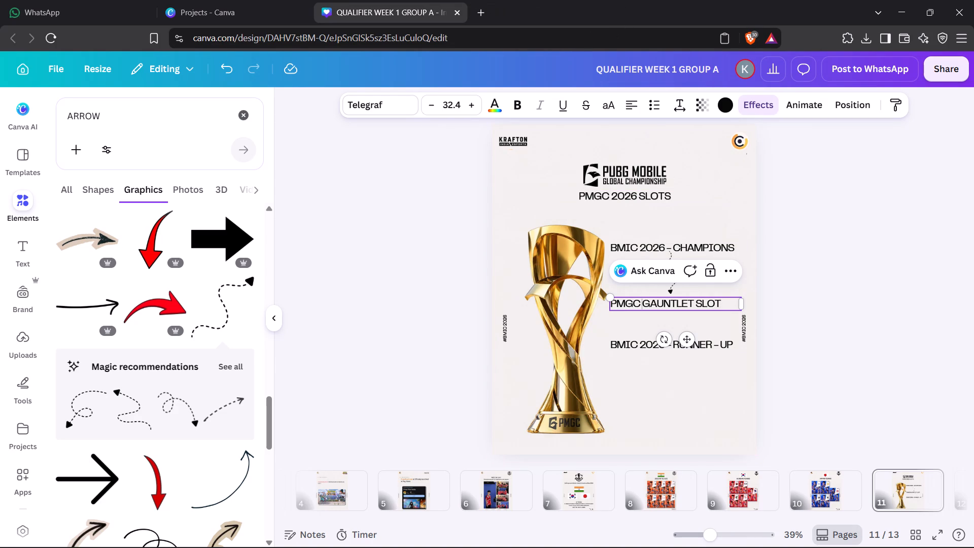
pyautogui.write('2026')
pyautogui.press('space')
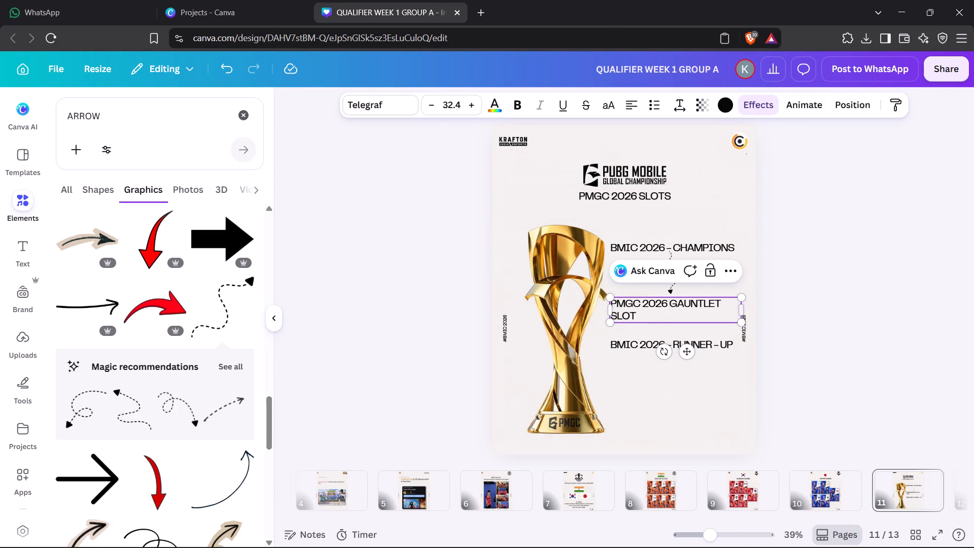
pyautogui.click(427, 102)
pyautogui.click(427, 102)
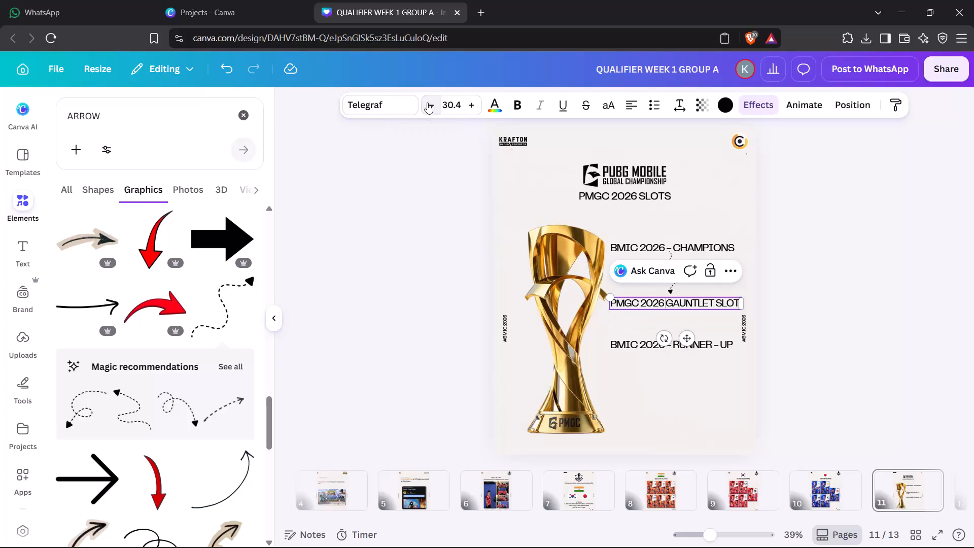
pyautogui.click(833, 267)
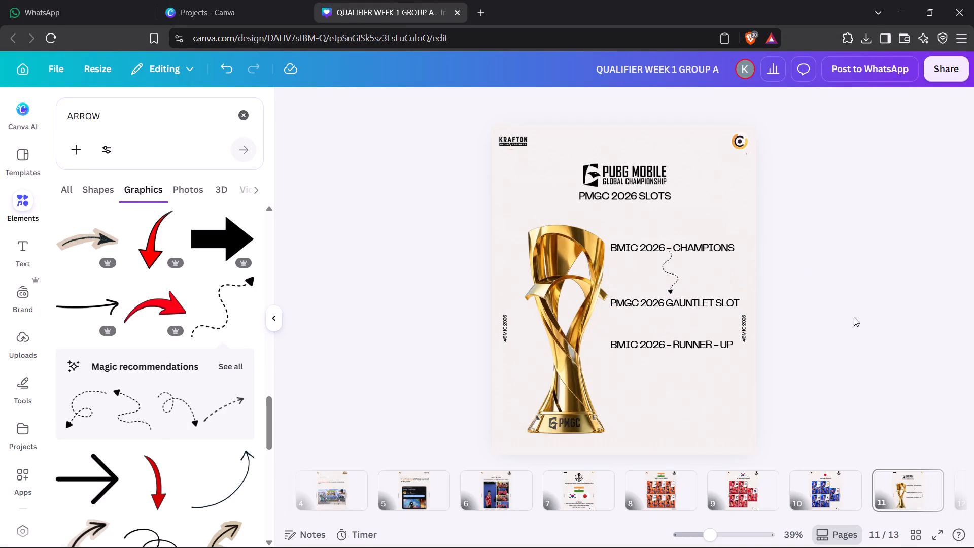
# Colour the PMGC 2026 GAUNTLET SLOT line red.
pyautogui.click(697, 309)
pyautogui.click(493, 105)
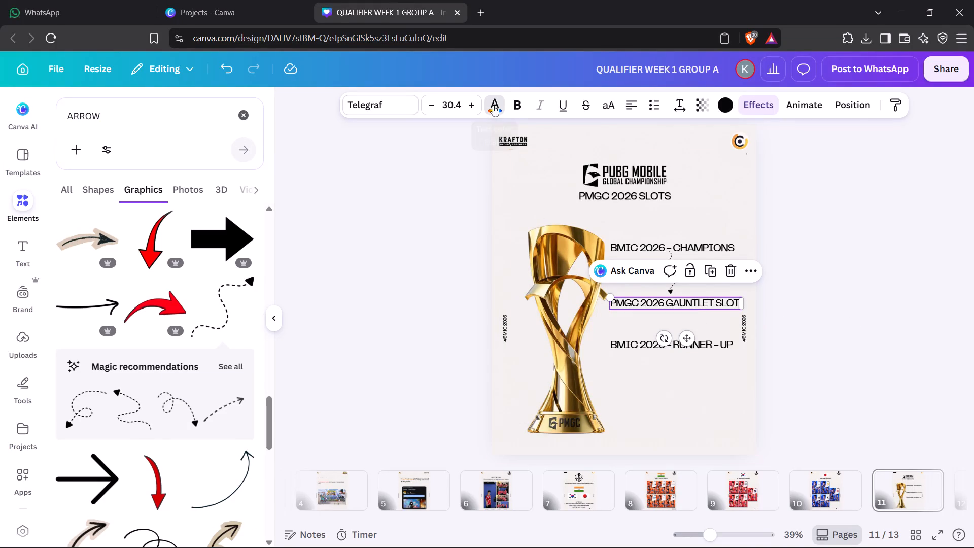
pyautogui.click(120, 191)
pyautogui.click(870, 379)
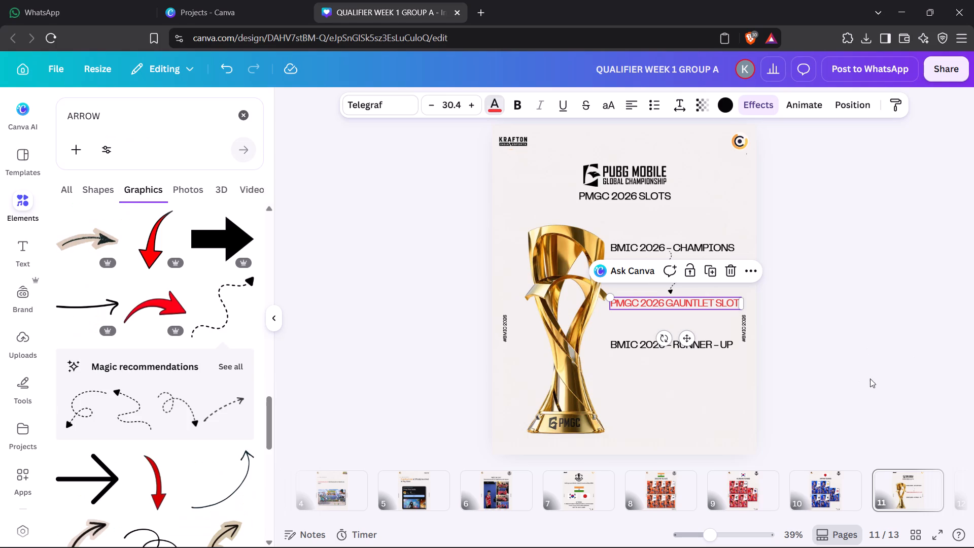
pyautogui.click(870, 379)
# Duplicate the red GAUNTLET SLOT line and place the copy below BMIC 2026 - RUNNER - UP, left-aligned with the lines above.
pyautogui.click(719, 302)
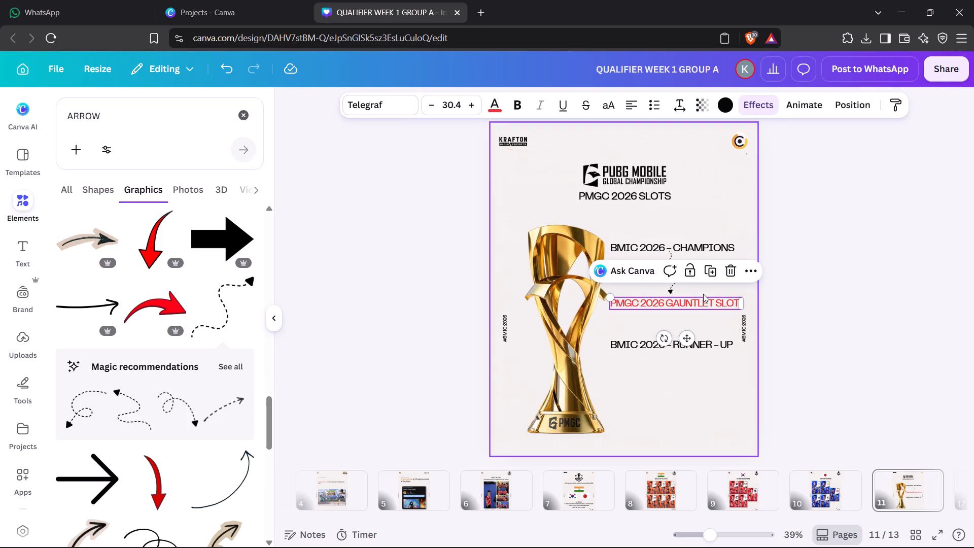
pyautogui.click(710, 271)
pyautogui.moveTo(688, 396); pyautogui.dragTo(693, 430)
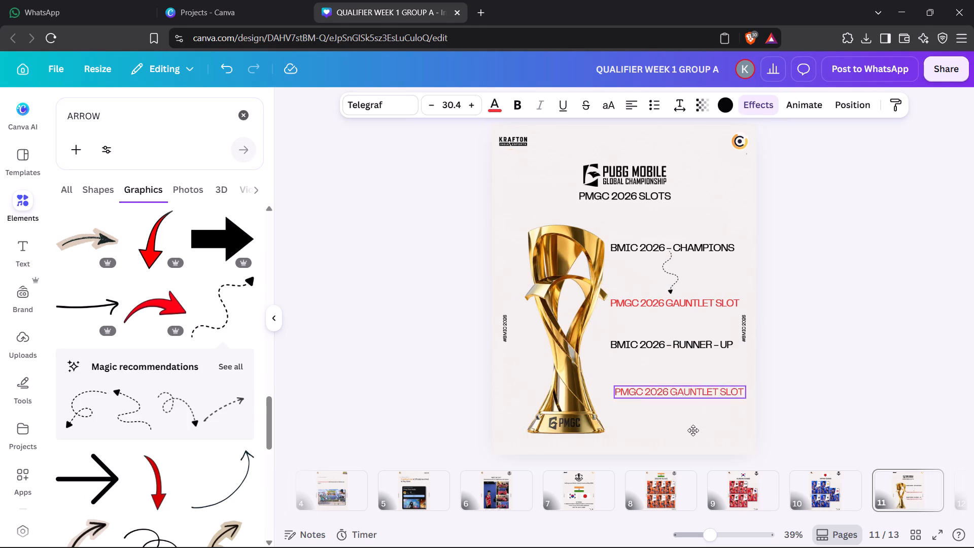
pyautogui.moveTo(693, 430); pyautogui.dragTo(688, 434)
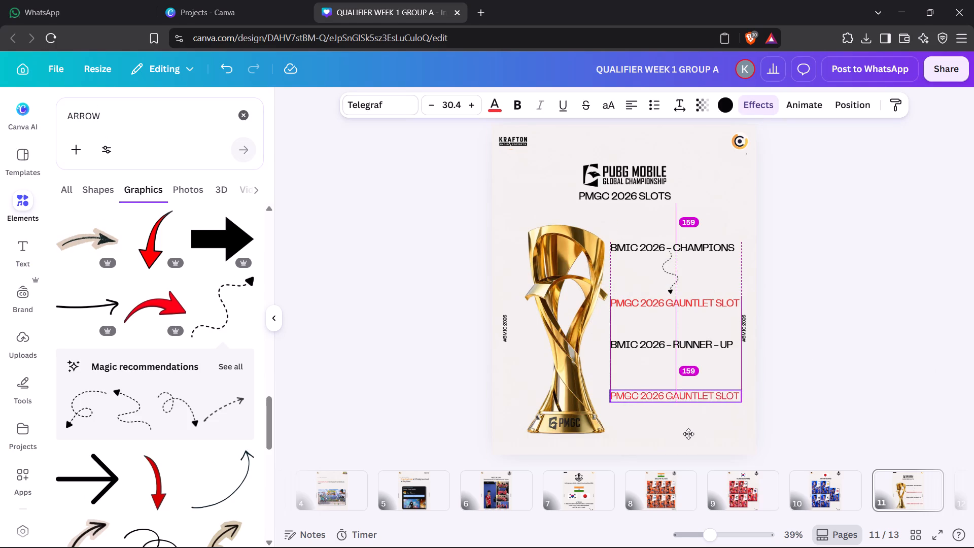
pyautogui.moveTo(688, 434); pyautogui.dragTo(690, 432)
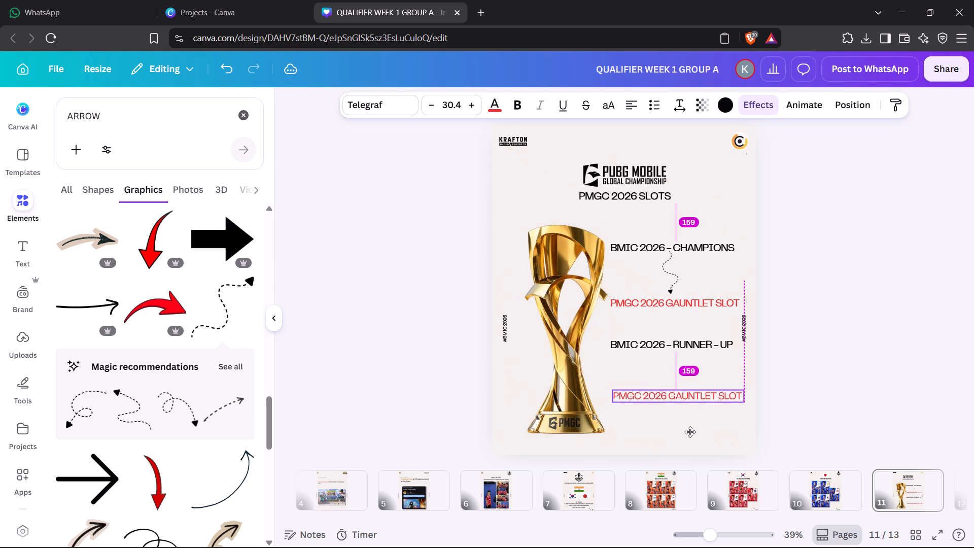
pyautogui.moveTo(690, 432); pyautogui.dragTo(689, 428)
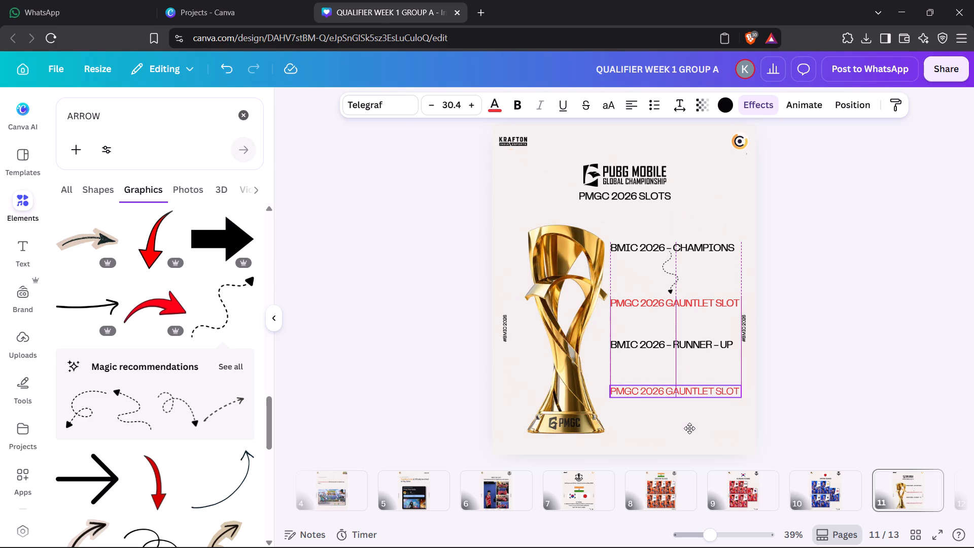
pyautogui.moveTo(689, 428); pyautogui.dragTo(687, 428)
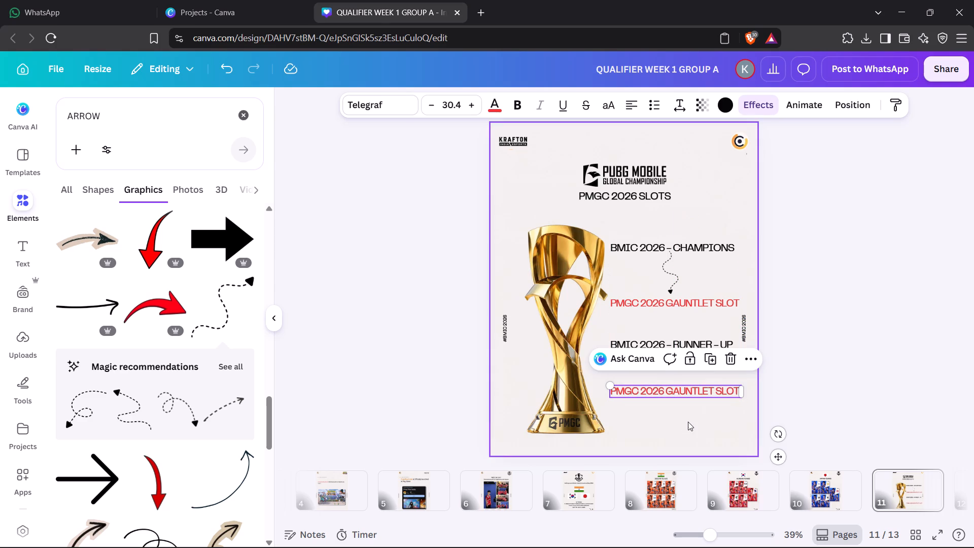
# Change the lower red line's text to PMGC 2026 GROUP STAGE SLOT.
pyautogui.doubleClick(697, 391)
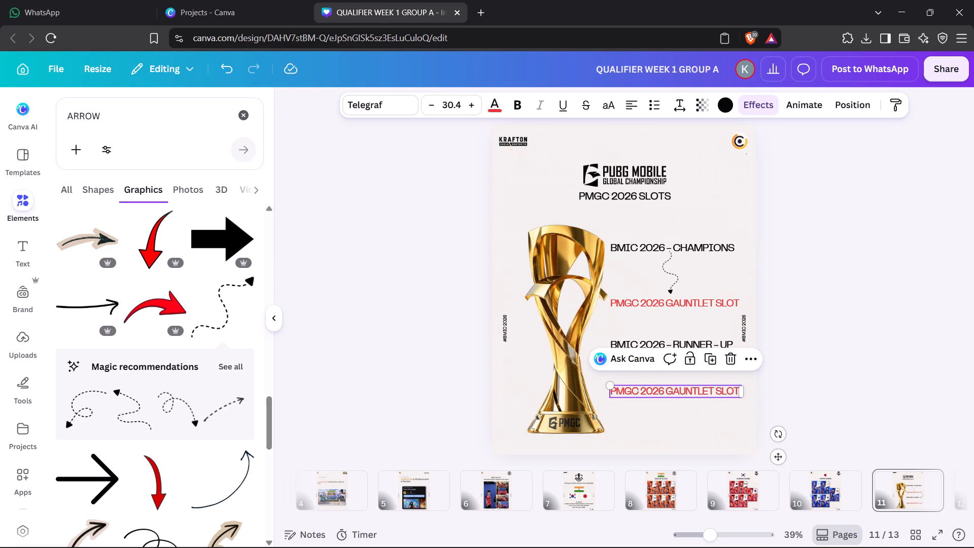
pyautogui.click(713, 392)
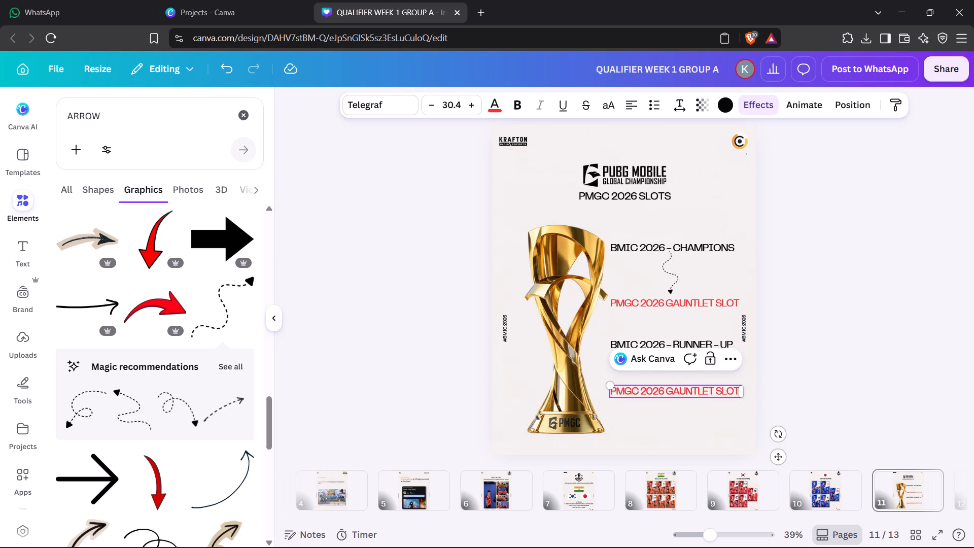
pyautogui.press('BackSpace')
pyautogui.press('BackSpace')
pyautogui.press('BackSpace')
pyautogui.press('BackSpace')
pyautogui.press('BackSpace')
pyautogui.press('BackSpace')
pyautogui.press('BackSpace')
pyautogui.write('ROUP')
pyautogui.press('space')
pyautogui.write('STAGE')
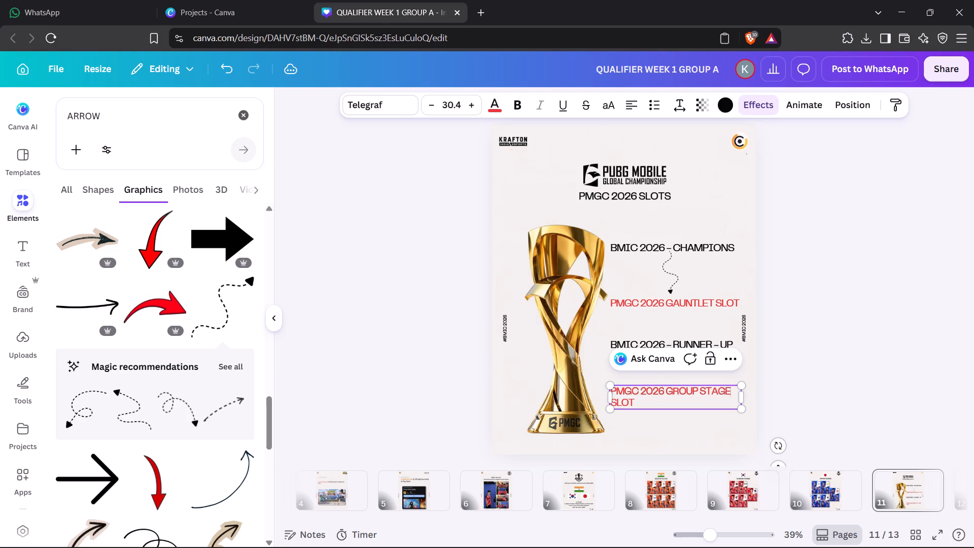
# Reduce the GROUP STAGE SLOT line's font size to 26.4 so it fits on one line.
pyautogui.click(428, 111)
pyautogui.click(428, 111)
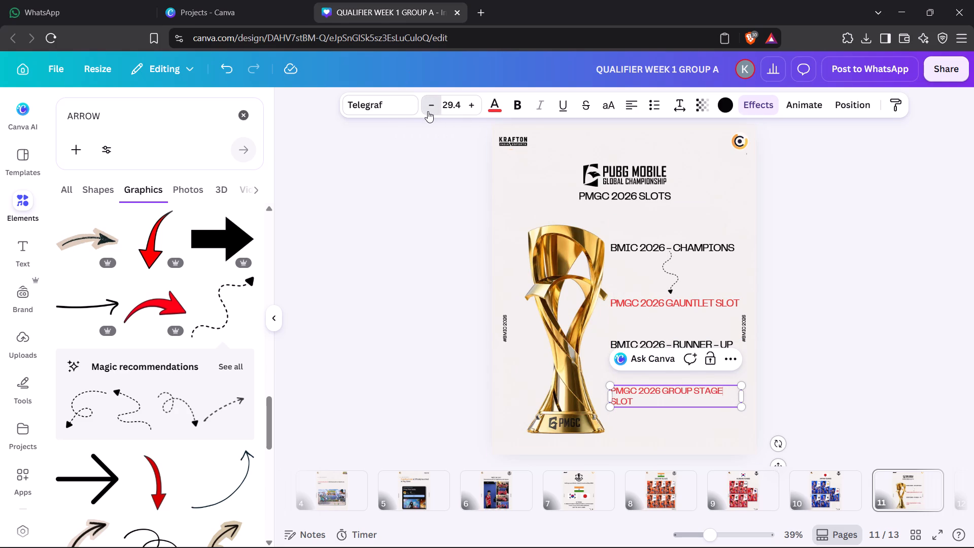
pyautogui.click(428, 111)
pyautogui.click(428, 111)
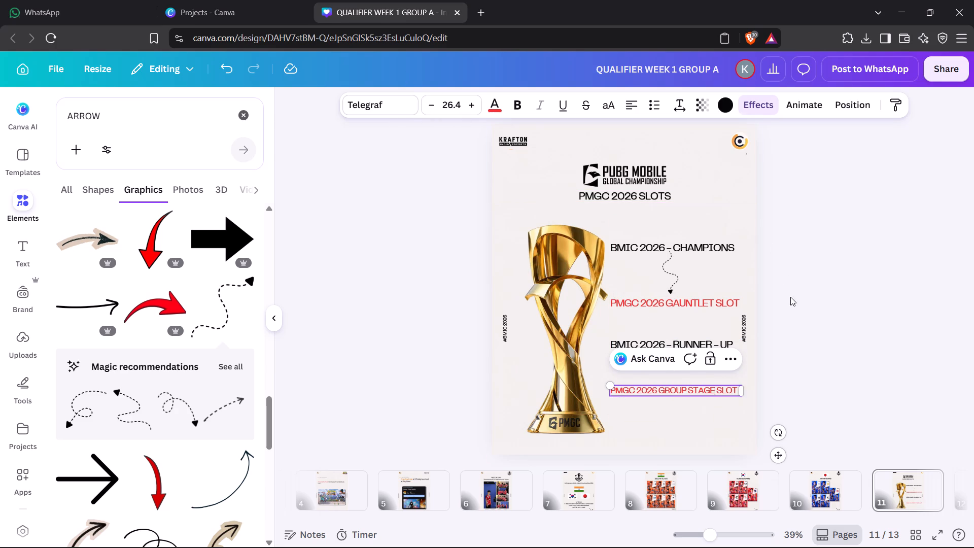
pyautogui.click(818, 306)
# Move the GROUP STAGE SLOT line slightly down, keeping it left-aligned with the lines above.
pyautogui.moveTo(705, 393); pyautogui.dragTo(705, 400)
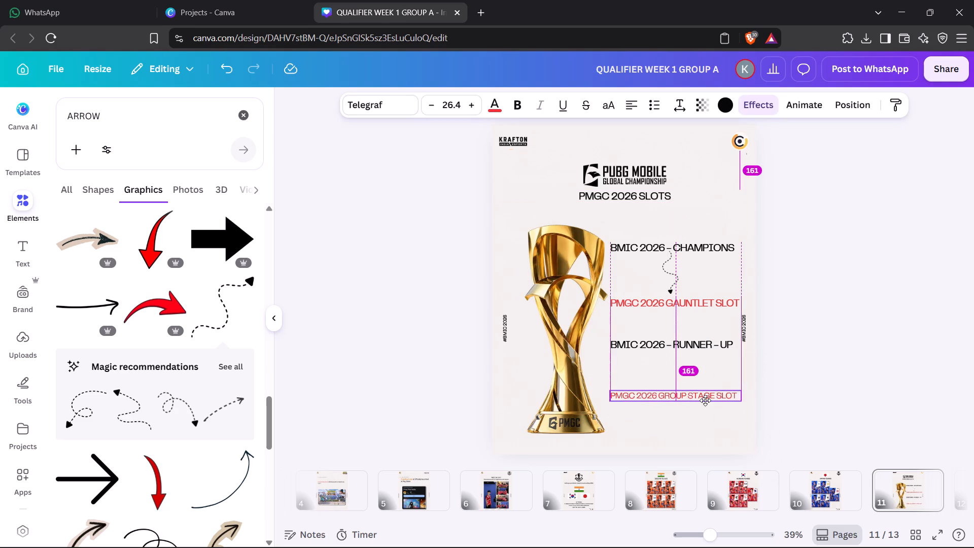
pyautogui.moveTo(705, 400); pyautogui.dragTo(709, 403)
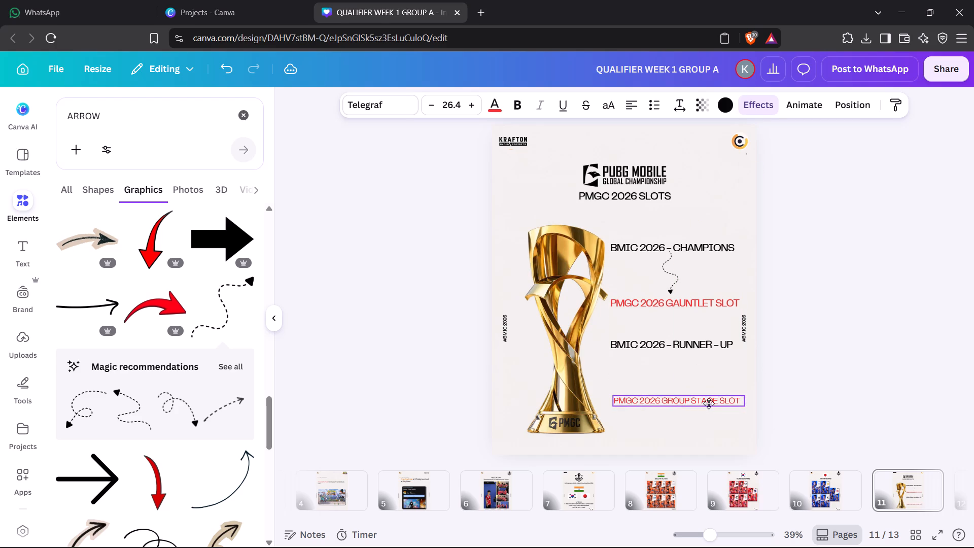
pyautogui.moveTo(709, 403); pyautogui.dragTo(710, 404)
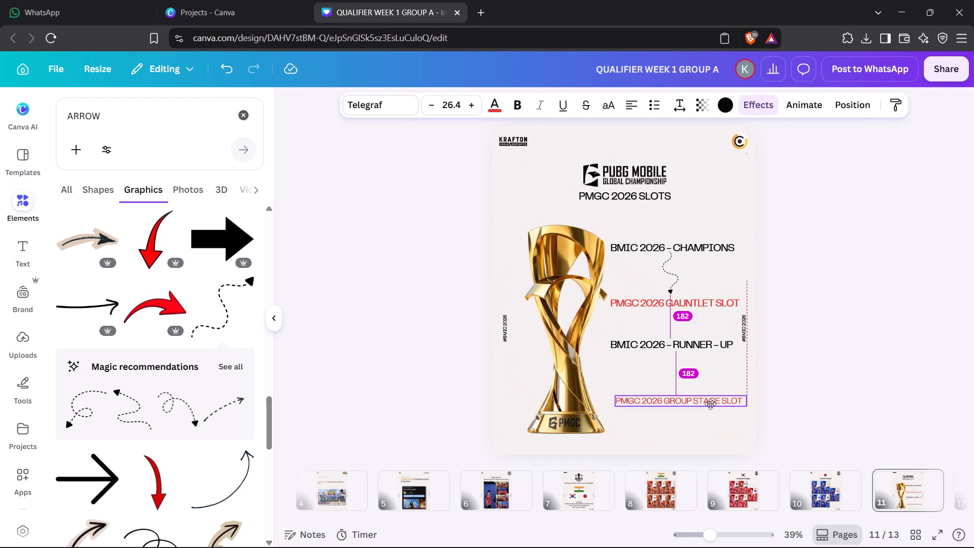
pyautogui.moveTo(710, 404); pyautogui.dragTo(705, 404)
# Duplicate the dashed arrow and place the copy between the RUNNER - UP line and the GROUP STAGE SLOT line, beneath the original.
pyautogui.click(676, 273)
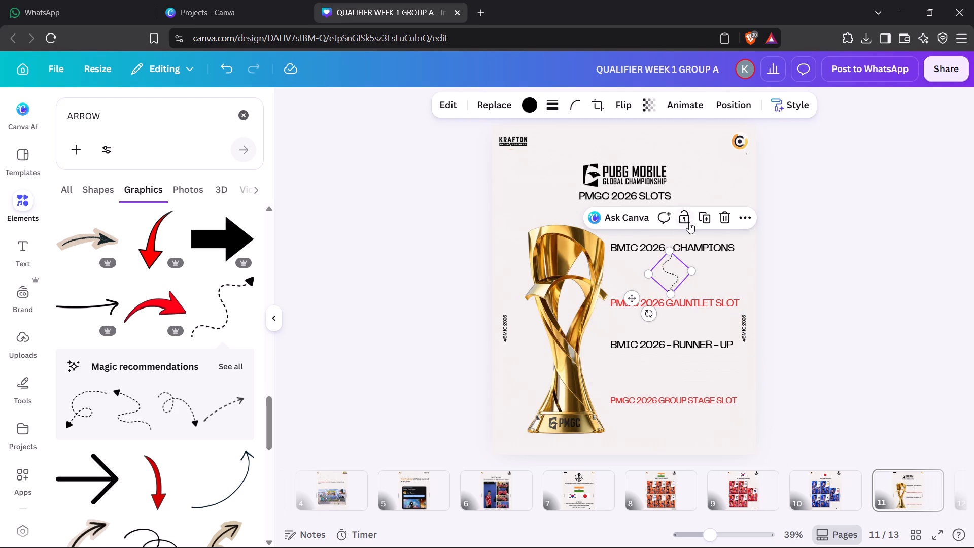
pyautogui.click(701, 220)
pyautogui.moveTo(679, 282); pyautogui.dragTo(678, 362)
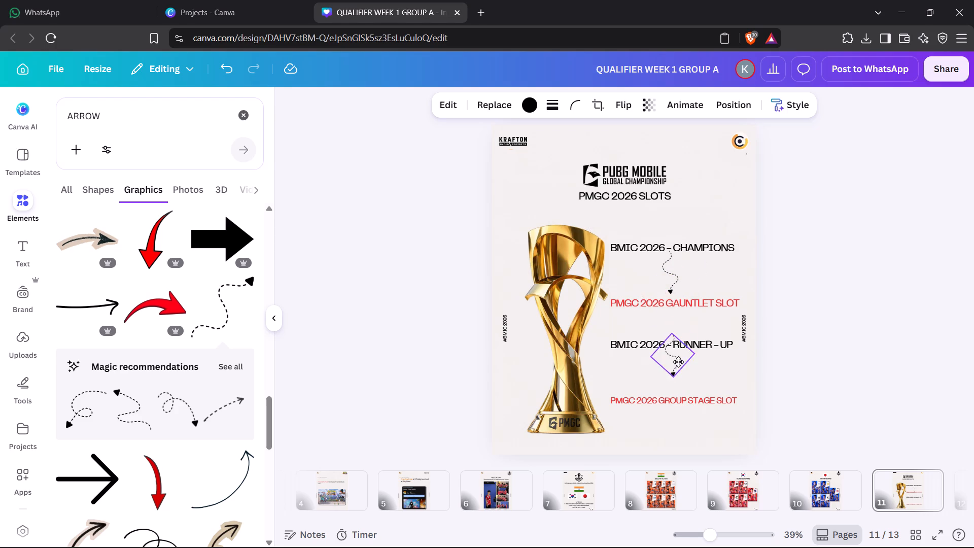
pyautogui.moveTo(678, 362); pyautogui.dragTo(678, 376)
pyautogui.click(843, 358)
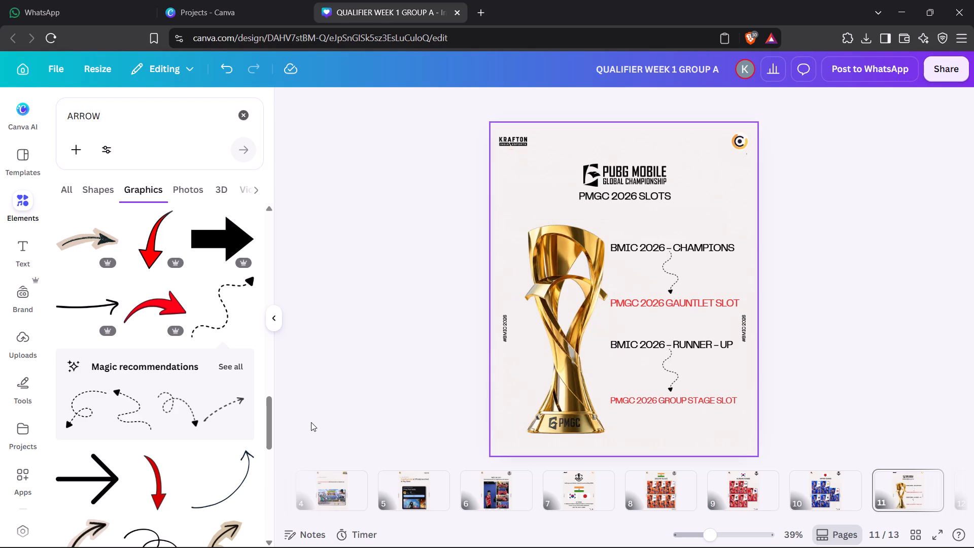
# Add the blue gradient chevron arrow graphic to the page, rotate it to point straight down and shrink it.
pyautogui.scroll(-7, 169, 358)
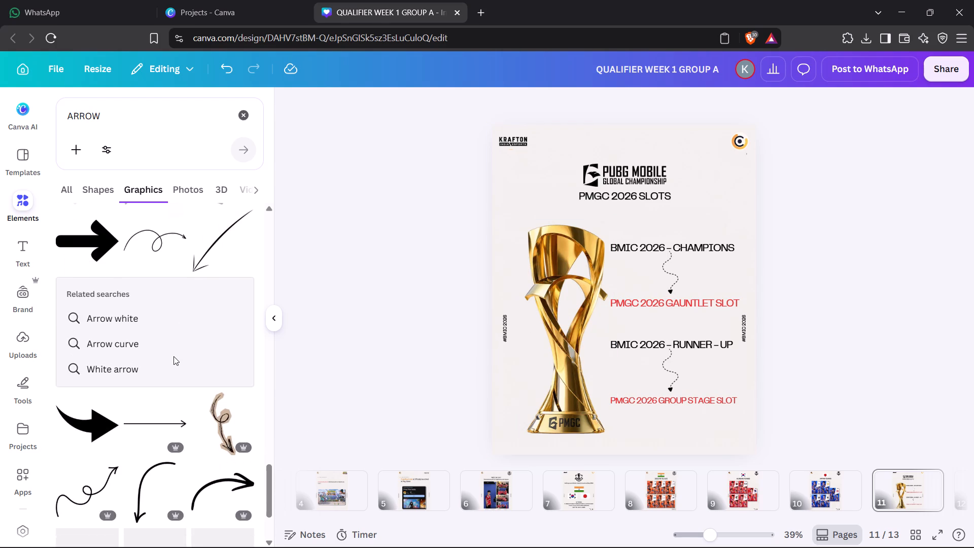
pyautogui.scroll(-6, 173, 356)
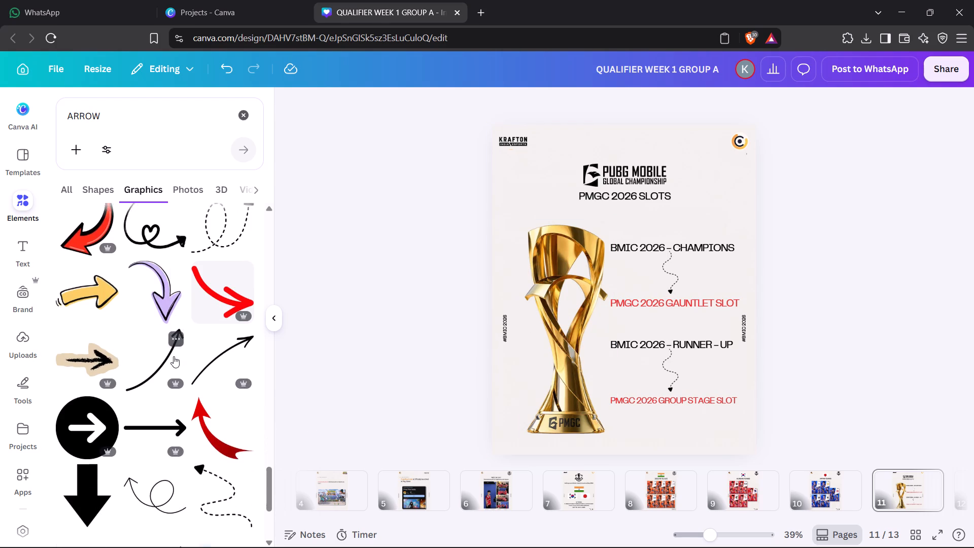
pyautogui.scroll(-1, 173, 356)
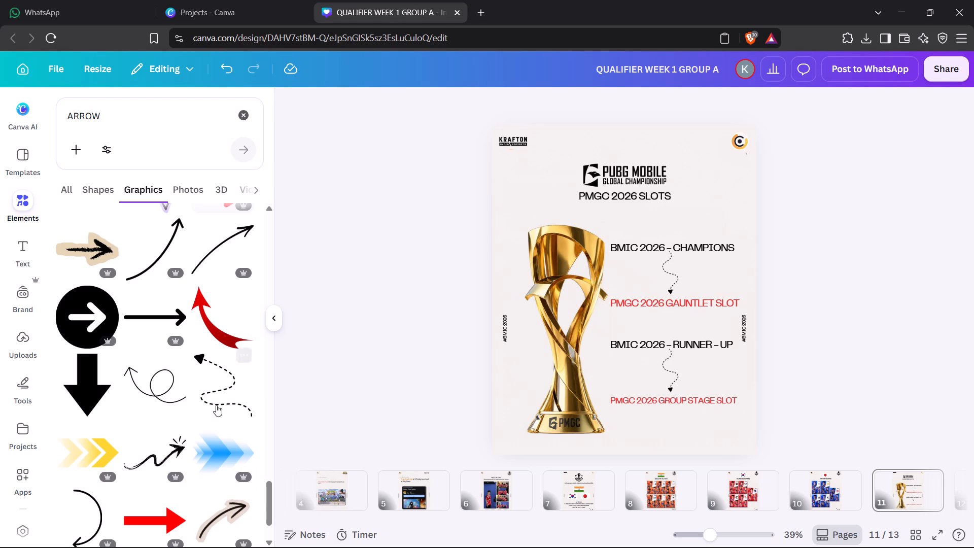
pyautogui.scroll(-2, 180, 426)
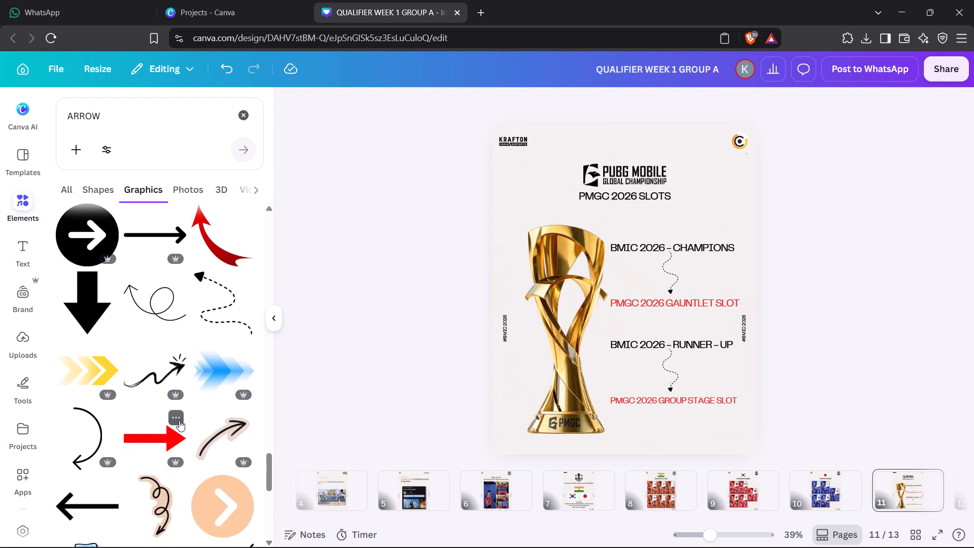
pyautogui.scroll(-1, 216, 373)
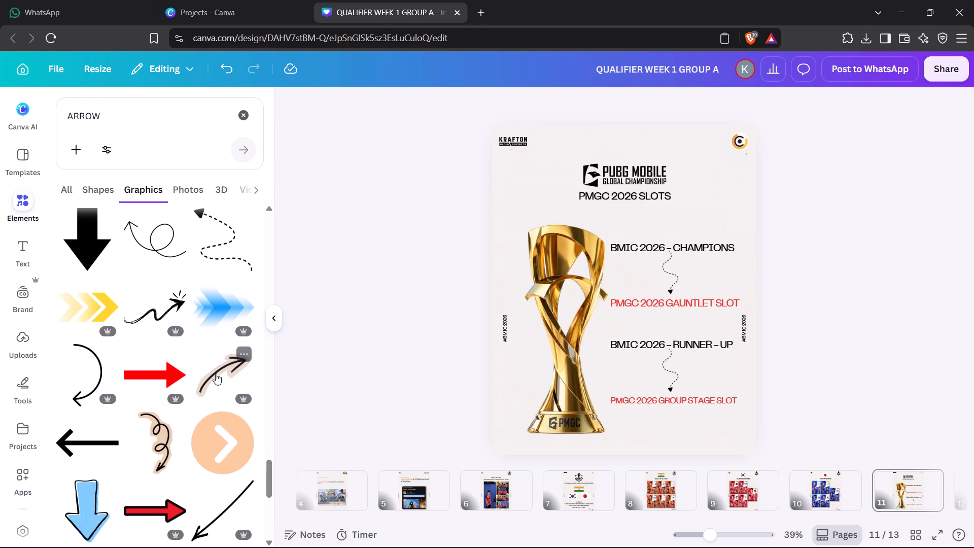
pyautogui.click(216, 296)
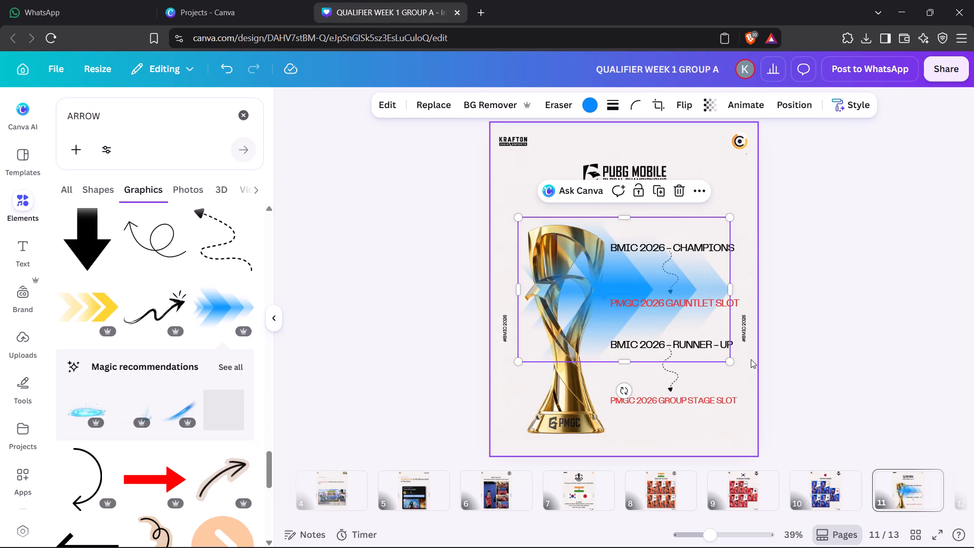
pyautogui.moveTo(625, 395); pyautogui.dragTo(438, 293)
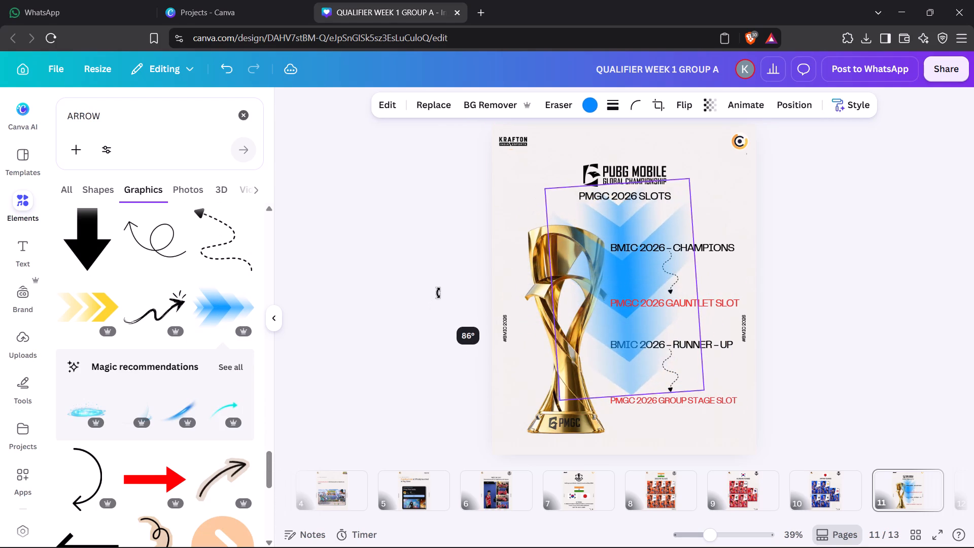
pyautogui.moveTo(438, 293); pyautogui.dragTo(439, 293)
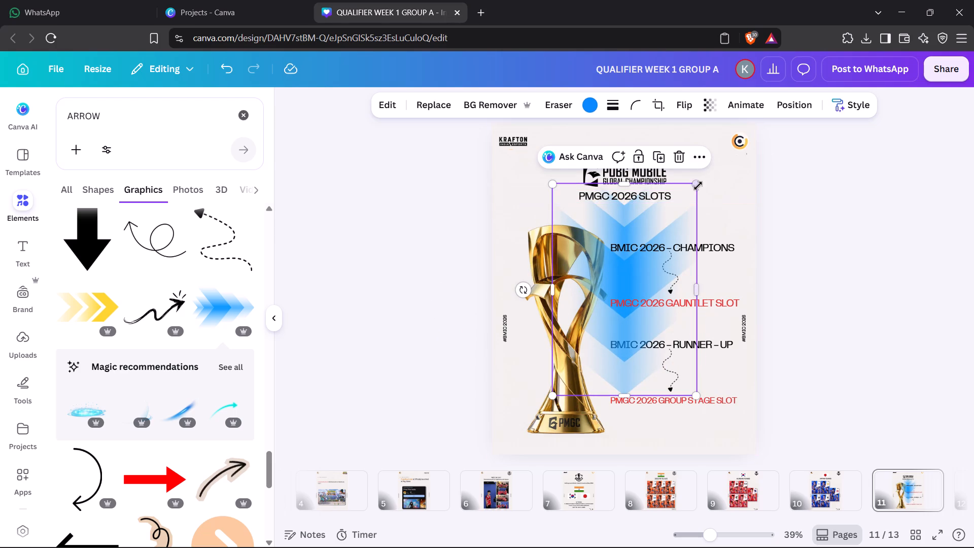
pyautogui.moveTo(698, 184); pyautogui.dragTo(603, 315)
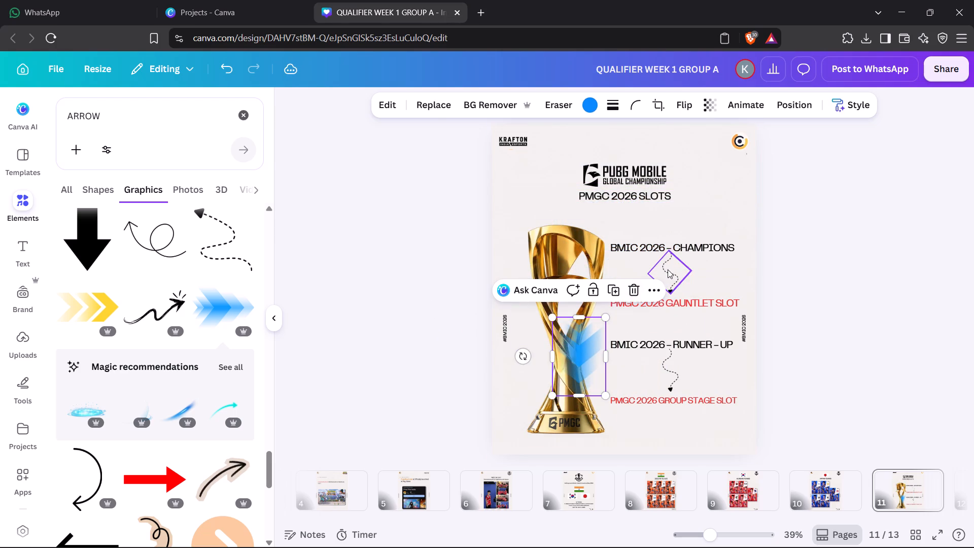
# Delete the dashed arrow between the BMIC 2026 – CHAMPIONS and PMGC 2026 GAUNTLET SLOT lines.
pyautogui.click(668, 269)
pyautogui.press('Delete')
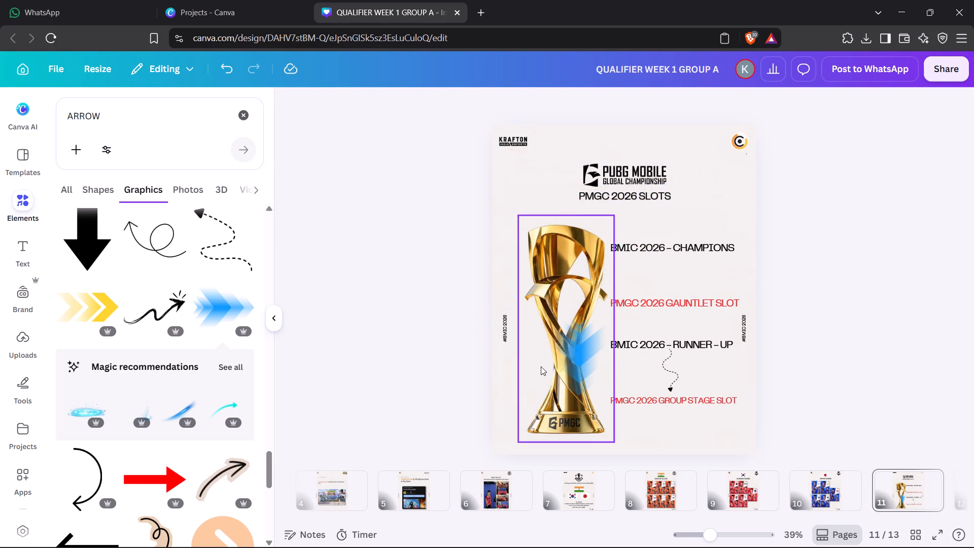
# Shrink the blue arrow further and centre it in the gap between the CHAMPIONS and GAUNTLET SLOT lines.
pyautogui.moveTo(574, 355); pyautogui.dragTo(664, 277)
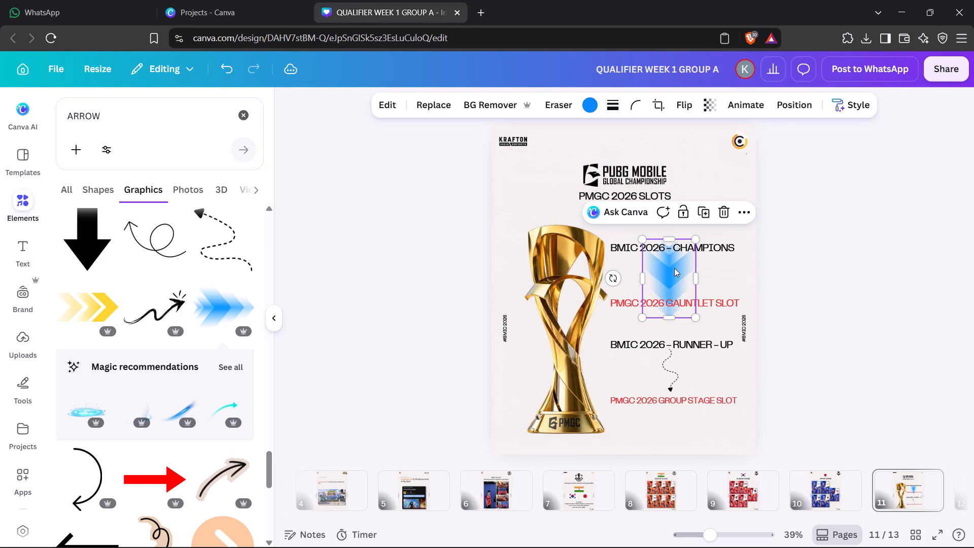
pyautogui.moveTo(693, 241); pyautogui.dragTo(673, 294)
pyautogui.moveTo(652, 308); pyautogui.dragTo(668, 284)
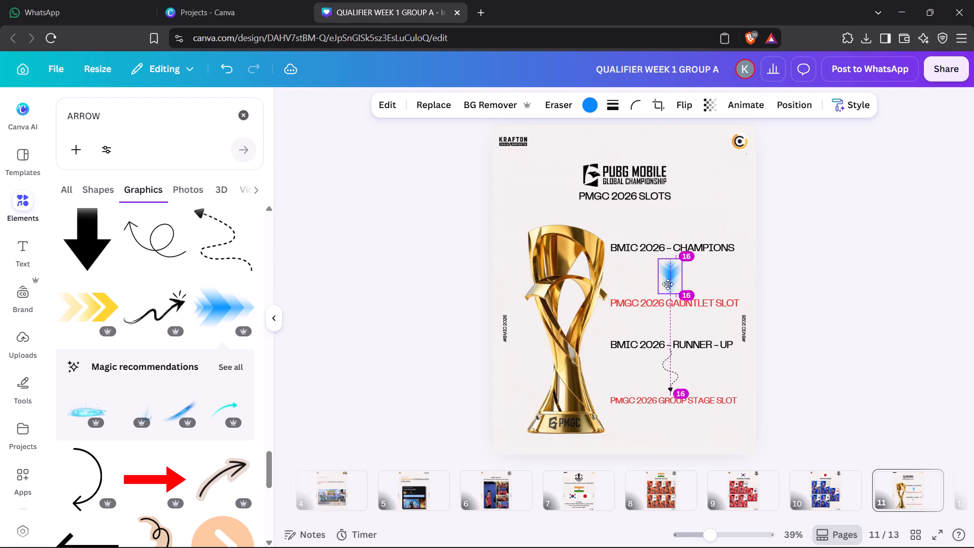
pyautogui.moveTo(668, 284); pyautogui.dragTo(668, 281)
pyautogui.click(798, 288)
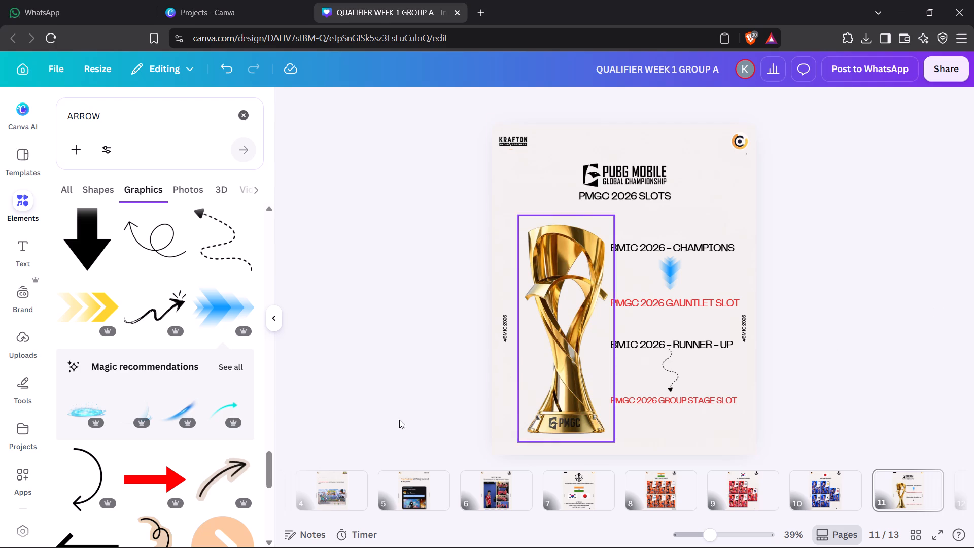
# Look through the ARROW graphics results for an alternative arrow style, returning to the start of the list.
pyautogui.scroll(-8, 187, 413)
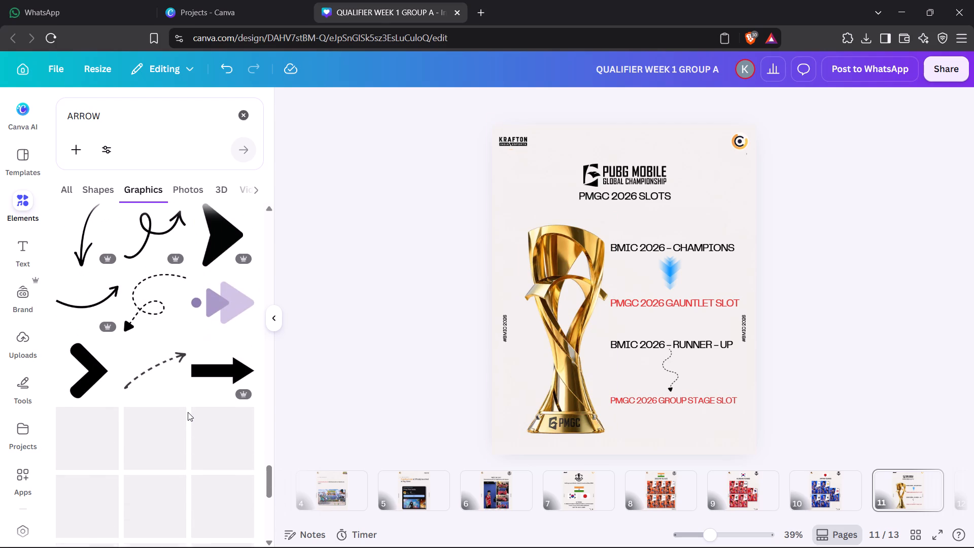
pyautogui.scroll(-3, 188, 412)
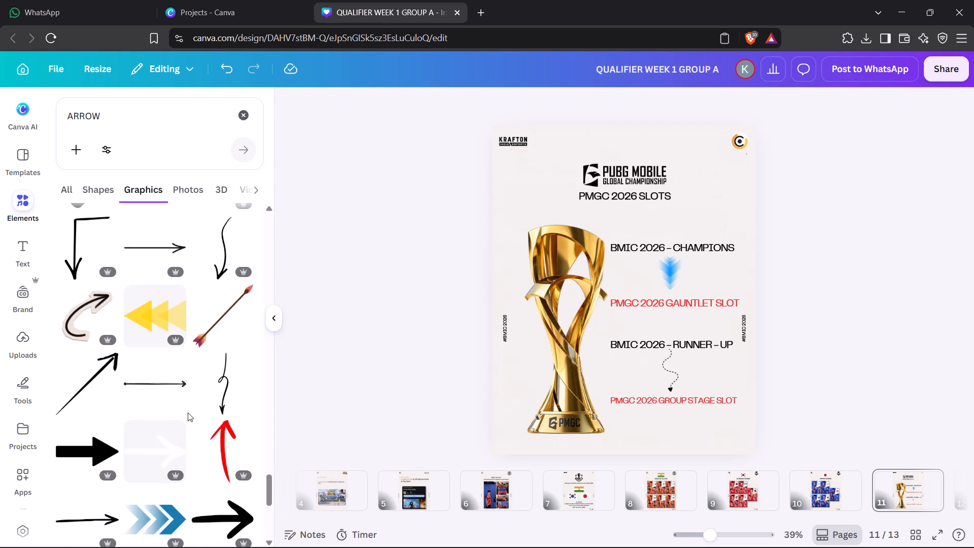
pyautogui.scroll(-4, 187, 415)
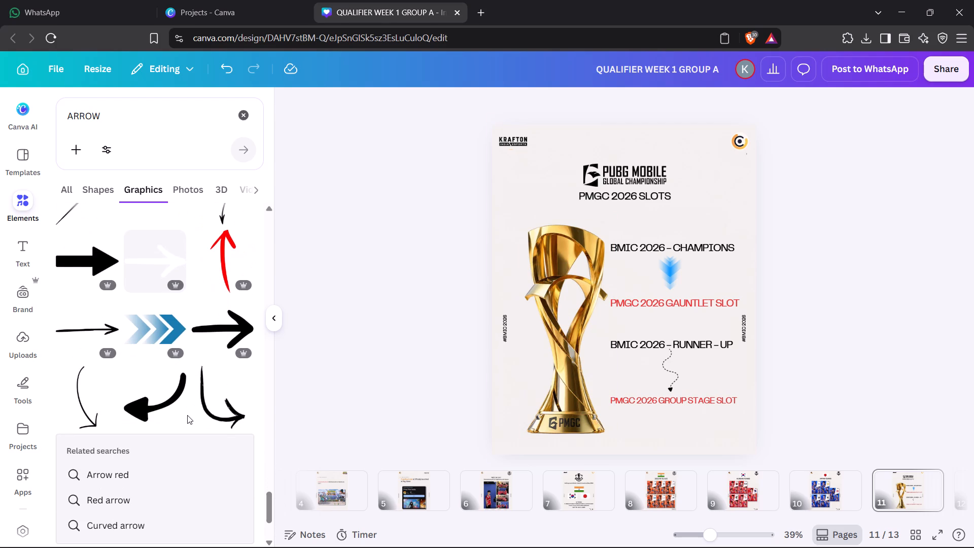
pyautogui.scroll(-6, 187, 416)
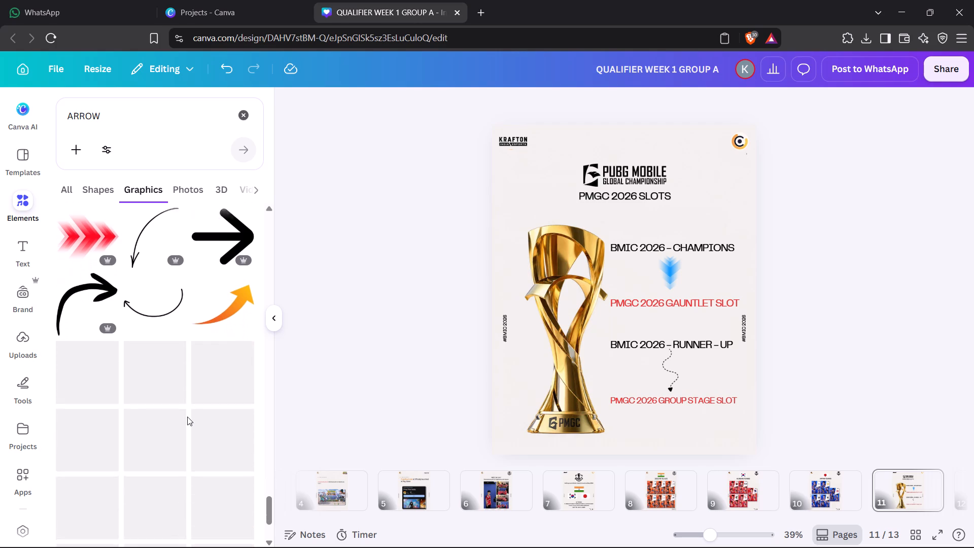
pyautogui.scroll(-3, 187, 417)
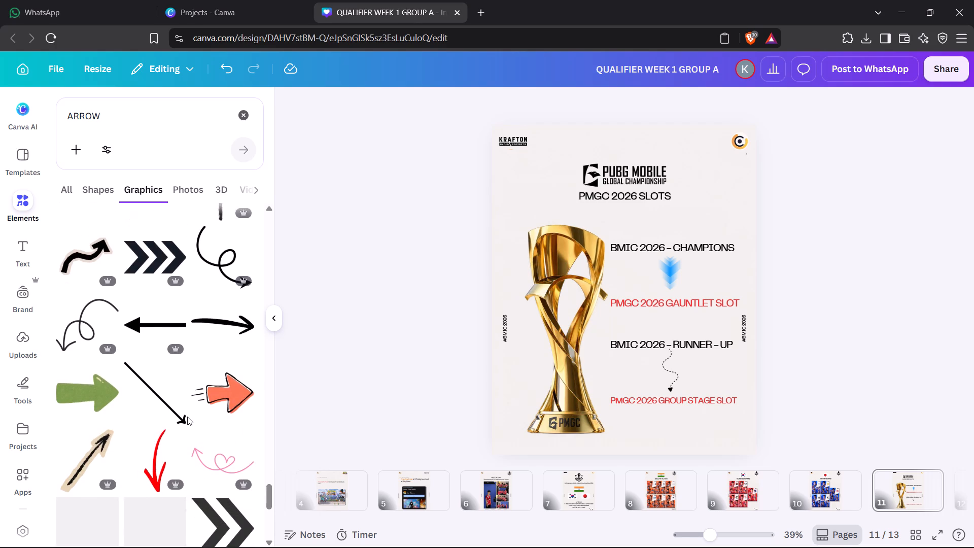
pyautogui.scroll(-3, 187, 417)
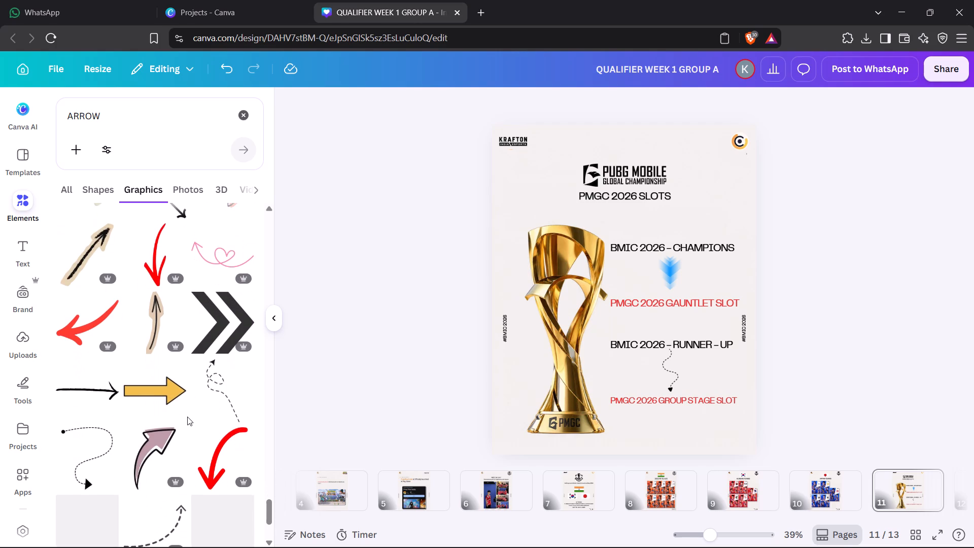
pyautogui.scroll(-3, 187, 417)
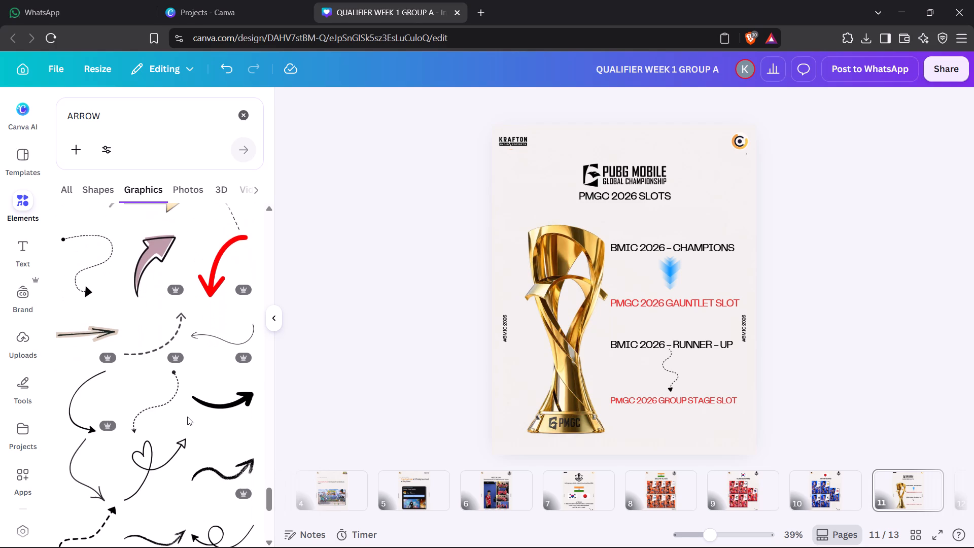
pyautogui.scroll(-2, 187, 417)
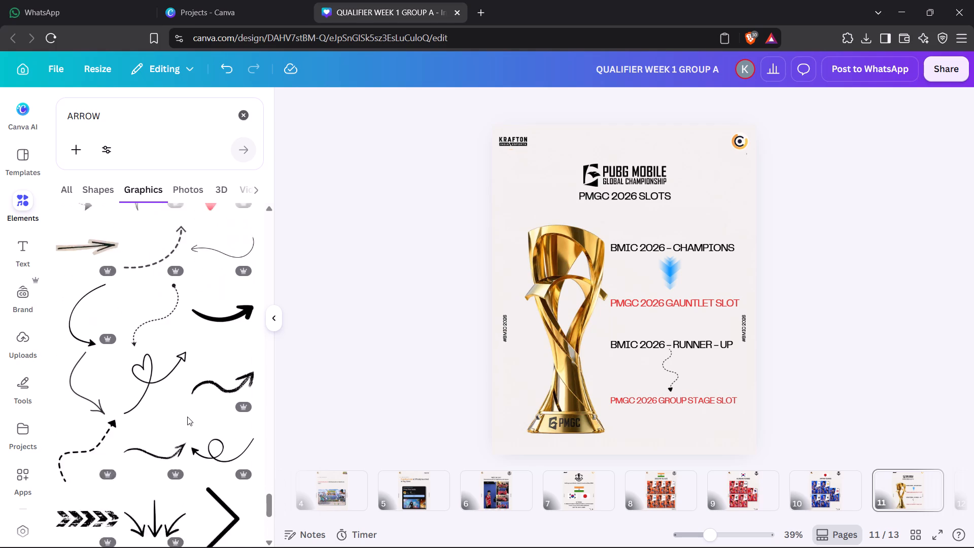
pyautogui.scroll(-2, 187, 417)
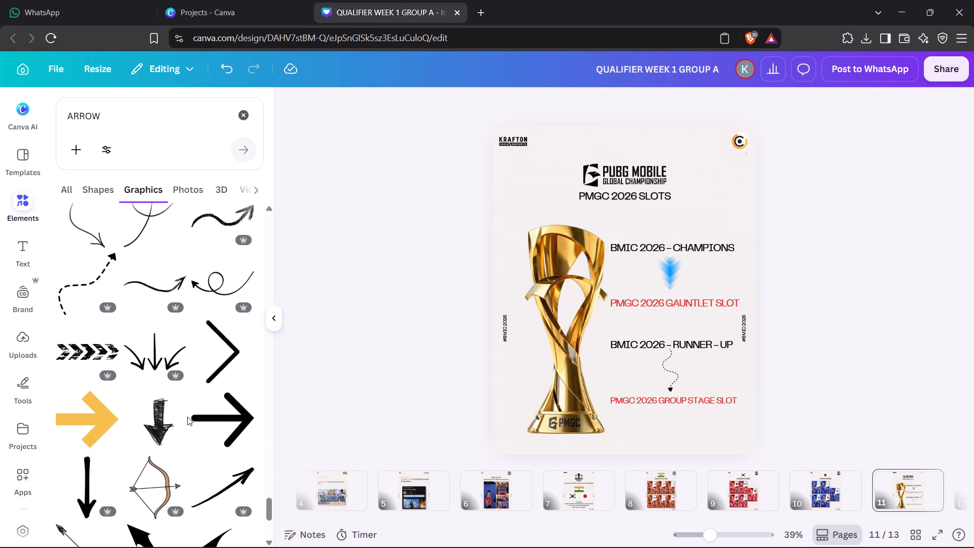
pyautogui.scroll(-4, 187, 417)
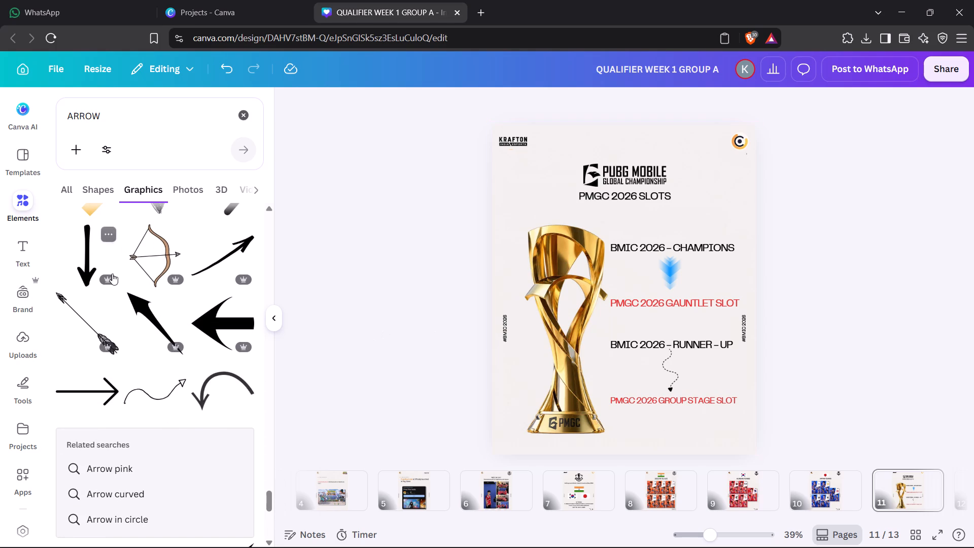
pyautogui.scroll(20, 112, 273)
pyautogui.scroll(8, 112, 273)
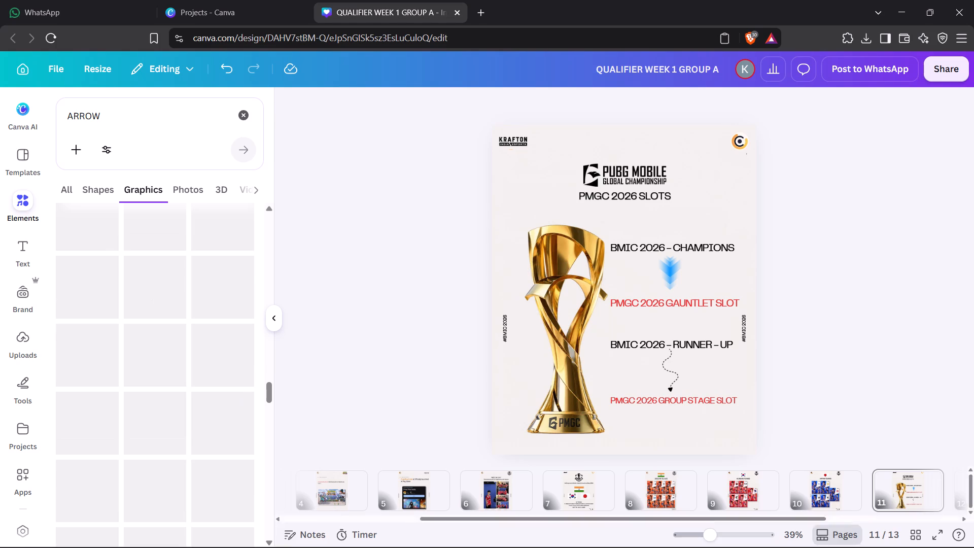
pyautogui.moveTo(268, 393); pyautogui.dragTo(262, 124)
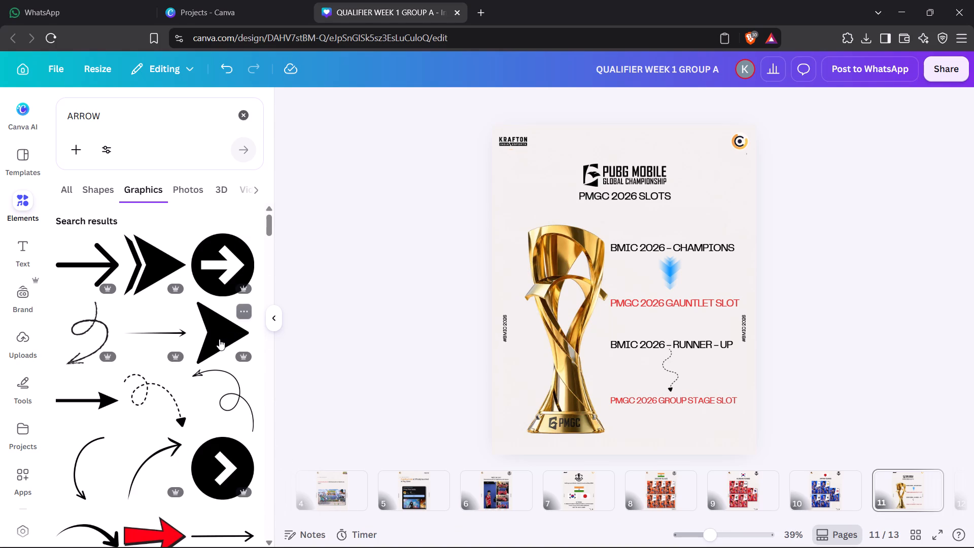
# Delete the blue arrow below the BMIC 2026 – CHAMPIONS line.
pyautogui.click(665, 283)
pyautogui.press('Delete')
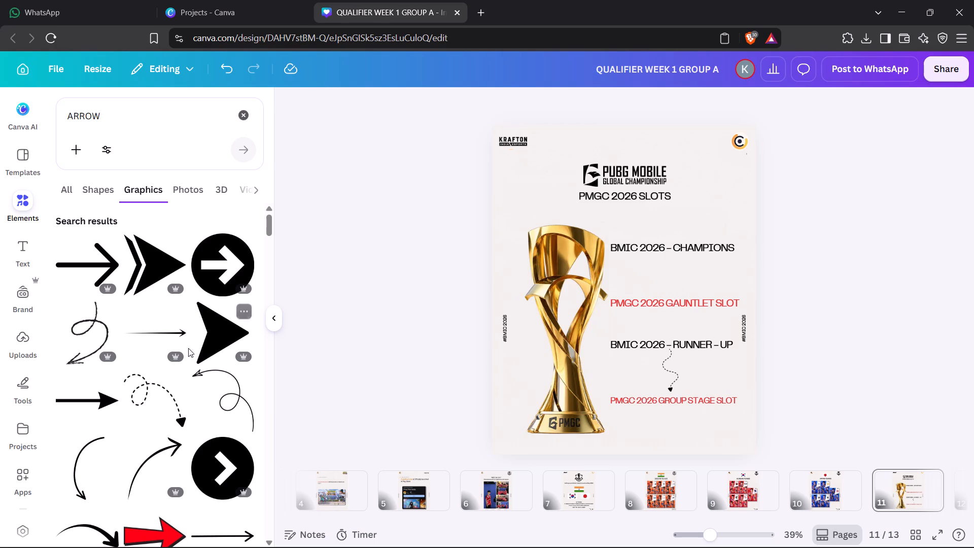
# Add the solid black notched arrowhead graphic to the page and shrink it to about twice the text height.
pyautogui.click(213, 340)
pyautogui.click(274, 321)
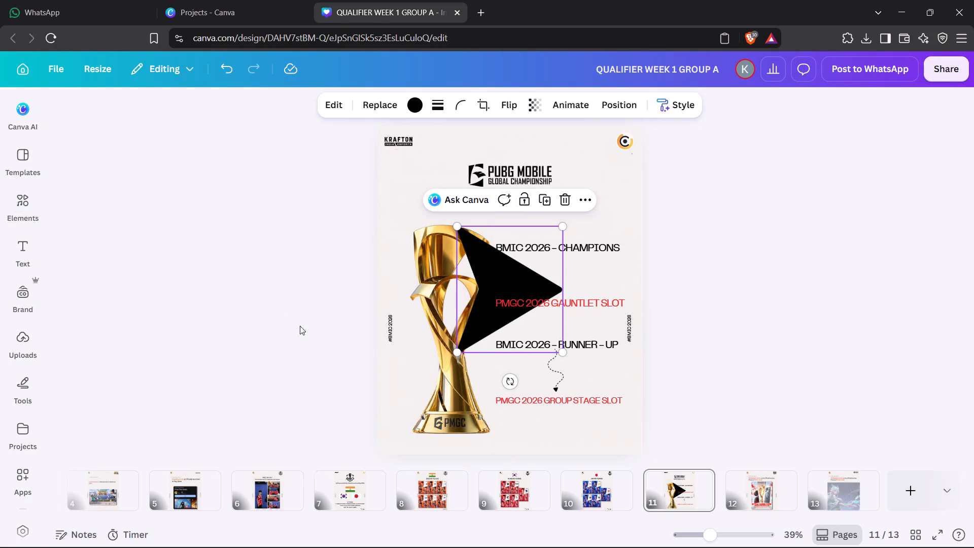
pyautogui.moveTo(457, 355); pyautogui.dragTo(549, 289)
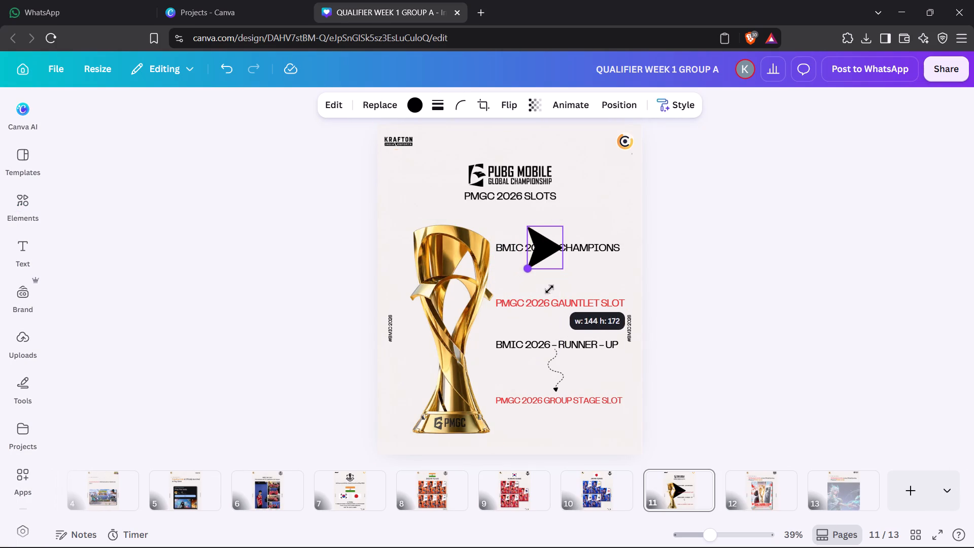
pyautogui.moveTo(549, 289); pyautogui.dragTo(567, 268)
# Rotate the black arrowhead to point straight down and place it just below the BMIC 2026 – CHAMPIONS line.
pyautogui.moveTo(548, 282); pyautogui.dragTo(472, 237)
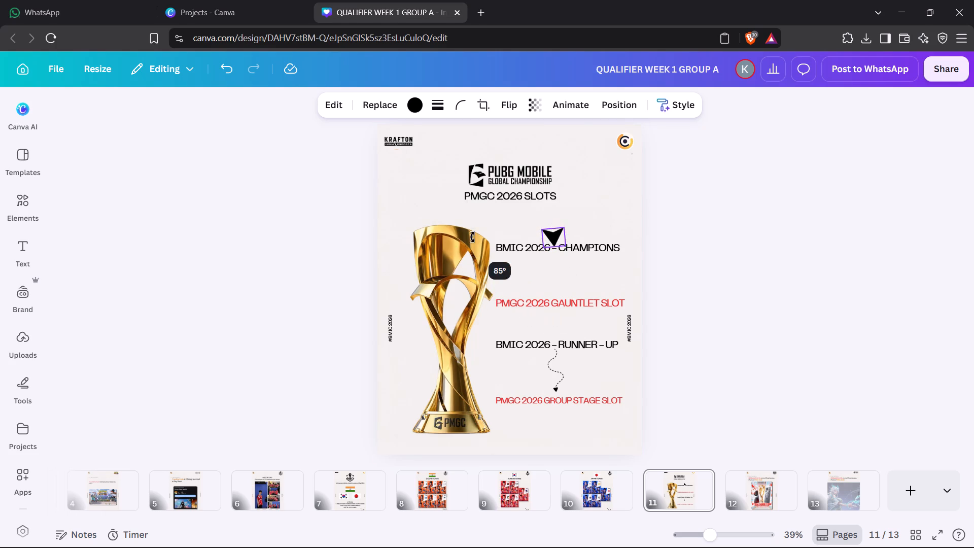
pyautogui.moveTo(472, 237); pyautogui.dragTo(501, 231)
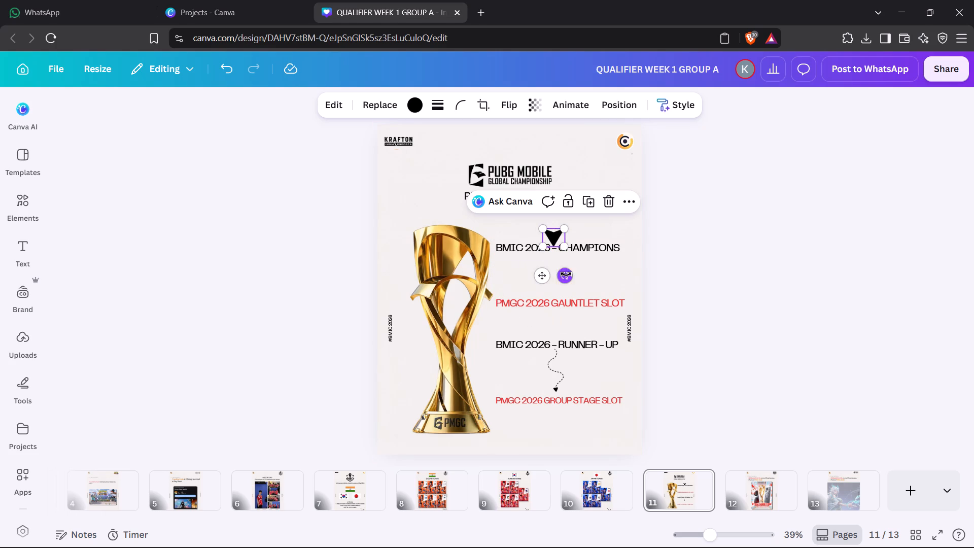
pyautogui.moveTo(543, 275); pyautogui.dragTo(541, 300)
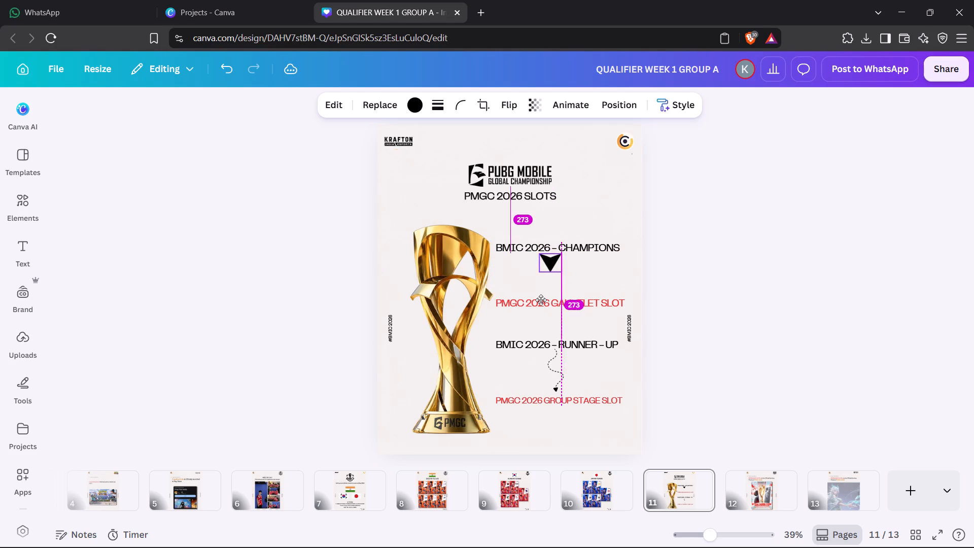
pyautogui.moveTo(541, 300); pyautogui.dragTo(545, 304)
pyautogui.click(708, 267)
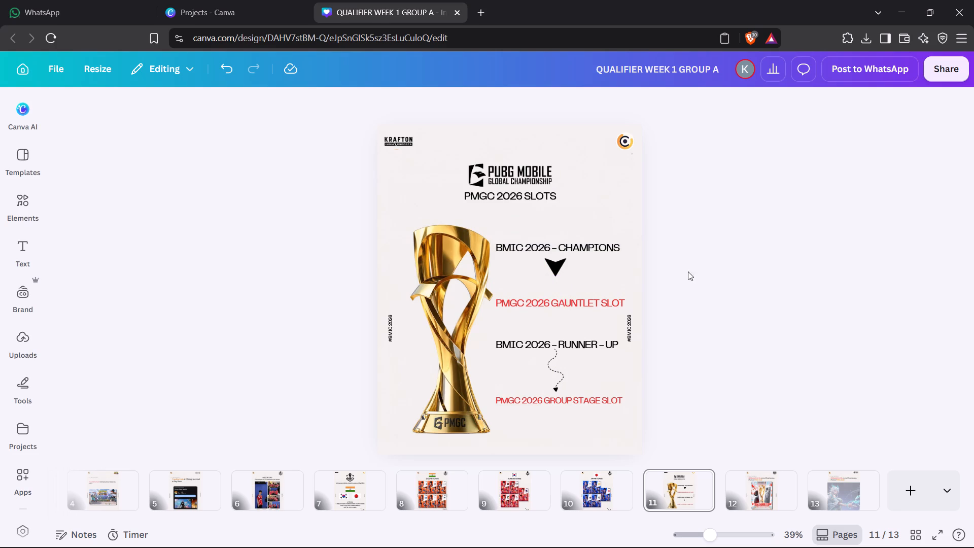
# Move the PMGC 2026 GAUNTLET SLOT line up beneath the arrowhead and raise the BMIC 2026 – RUNNER – UP line to follow it.
pyautogui.moveTo(586, 303); pyautogui.dragTo(586, 293)
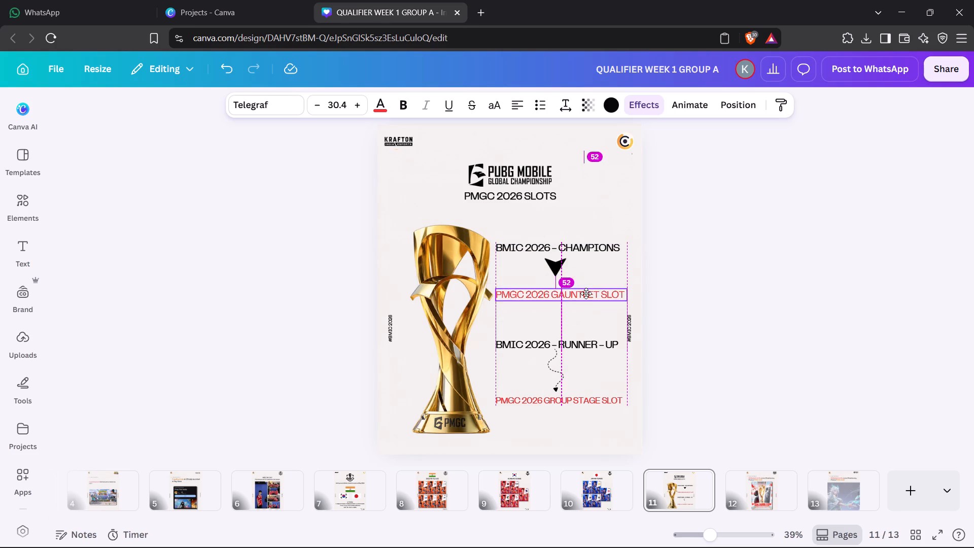
pyautogui.moveTo(586, 293); pyautogui.dragTo(587, 289)
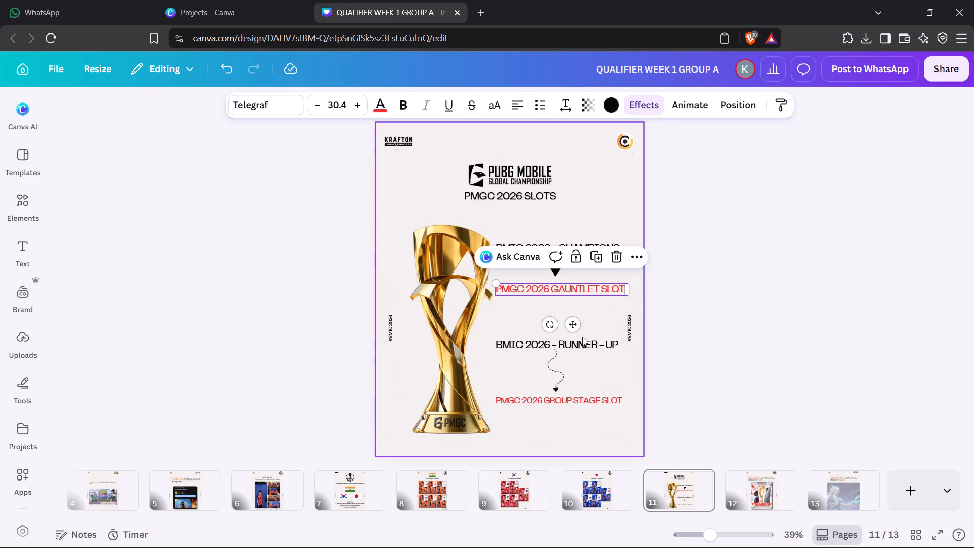
pyautogui.moveTo(583, 346); pyautogui.dragTo(583, 325)
# Delete the dashed curved arrow below the BMIC 2026 – RUNNER – UP line.
pyautogui.click(558, 383)
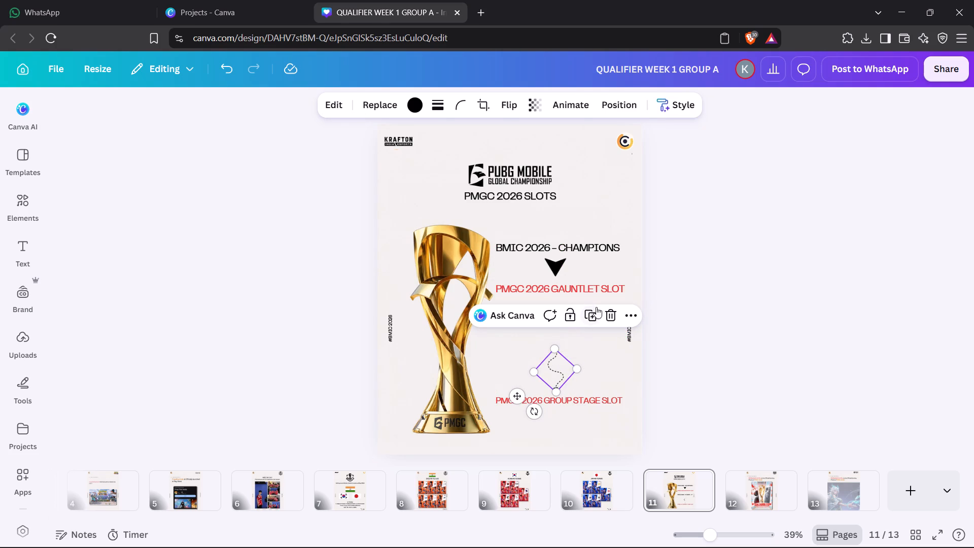
pyautogui.click(607, 312)
# Duplicate the black arrowhead and place the copy centred just below the BMIC 2026 – RUNNER – UP line.
pyautogui.click(560, 269)
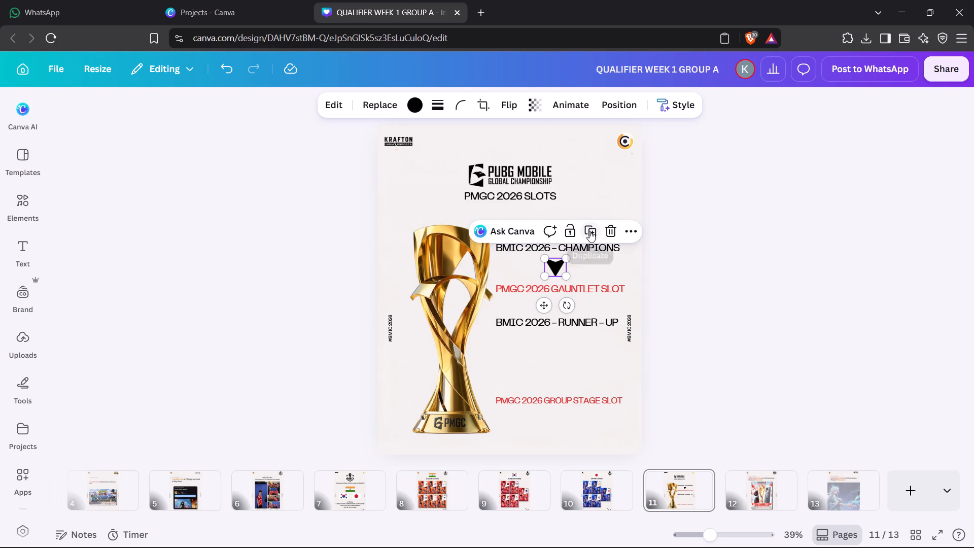
pyautogui.click(589, 231)
pyautogui.moveTo(565, 279); pyautogui.dragTo(568, 351)
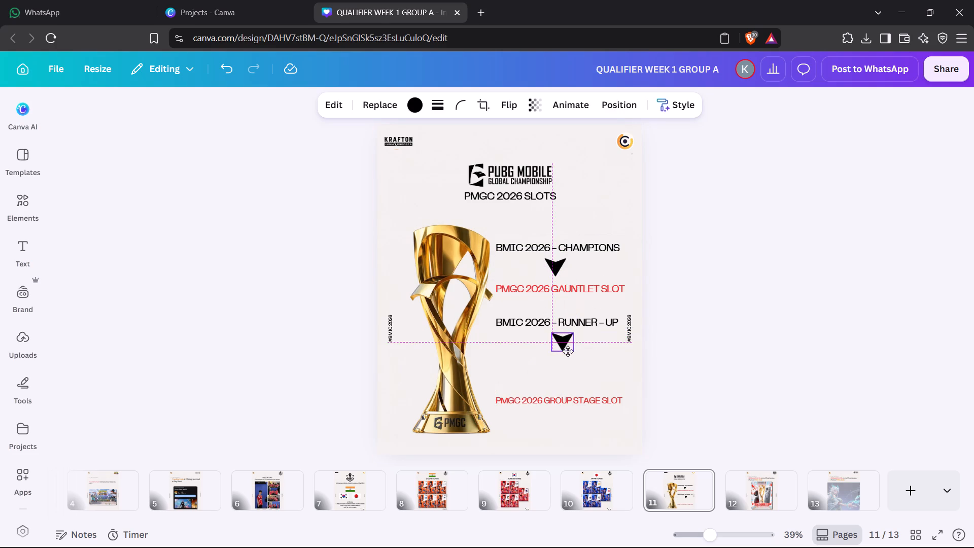
pyautogui.moveTo(568, 351); pyautogui.dragTo(559, 349)
# Move the PMGC 2026 GROUP STAGE SLOT line up beneath the second arrowhead, matching the spacing of the slot line above.
pyautogui.moveTo(555, 403); pyautogui.dragTo(554, 367)
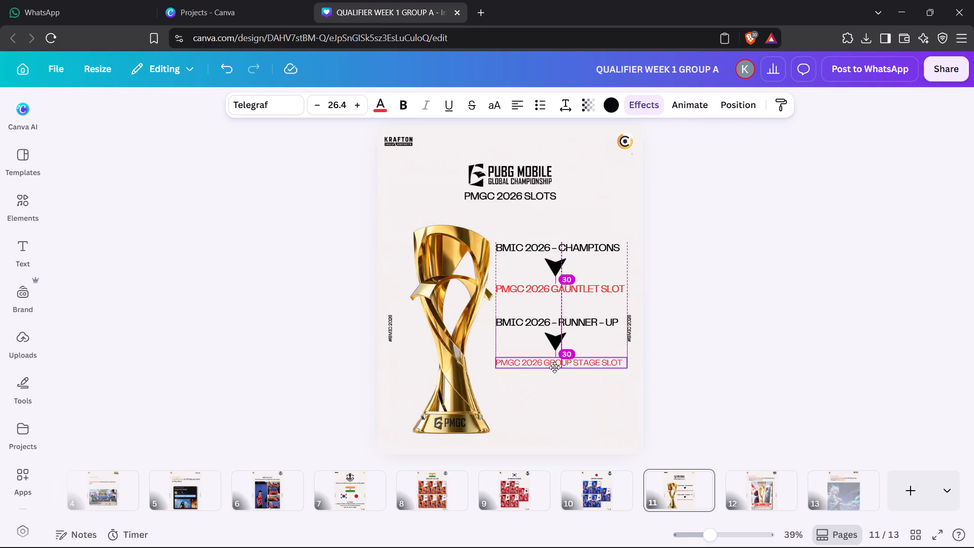
pyautogui.moveTo(554, 367); pyautogui.dragTo(555, 369)
pyautogui.click(697, 326)
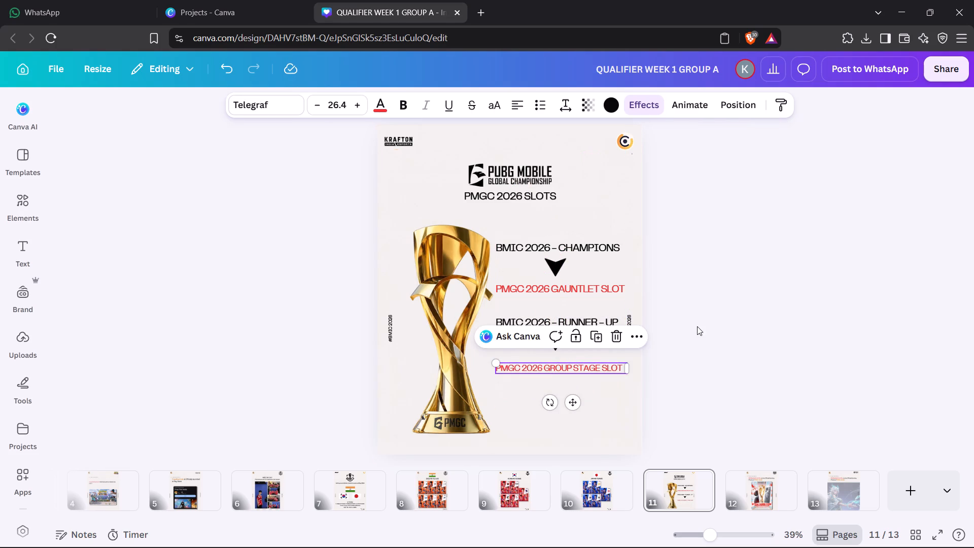
pyautogui.click(596, 372)
pyautogui.press('Up')
pyautogui.press('Up')
pyautogui.press('Up')
pyautogui.press('Up')
pyautogui.press('Up')
pyautogui.press('Up')
pyautogui.press('Up')
pyautogui.press('Up')
pyautogui.press('Up')
pyautogui.press('Up')
pyautogui.press('Up')
pyautogui.press('Up')
pyautogui.press('Up')
pyautogui.press('Up')
pyautogui.press('Up')
pyautogui.press('Up')
pyautogui.press('Up')
pyautogui.press('Up')
pyautogui.press('Up')
pyautogui.press('Up')
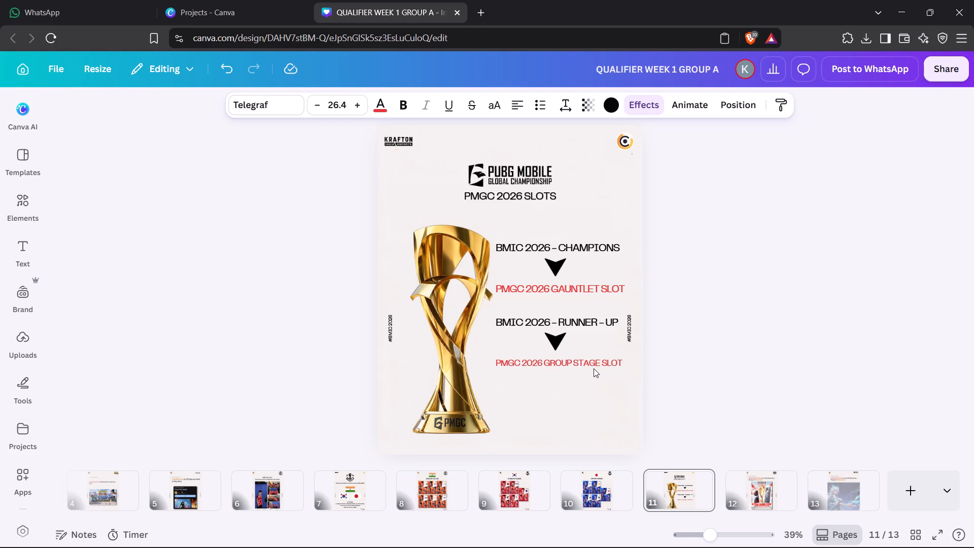
pyautogui.press('Down')
pyautogui.click(717, 372)
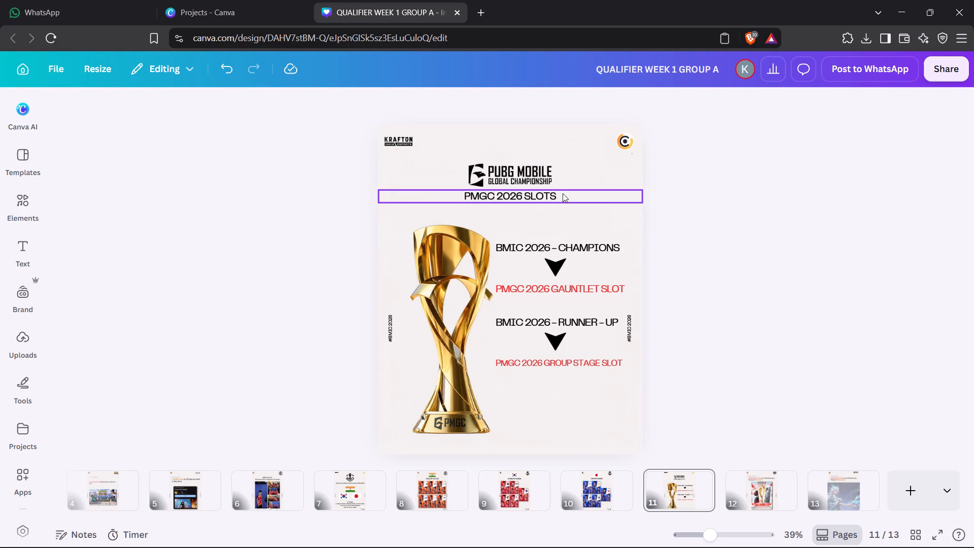
# Change the page heading to "PMGC 2026 INVITATIONAL SLOTS".
pyautogui.doubleClick(563, 193)
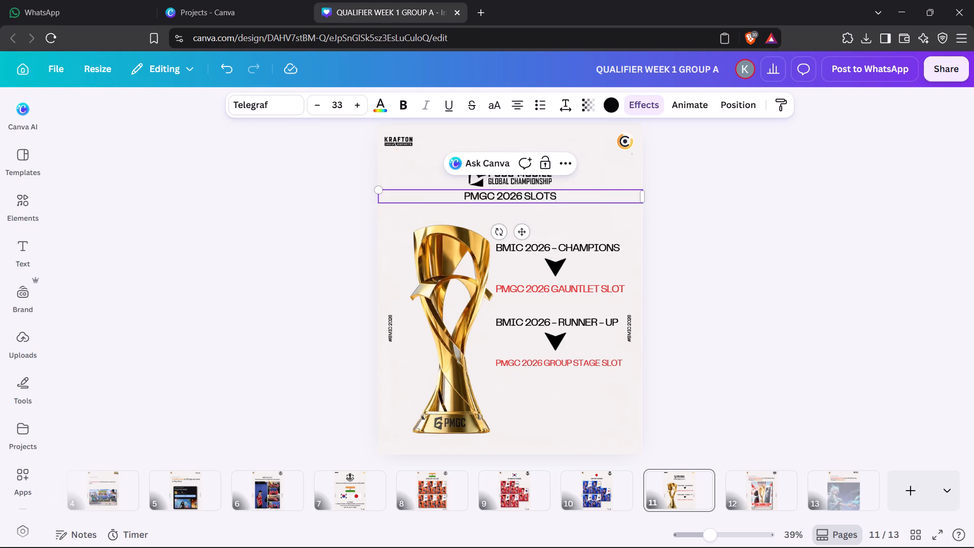
pyautogui.press('BackSpace')
pyautogui.press('BackSpace')
pyautogui.press('BackSpace')
pyautogui.press('BackSpace')
pyautogui.press('BackSpace')
pyautogui.write('IN')
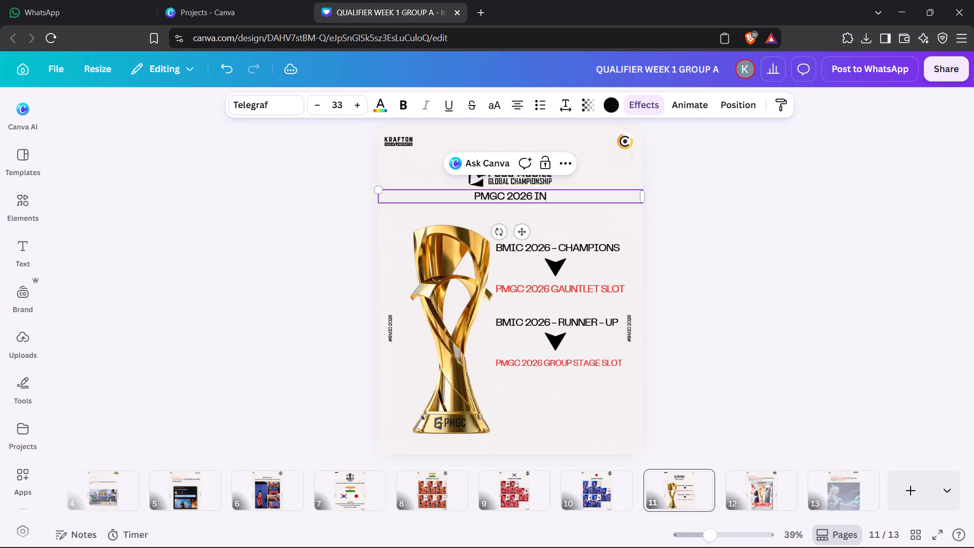
pyautogui.write('VITATIONAL')
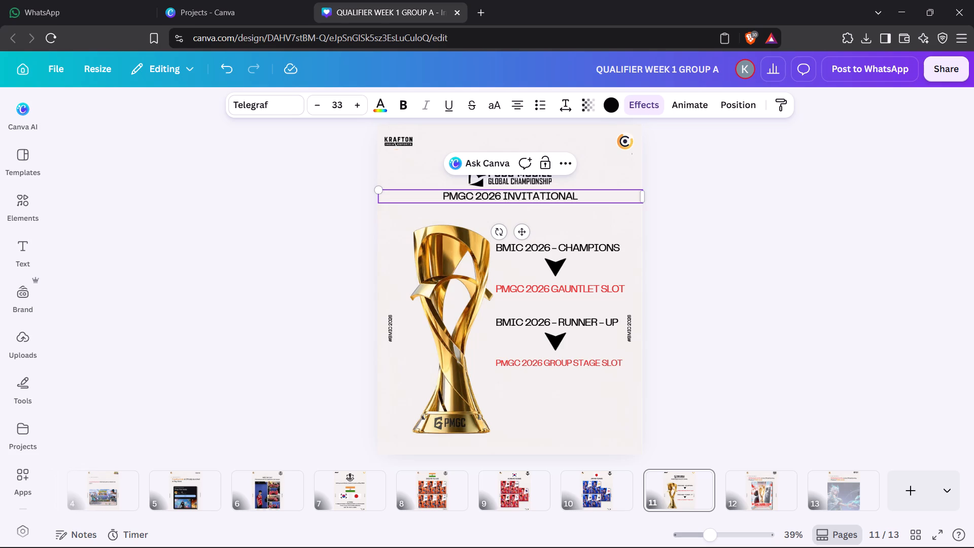
pyautogui.press('space')
pyautogui.write('SLOTS')
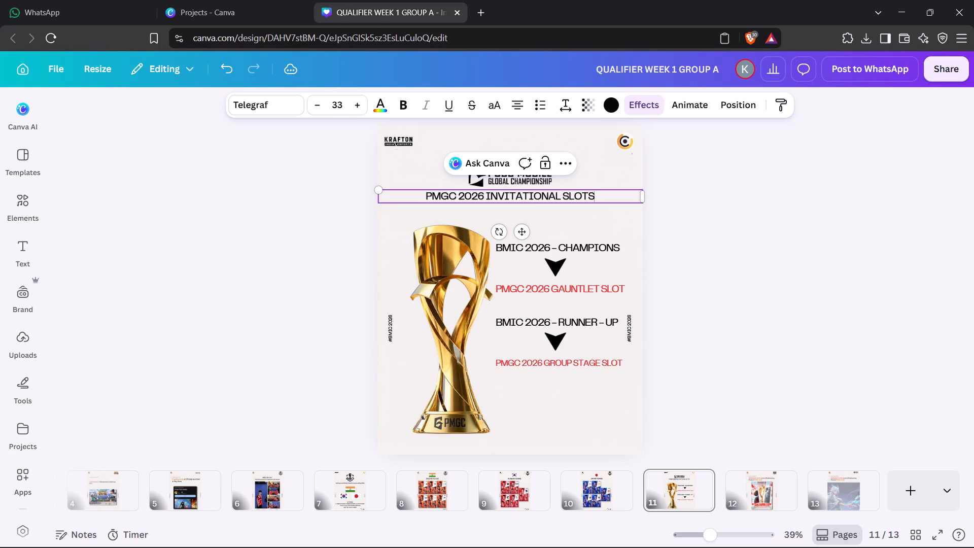
pyautogui.click(768, 301)
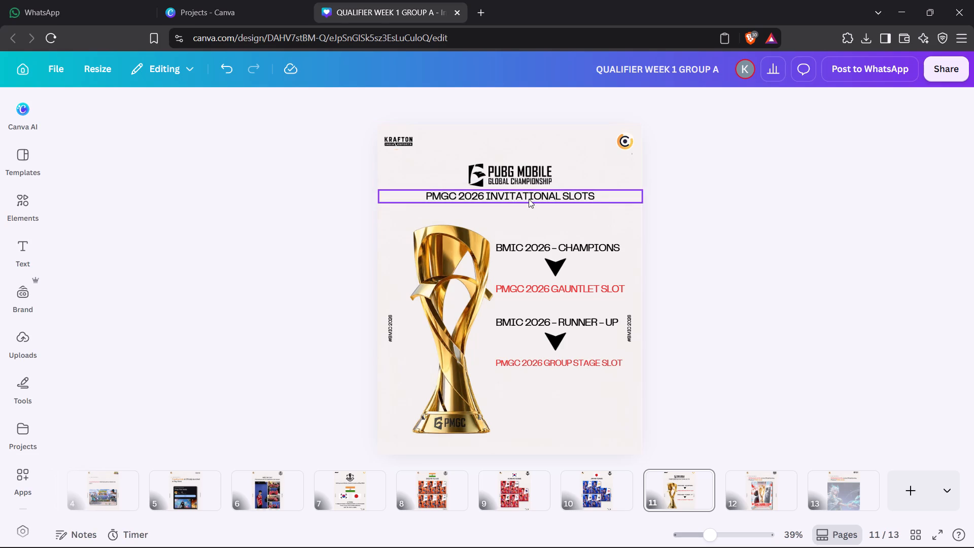
# Nudge the PMGC 2026 INVITATIONAL SLOTS heading down slightly to widen the gap below the championship logo.
pyautogui.click(529, 199)
pyautogui.press('Down')
pyautogui.press('Down')
pyautogui.press('Down')
pyautogui.press('Down')
pyautogui.press('Down')
pyautogui.press('Down')
pyautogui.press('Down')
pyautogui.press('Down')
pyautogui.press('Down')
pyautogui.press('Down')
pyautogui.press('Down')
pyautogui.press('Down')
pyautogui.press('Down')
pyautogui.press('Down')
pyautogui.press('Down')
pyautogui.press('Down')
pyautogui.press('Down')
pyautogui.press('Down')
pyautogui.press('Down')
pyautogui.press('Down')
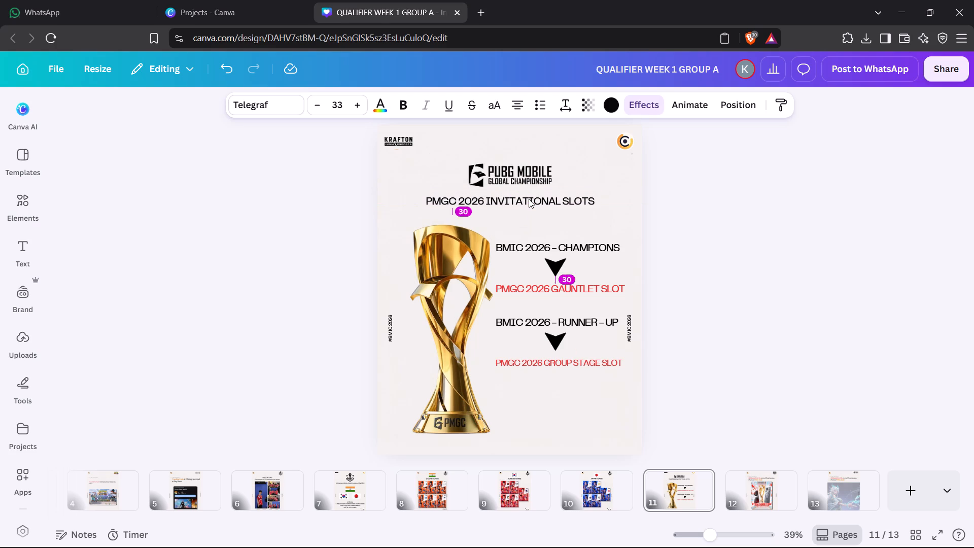
pyautogui.click(706, 250)
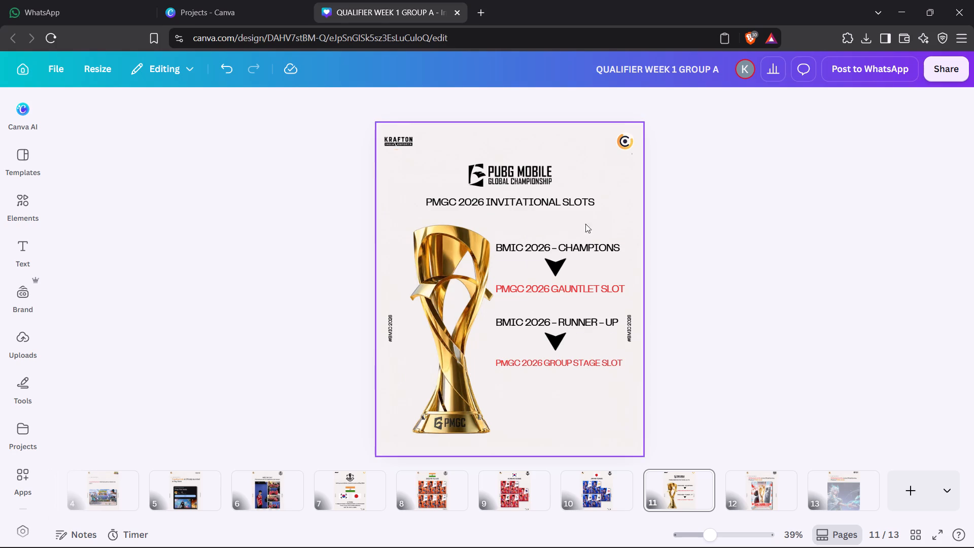
# Move the whole block of BMIC placements, arrowheads and PMGC slot lines down to sit beside the trophy's lower part.
pyautogui.moveTo(590, 225); pyautogui.dragTo(542, 378)
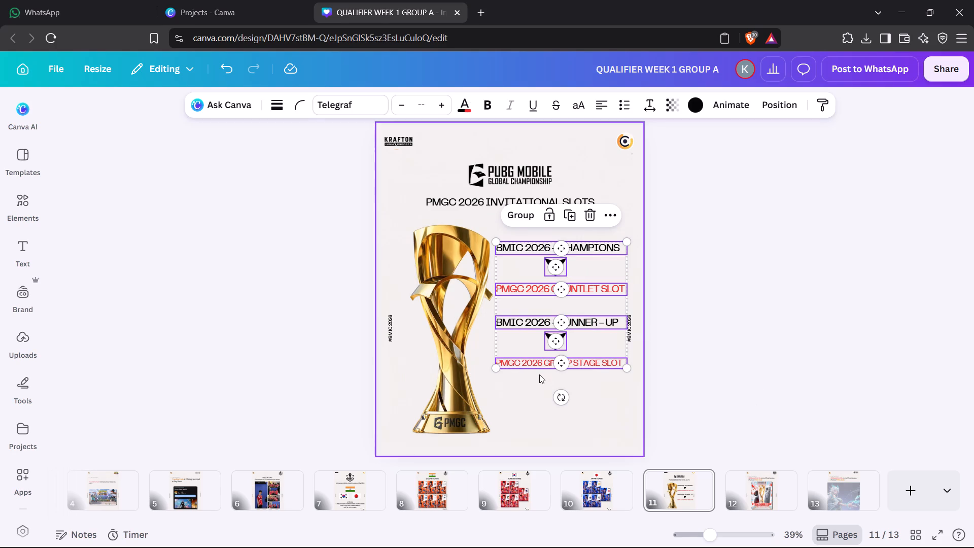
pyautogui.moveTo(517, 315); pyautogui.dragTo(515, 350)
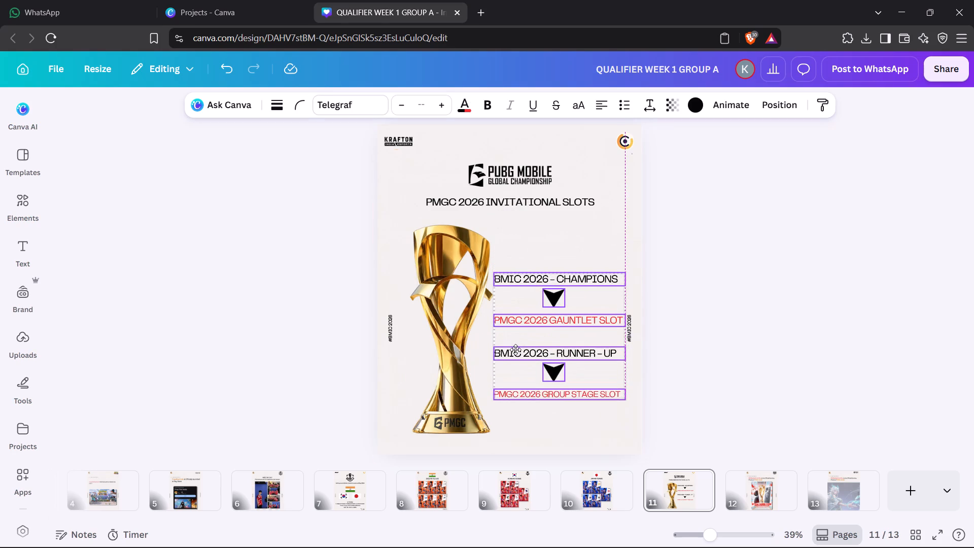
pyautogui.moveTo(515, 350); pyautogui.dragTo(515, 361)
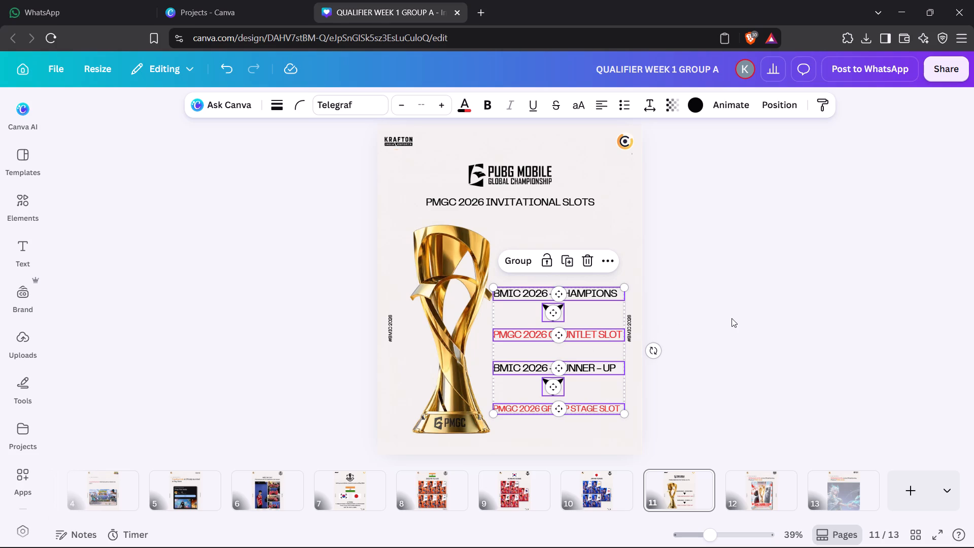
pyautogui.click(732, 318)
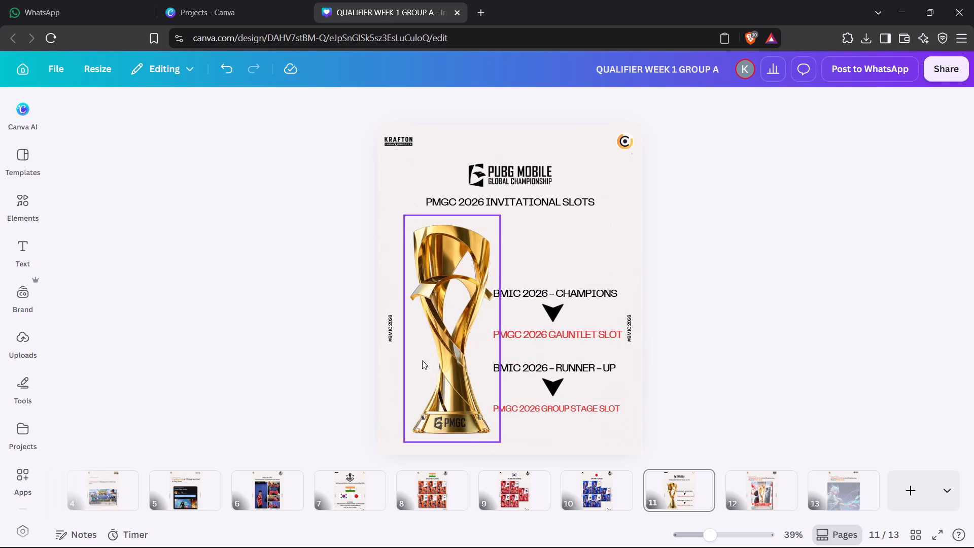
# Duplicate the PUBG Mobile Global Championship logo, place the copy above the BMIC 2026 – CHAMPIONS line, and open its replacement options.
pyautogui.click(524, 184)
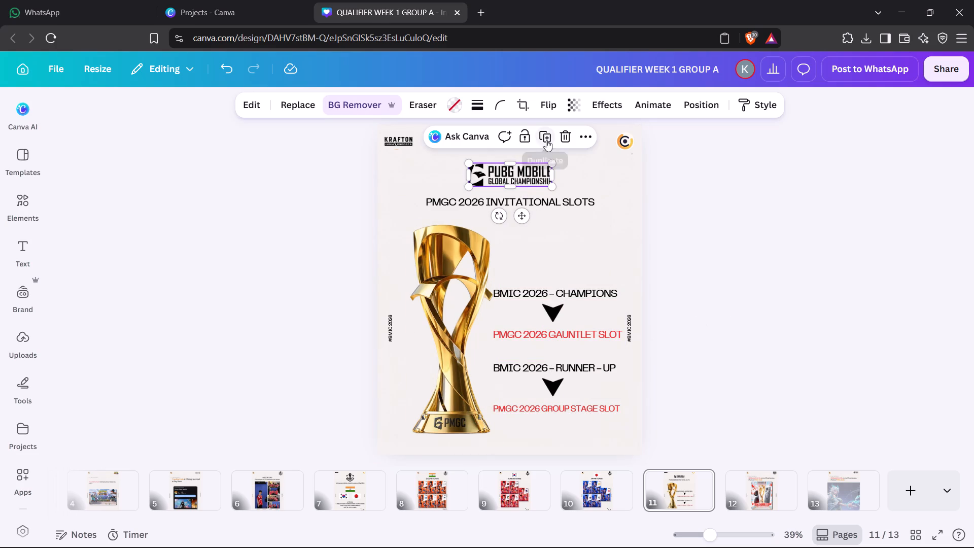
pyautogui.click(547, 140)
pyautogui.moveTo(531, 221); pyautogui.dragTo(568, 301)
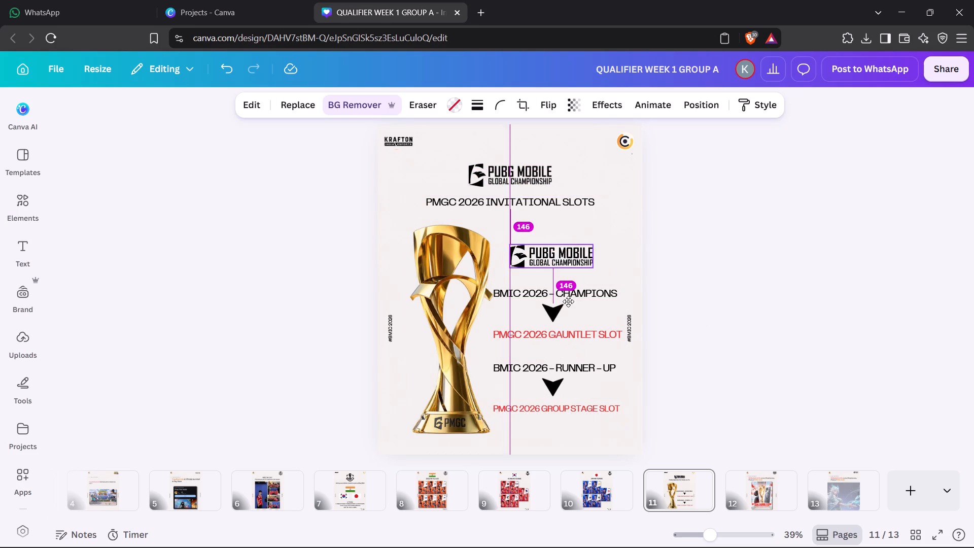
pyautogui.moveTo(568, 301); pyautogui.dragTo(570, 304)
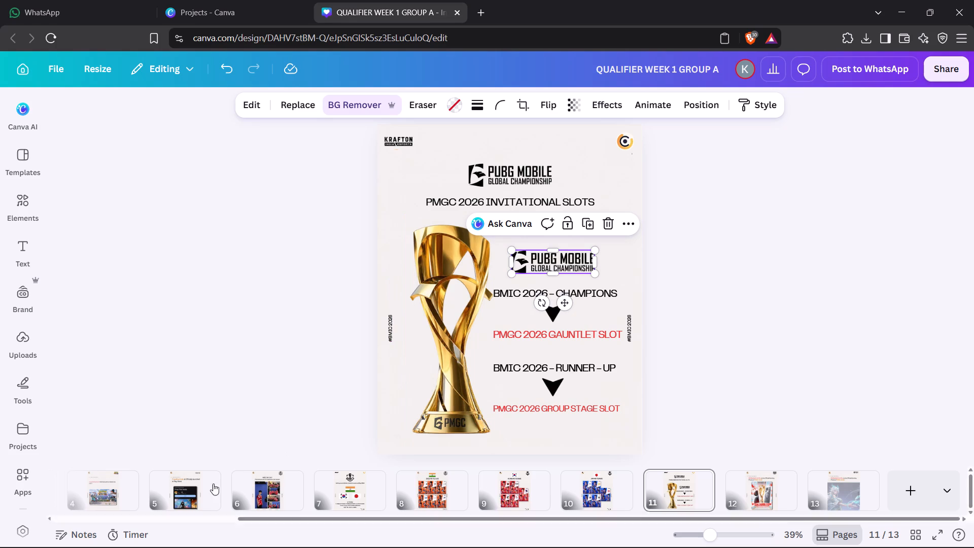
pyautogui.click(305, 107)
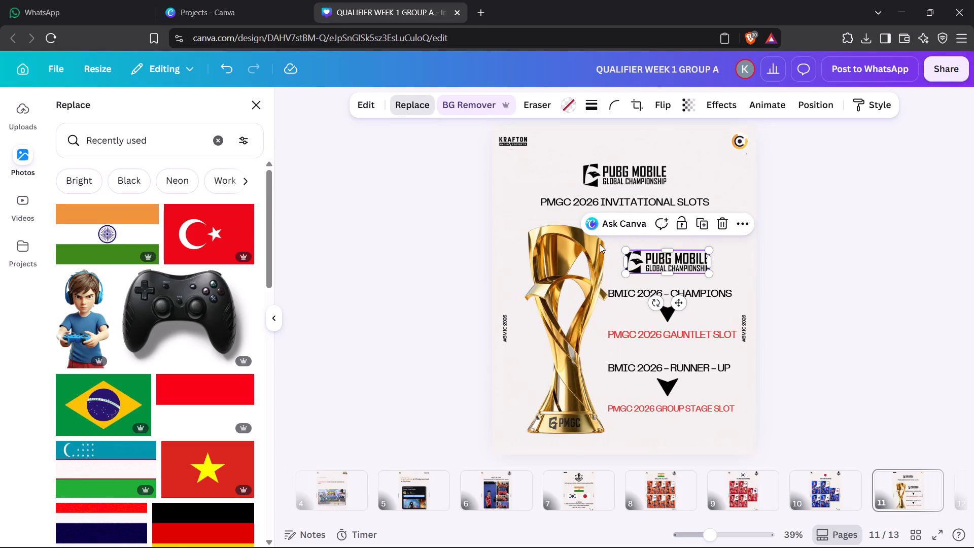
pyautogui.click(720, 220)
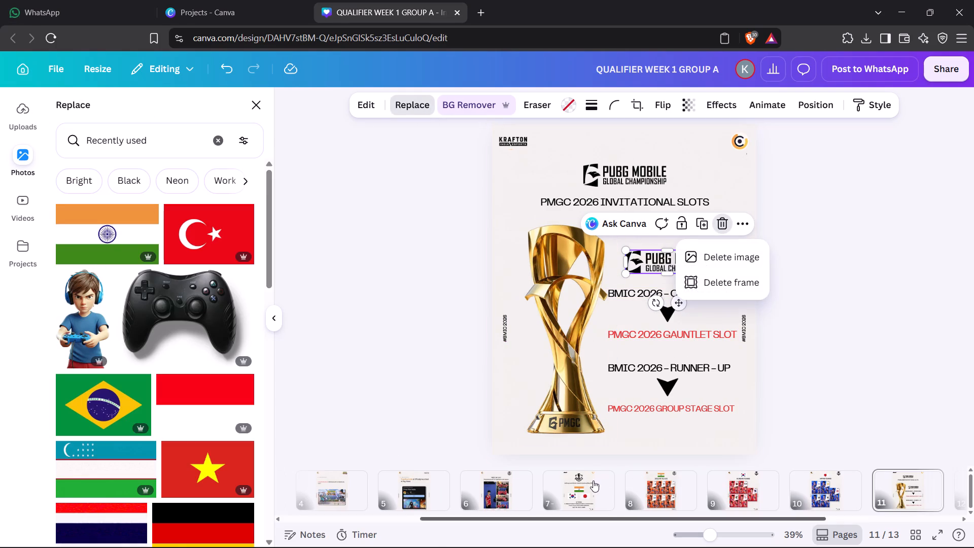
# Copy the International Cup logo from page 7 and paste it onto page 11.
pyautogui.click(582, 491)
pyautogui.click(516, 193)
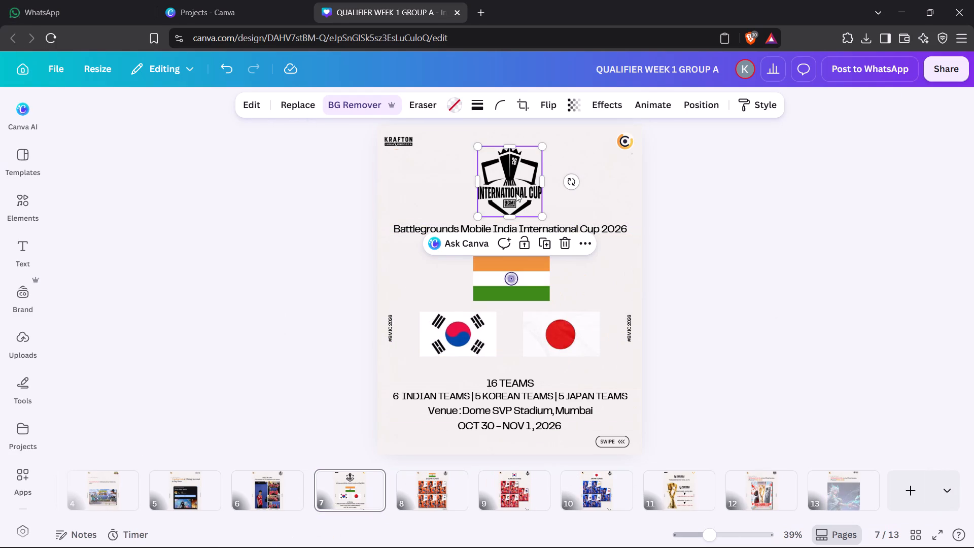
pyautogui.hotkey('ctrl', 'c')
pyautogui.hotkey('ctrl', 'c')
pyautogui.click(681, 494)
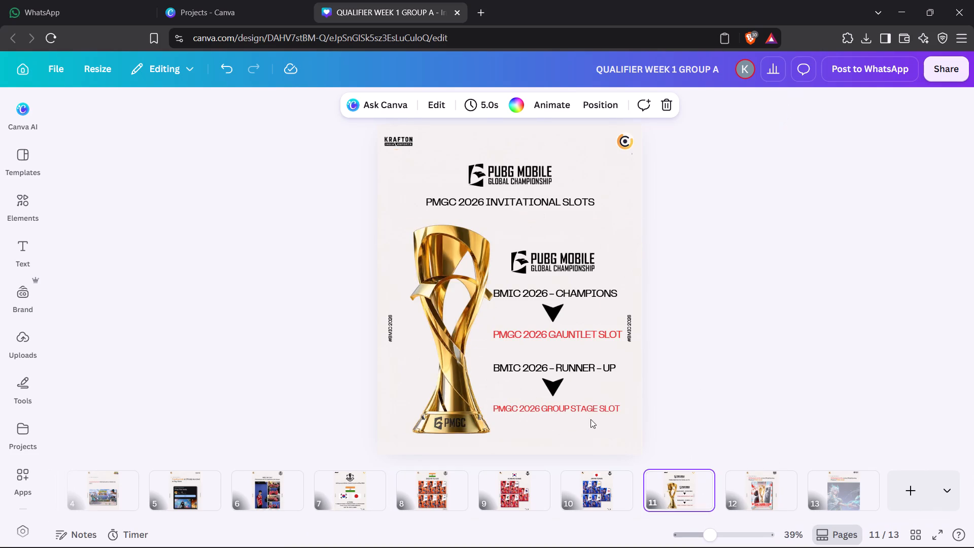
pyautogui.hotkey('ctrl', 'v')
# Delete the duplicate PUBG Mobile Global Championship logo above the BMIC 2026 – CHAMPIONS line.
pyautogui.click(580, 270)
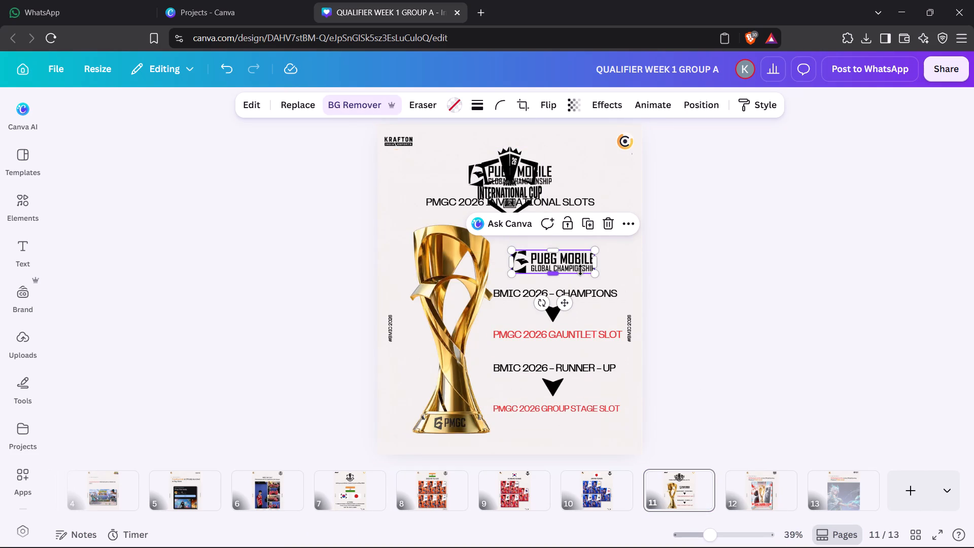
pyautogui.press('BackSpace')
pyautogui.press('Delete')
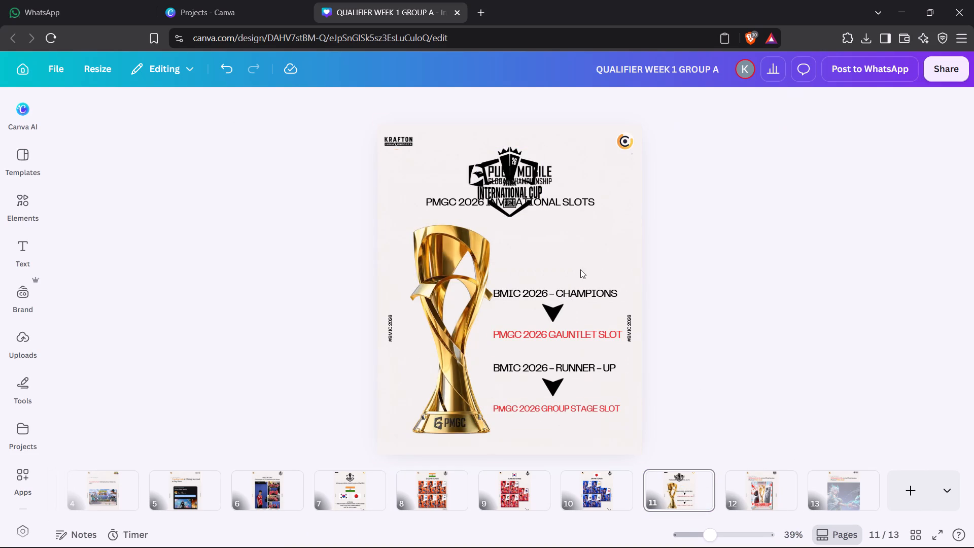
# Shrink the International Cup logo to about three quarters of its size and centre it above the BMIC 2026 – CHAMPIONS line.
pyautogui.moveTo(535, 180); pyautogui.dragTo(580, 248)
pyautogui.moveTo(584, 215); pyautogui.dragTo(581, 250)
pyautogui.moveTo(544, 262); pyautogui.dragTo(555, 258)
pyautogui.click(727, 304)
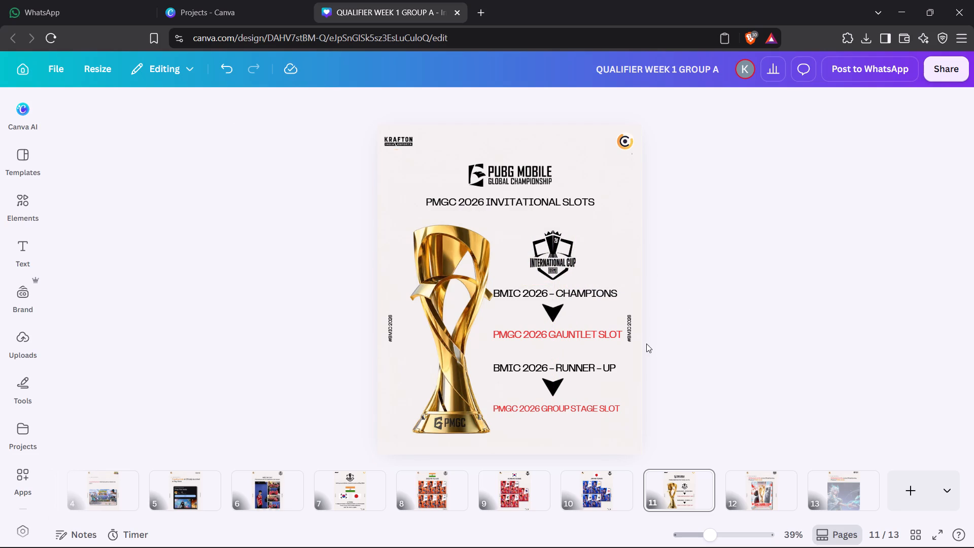
# Nudge the trophy image leftward, clear of the slot text and close to the vertical #BMIC 2026 tag.
pyautogui.click(470, 331)
pyautogui.press('Left')
pyautogui.press('Left')
pyautogui.press('Left')
pyautogui.press('Left')
pyautogui.press('Left')
pyautogui.press('Left')
pyautogui.press('Left')
pyautogui.press('Left')
pyautogui.press('Left')
pyautogui.press('Left')
pyautogui.press('Left')
pyautogui.press('Left')
pyautogui.press('Left')
pyautogui.press('Left')
pyautogui.press('Left')
pyautogui.press('Left')
pyautogui.press('Left')
pyautogui.press('Left')
pyautogui.press('Left')
pyautogui.press('Left')
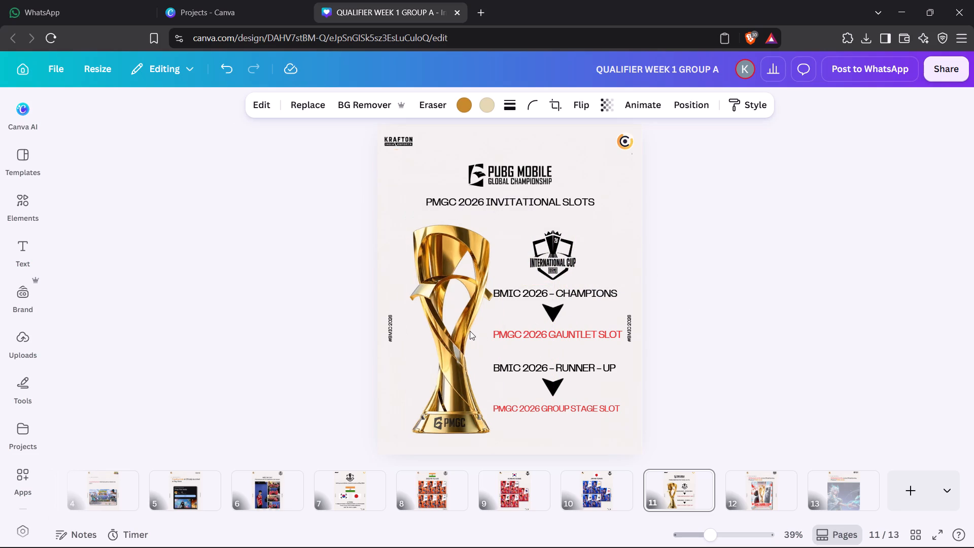
pyautogui.press('Left')
pyautogui.press('Left')
pyautogui.press('Left')
pyautogui.press('Left')
pyautogui.press('Left')
pyautogui.press('Left')
pyautogui.press('Left')
pyautogui.press('Left')
pyautogui.press('Left')
pyautogui.press('Left')
pyautogui.press('Left')
pyautogui.press('Left')
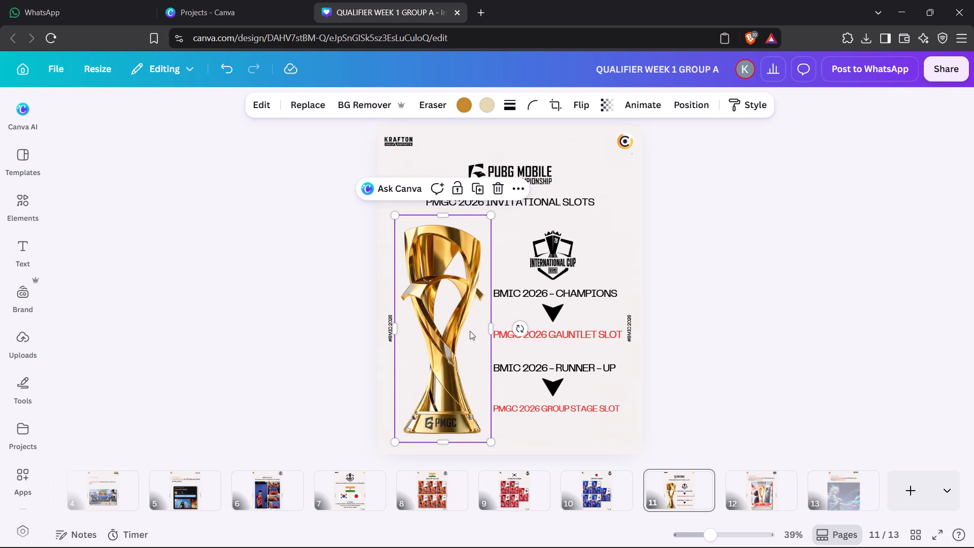
pyautogui.click(973, 322)
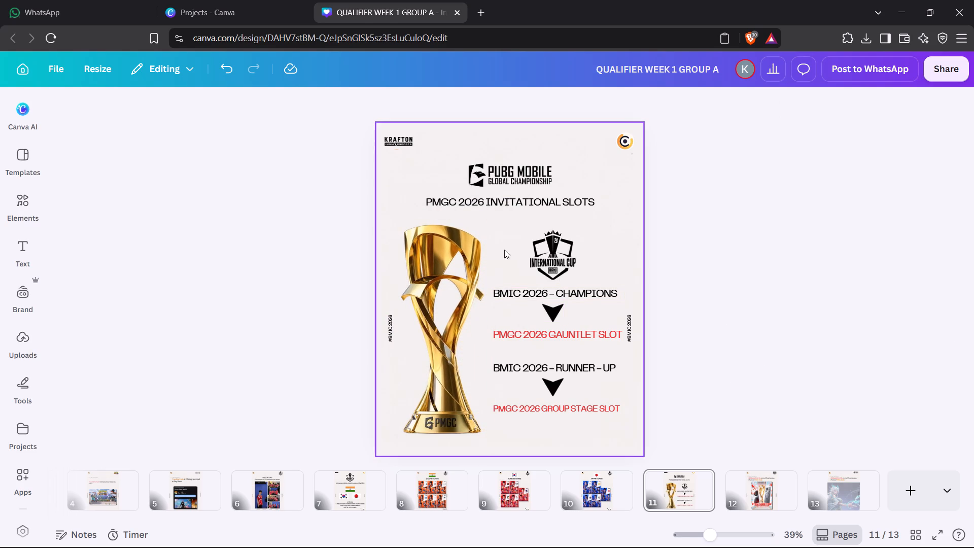
# Nudge the International Cup logo, placement lines, arrowheads and slot lines together slightly leftward and down toward the trophy.
pyautogui.moveTo(502, 253); pyautogui.dragTo(581, 420)
pyautogui.press('Left')
pyautogui.press('Left')
pyautogui.press('Left')
pyautogui.press('Left')
pyautogui.press('Left')
pyautogui.press('Left')
pyautogui.press('Left')
pyautogui.press('Left')
pyautogui.press('Left')
pyautogui.press('Left')
pyautogui.press('Left')
pyautogui.press('Left')
pyautogui.press('Left')
pyautogui.press('Left')
pyautogui.press('Left')
pyautogui.press('Left')
pyautogui.press('Left')
pyautogui.press('Left')
pyautogui.press('Left')
pyautogui.press('Left')
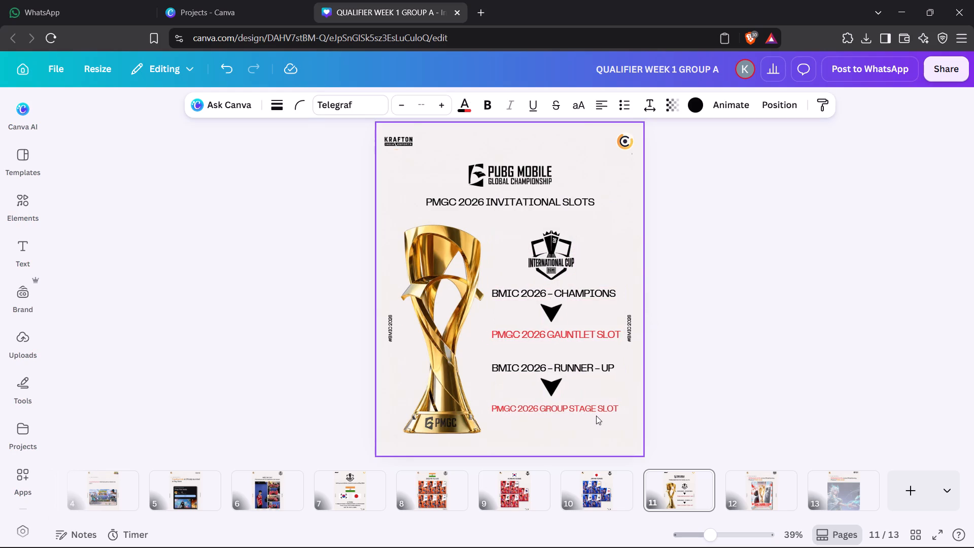
pyautogui.press('Down')
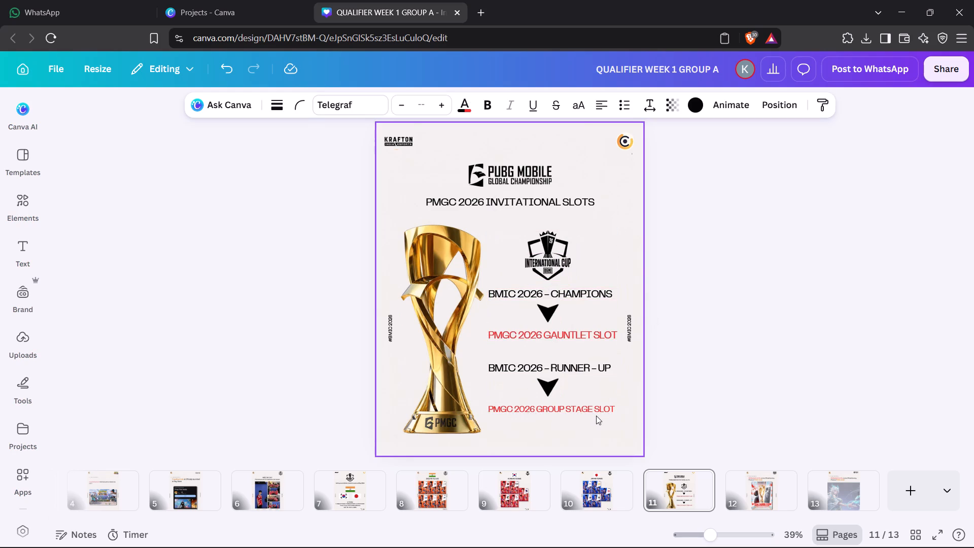
pyautogui.press('Down')
pyautogui.press('Down')
pyautogui.press('Down')
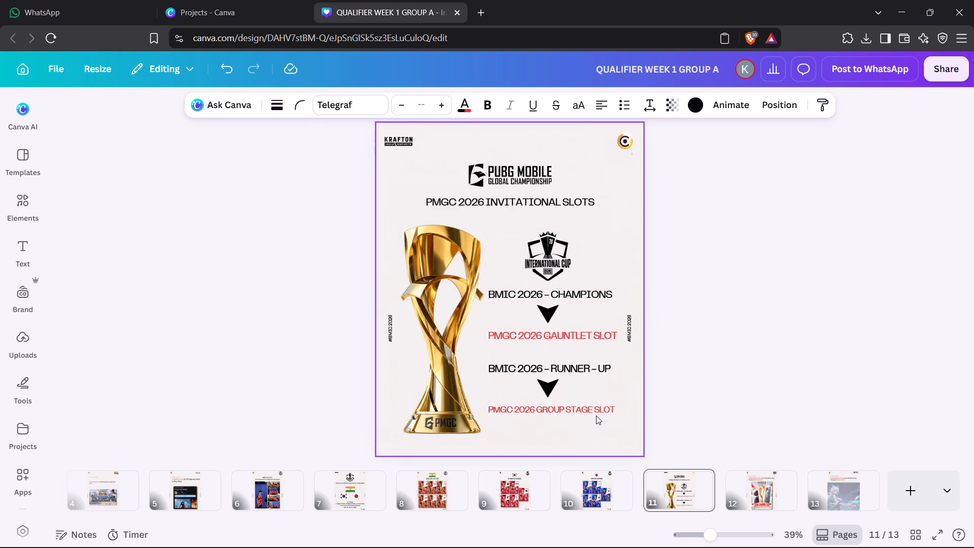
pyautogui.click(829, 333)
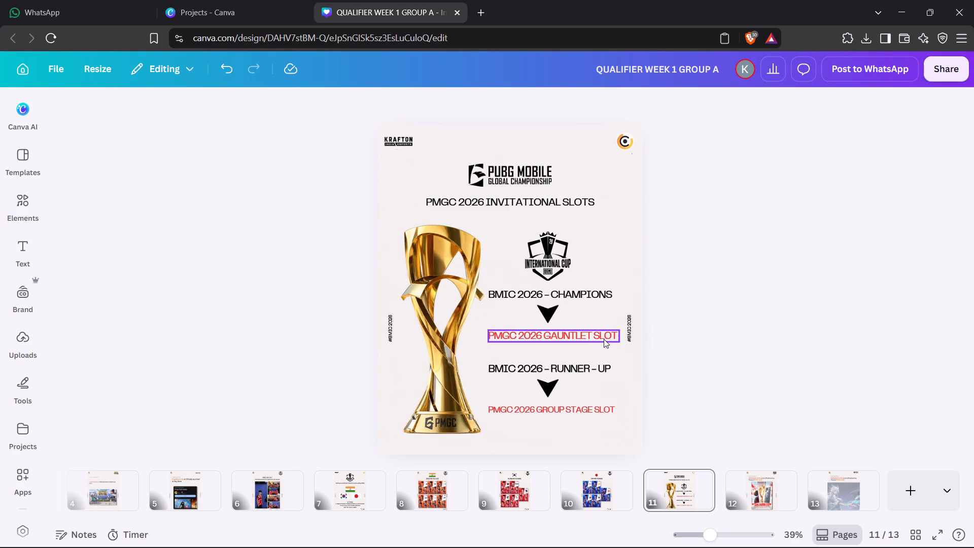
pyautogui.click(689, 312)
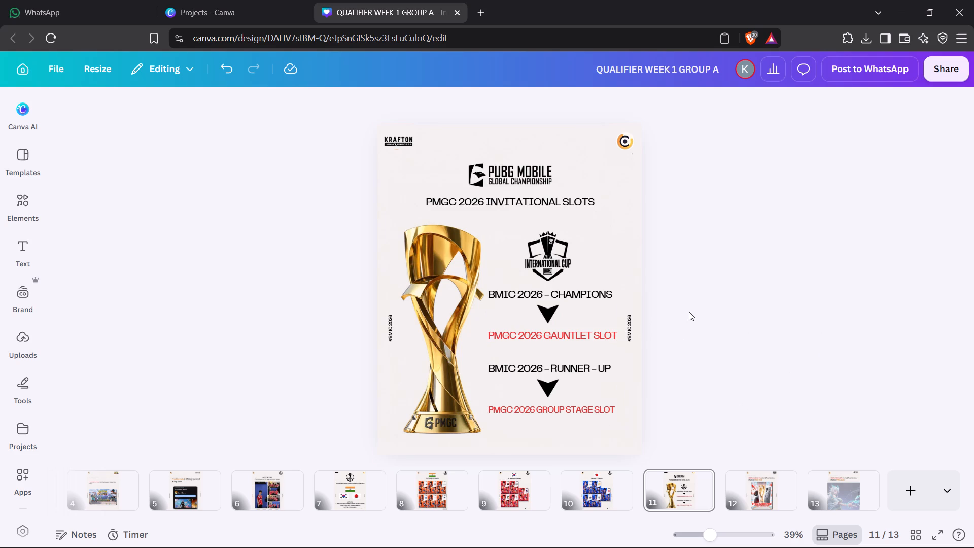
# Widen the PMGC 2026 GROUP STAGE SLOT text box slightly and increase its font size to 29.4.
pyautogui.click(601, 409)
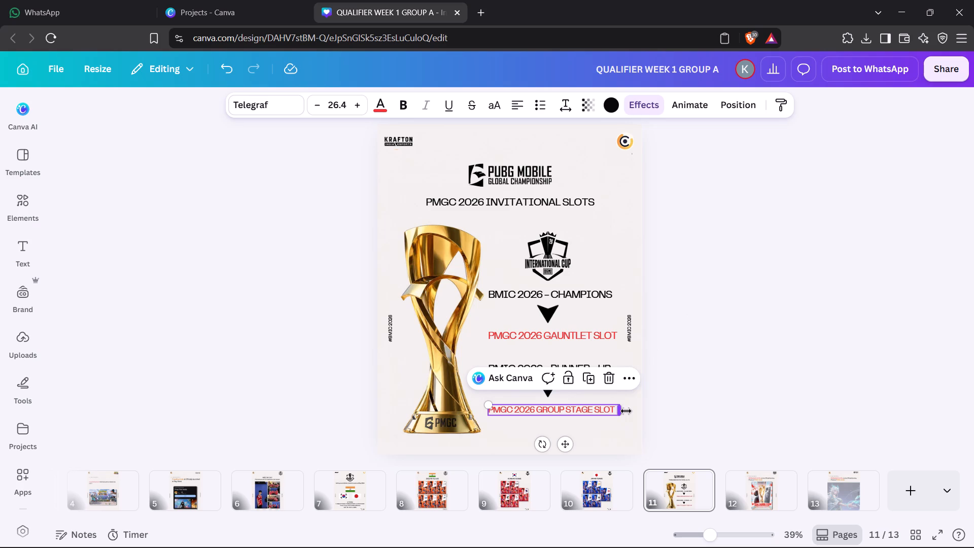
pyautogui.moveTo(619, 414); pyautogui.dragTo(627, 412)
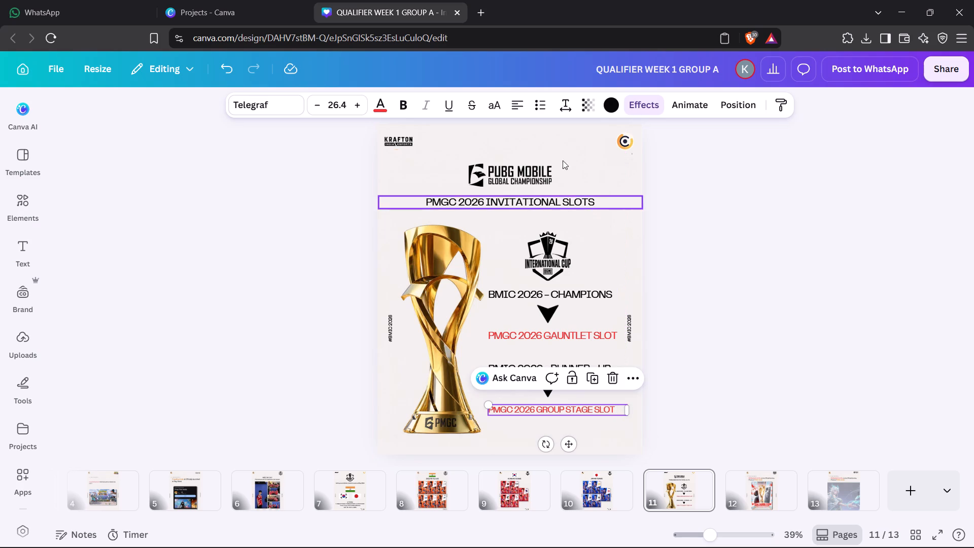
pyautogui.tripleClick(358, 105)
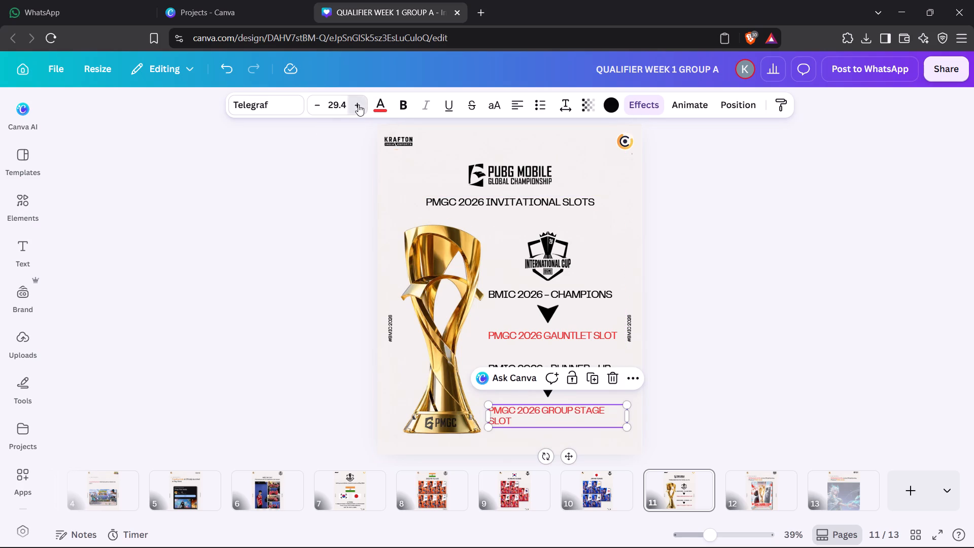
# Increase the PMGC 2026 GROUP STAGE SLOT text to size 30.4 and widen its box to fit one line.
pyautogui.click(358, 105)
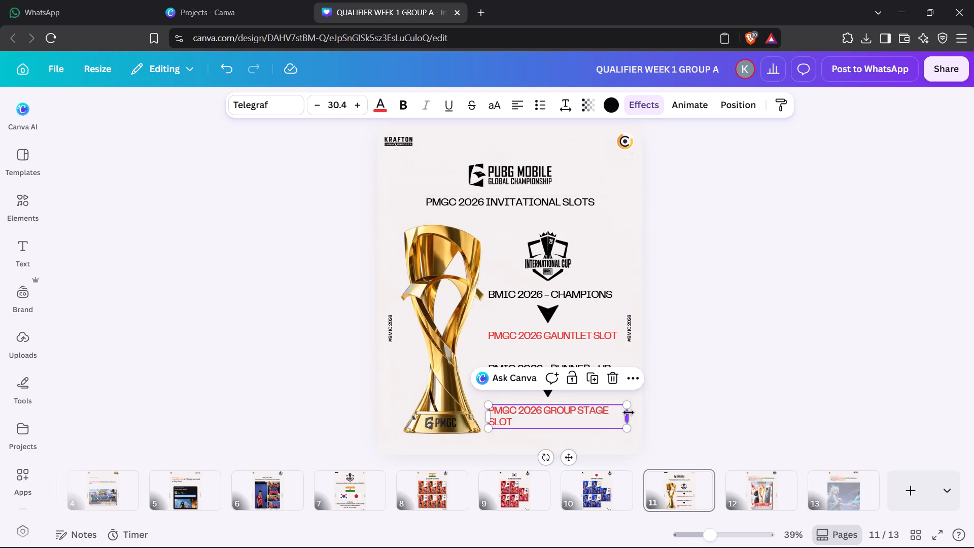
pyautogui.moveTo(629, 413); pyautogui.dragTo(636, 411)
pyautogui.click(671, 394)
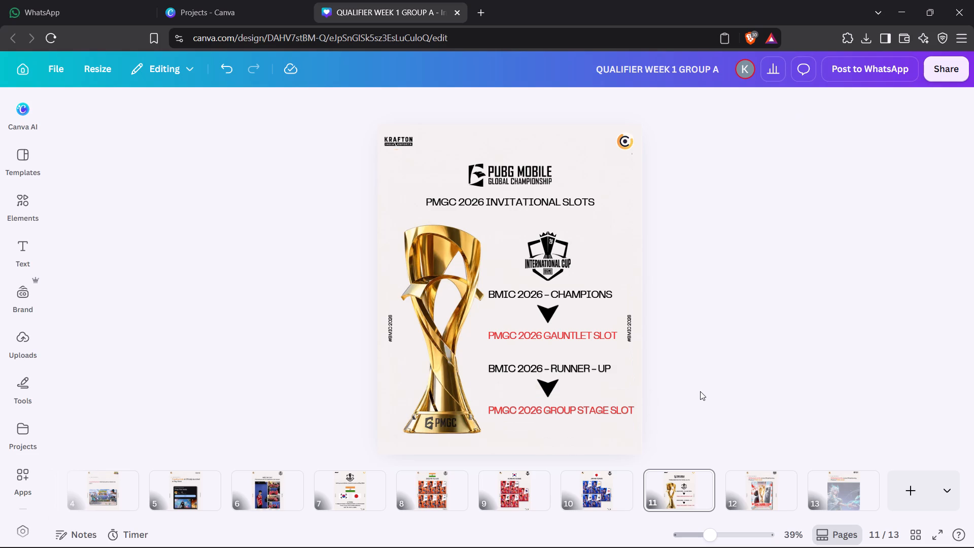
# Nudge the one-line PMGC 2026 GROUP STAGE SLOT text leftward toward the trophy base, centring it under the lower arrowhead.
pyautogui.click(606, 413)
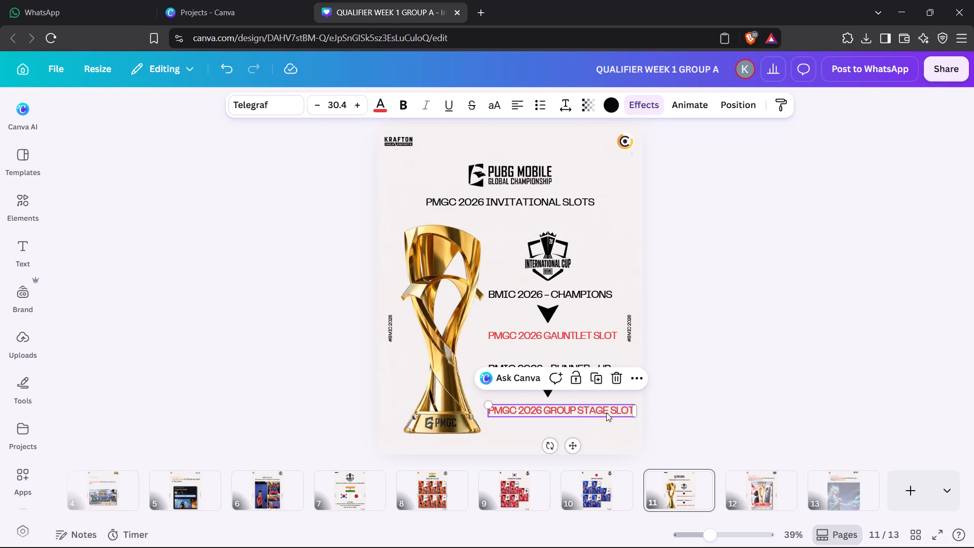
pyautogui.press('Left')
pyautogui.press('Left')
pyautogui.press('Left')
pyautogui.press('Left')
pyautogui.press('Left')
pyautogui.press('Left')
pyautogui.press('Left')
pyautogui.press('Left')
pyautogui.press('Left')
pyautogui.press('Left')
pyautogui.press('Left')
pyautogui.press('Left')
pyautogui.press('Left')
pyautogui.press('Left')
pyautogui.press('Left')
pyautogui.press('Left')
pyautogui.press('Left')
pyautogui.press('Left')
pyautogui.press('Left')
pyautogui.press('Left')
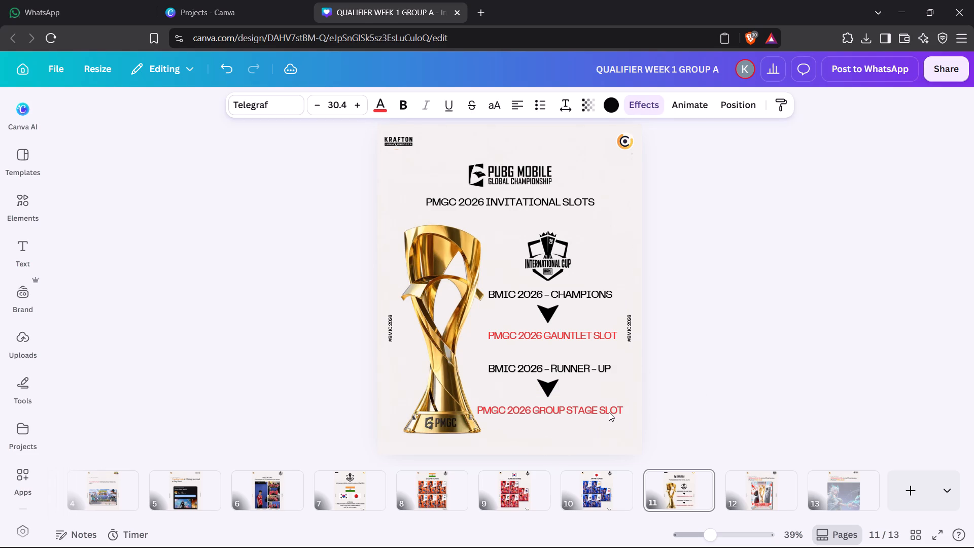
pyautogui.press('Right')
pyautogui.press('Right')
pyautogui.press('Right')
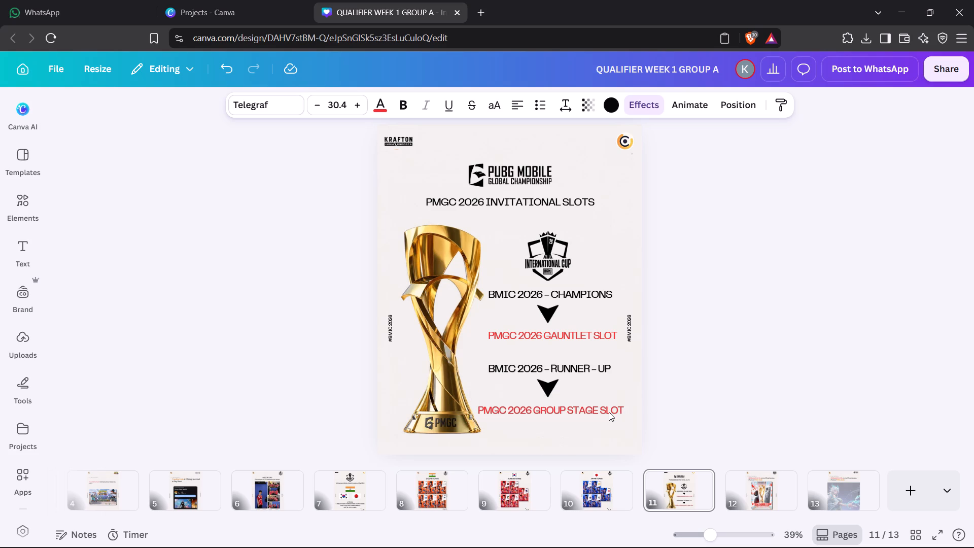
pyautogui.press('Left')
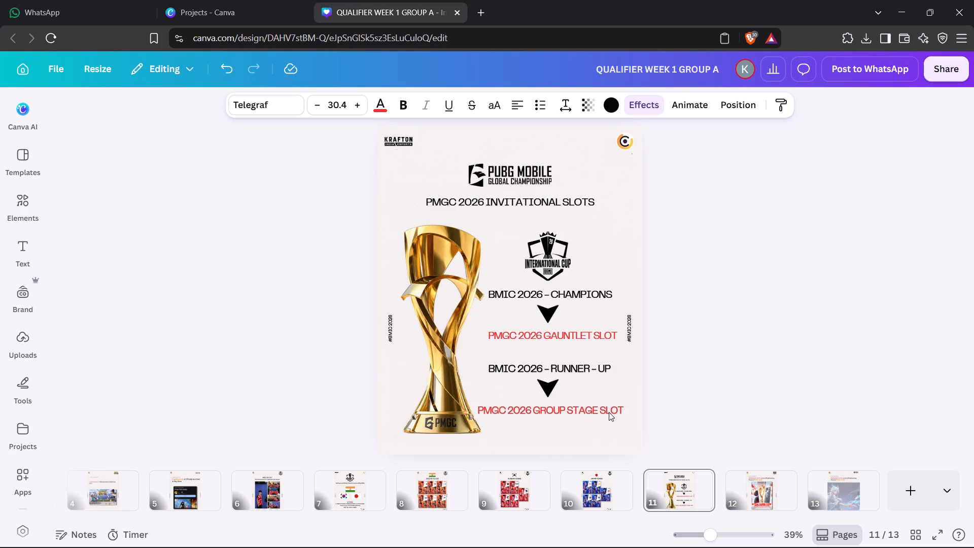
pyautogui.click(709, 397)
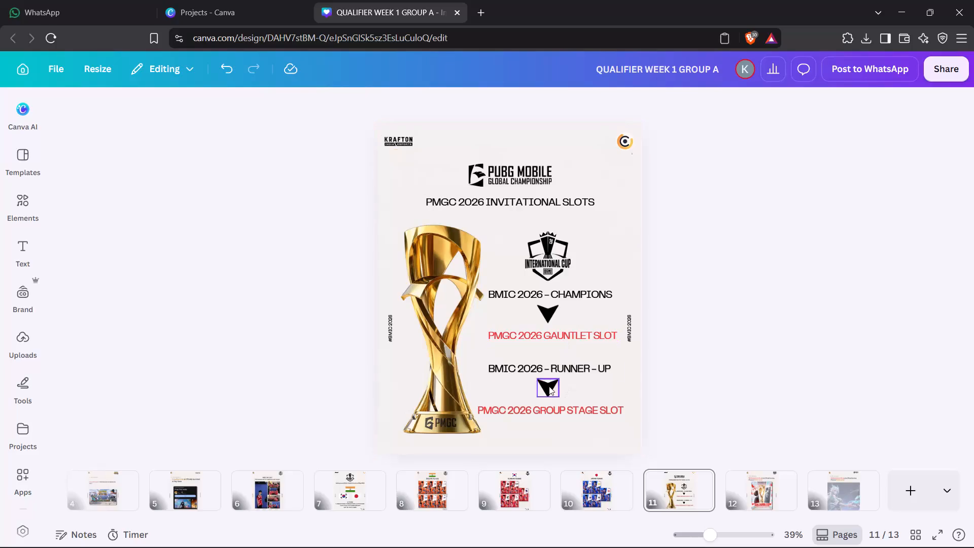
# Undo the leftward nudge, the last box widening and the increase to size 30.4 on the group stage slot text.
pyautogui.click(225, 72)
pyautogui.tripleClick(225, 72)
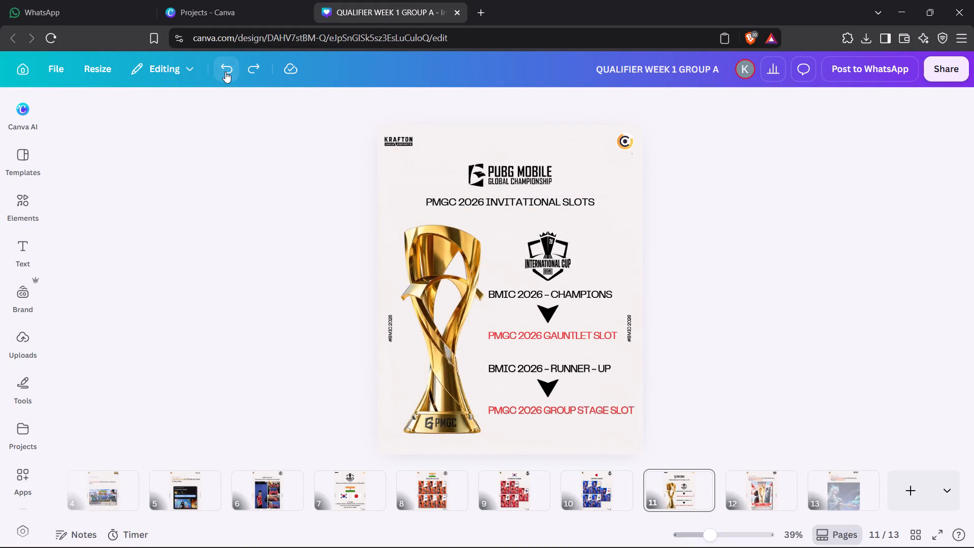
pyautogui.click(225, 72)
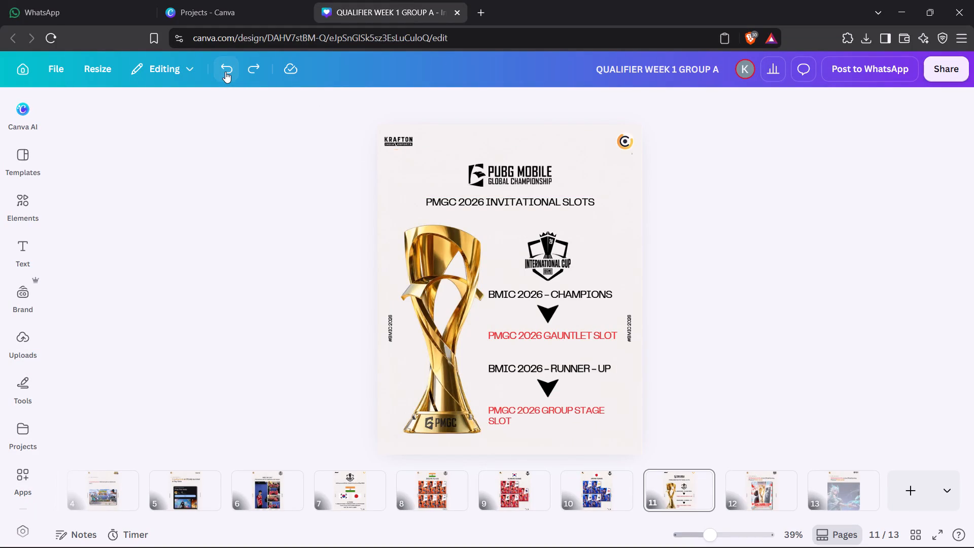
# Centre-align the two-line PMGC 2026 GROUP STAGE SLOT text within its box.
pyautogui.click(547, 416)
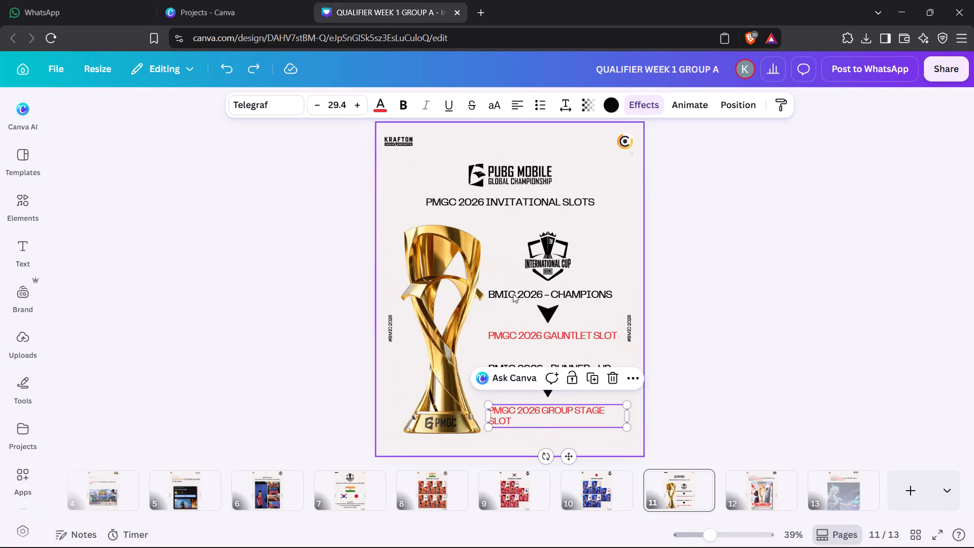
pyautogui.click(515, 107)
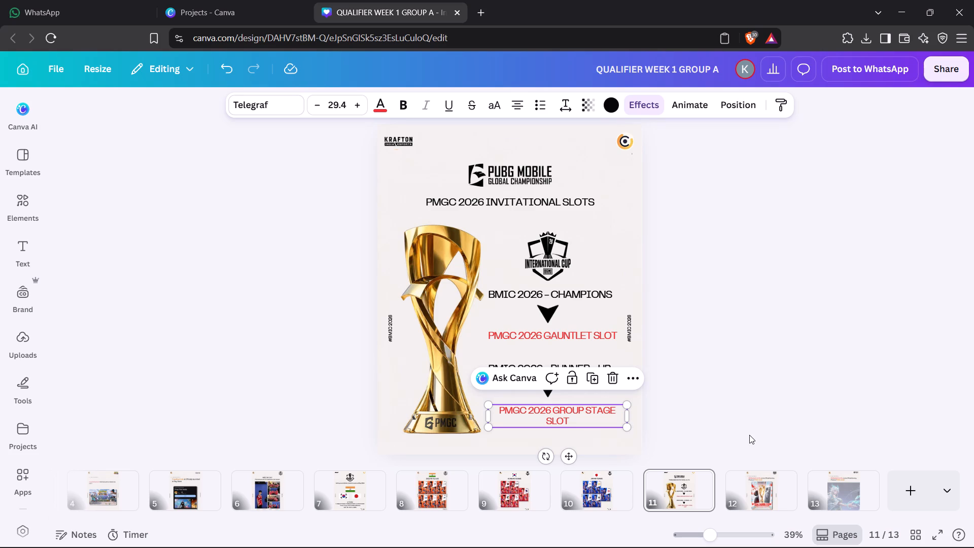
pyautogui.click(700, 369)
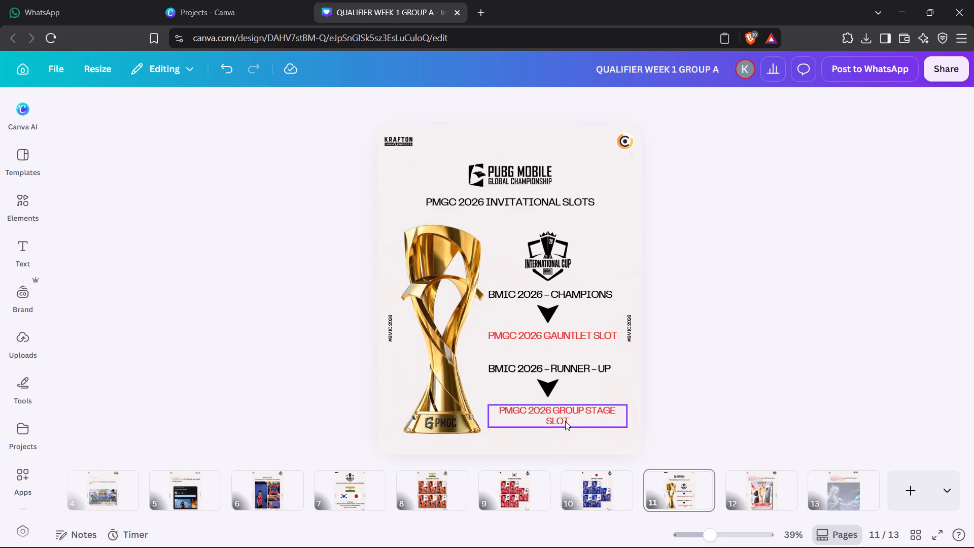
# Set the PMGC 2026 GROUP STAGE SLOT text to size 30.4, matching the PMGC 2026 GAUNTLET SLOT line.
pyautogui.click(552, 405)
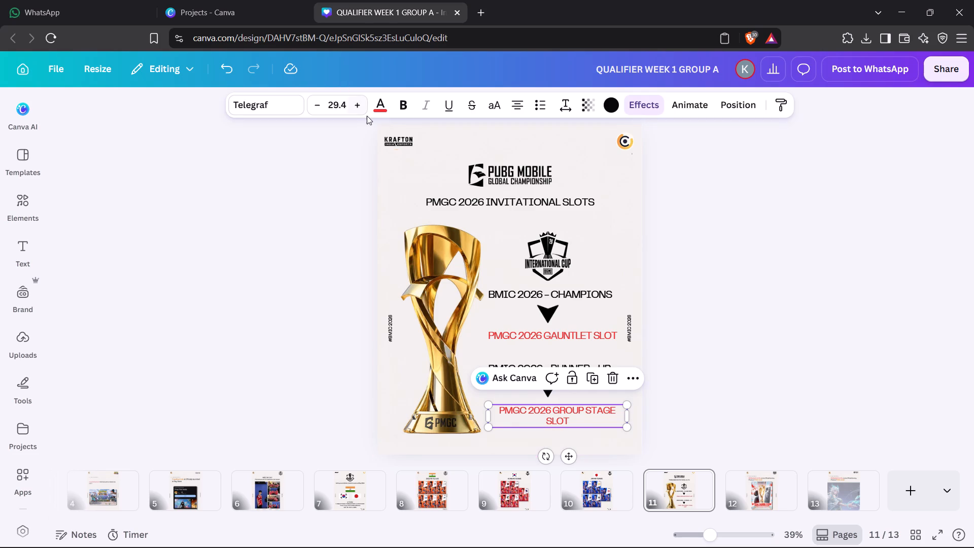
pyautogui.click(361, 109)
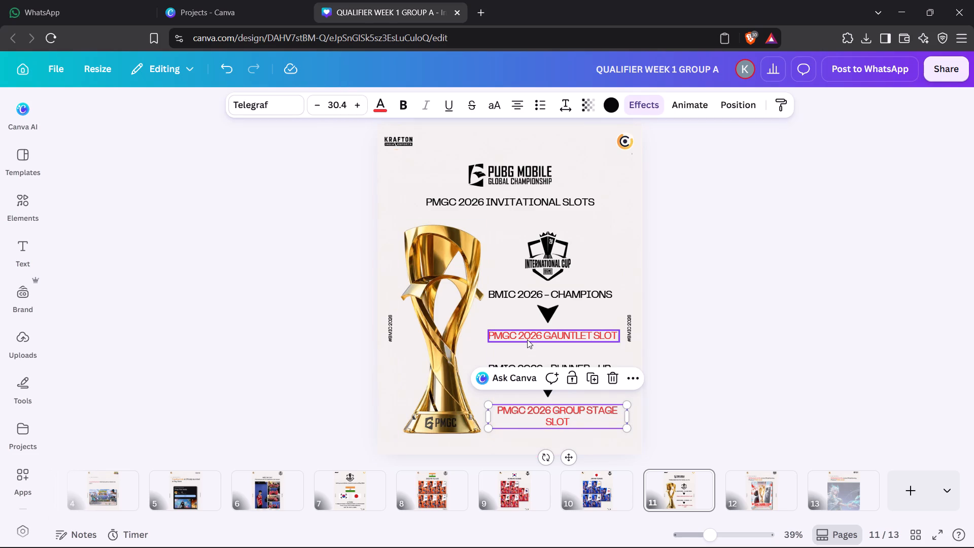
pyautogui.click(527, 339)
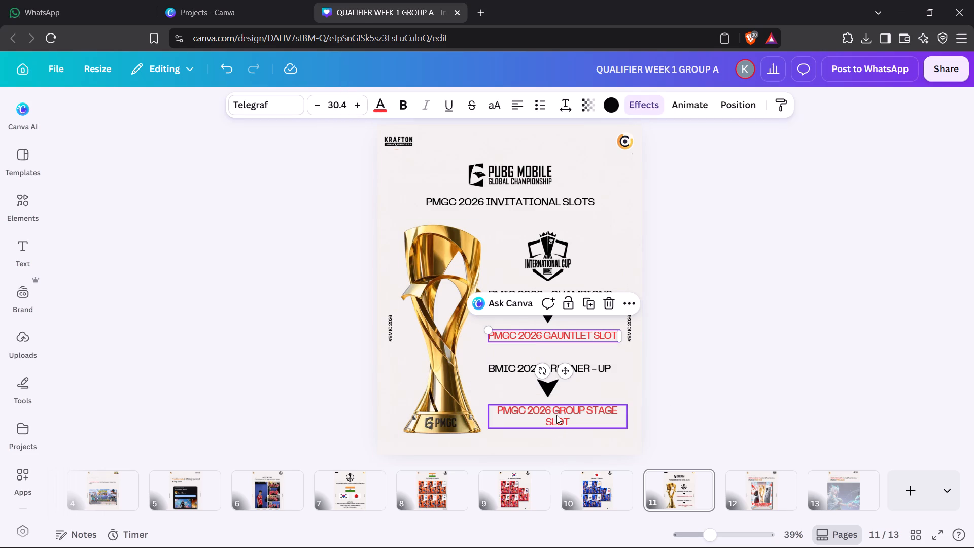
pyautogui.click(557, 415)
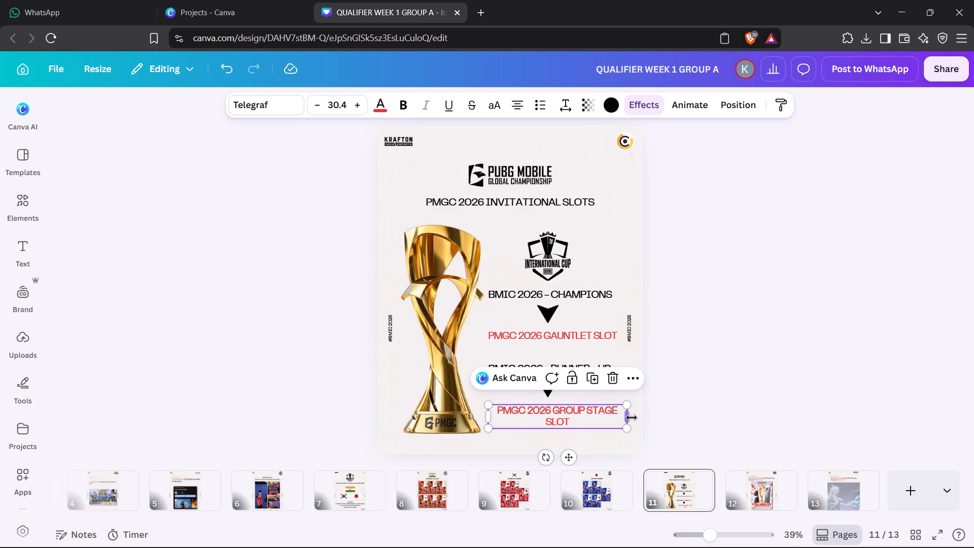
pyautogui.click(683, 392)
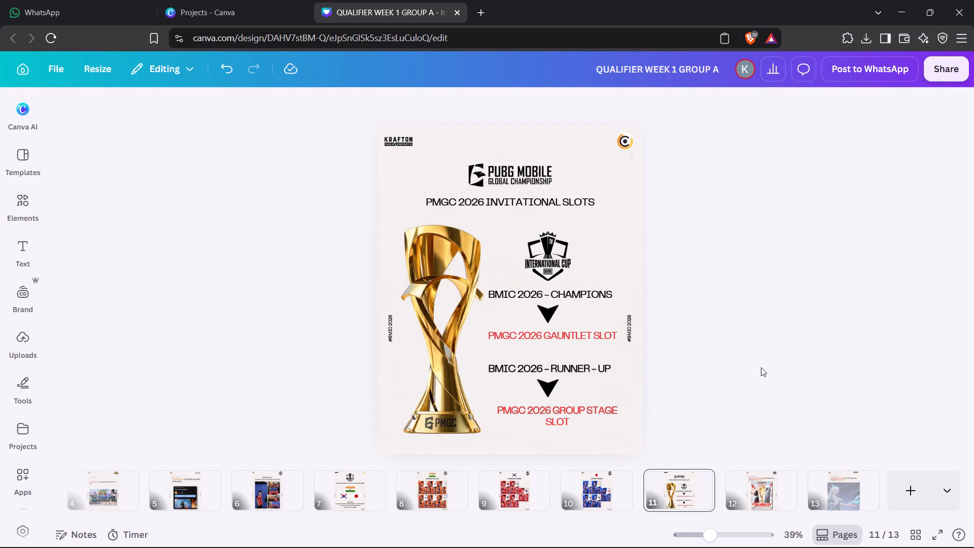
# Reposition the two-line PMGC 2026 GROUP STAGE SLOT text slightly leftward so it sits roughly centred beneath the lower arrowhead.
pyautogui.click(575, 423)
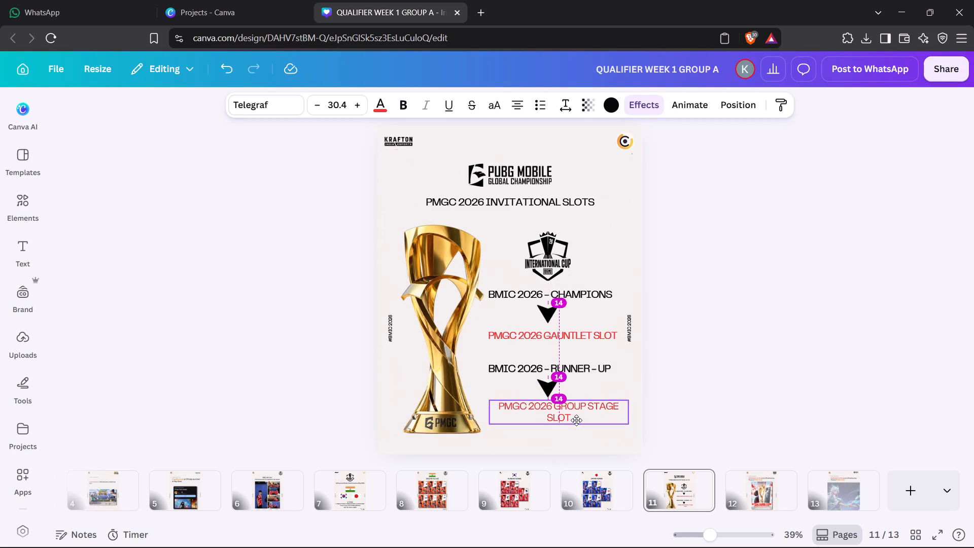
pyautogui.click(740, 389)
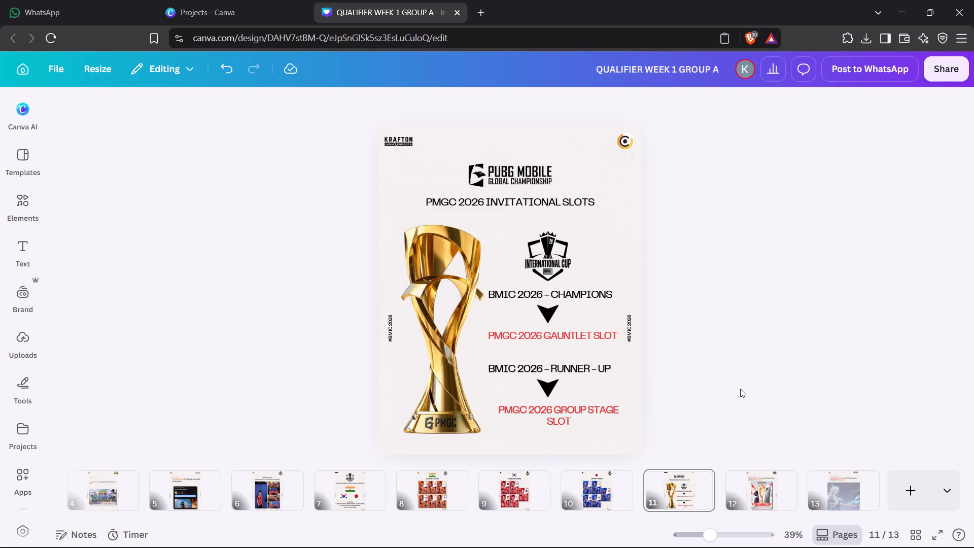
pyautogui.click(571, 426)
pyautogui.press('Left')
pyautogui.press('Left')
pyautogui.press('Left')
pyautogui.press('Left')
pyautogui.press('Left')
pyautogui.press('Left')
pyautogui.press('Left')
pyautogui.press('Left')
pyautogui.press('Left')
pyautogui.press('Left')
pyautogui.press('Left')
pyautogui.press('Left')
pyautogui.press('Left')
pyautogui.press('Left')
pyautogui.press('Left')
pyautogui.press('Left')
pyautogui.press('Left')
pyautogui.press('Left')
pyautogui.press('Left')
pyautogui.press('Left')
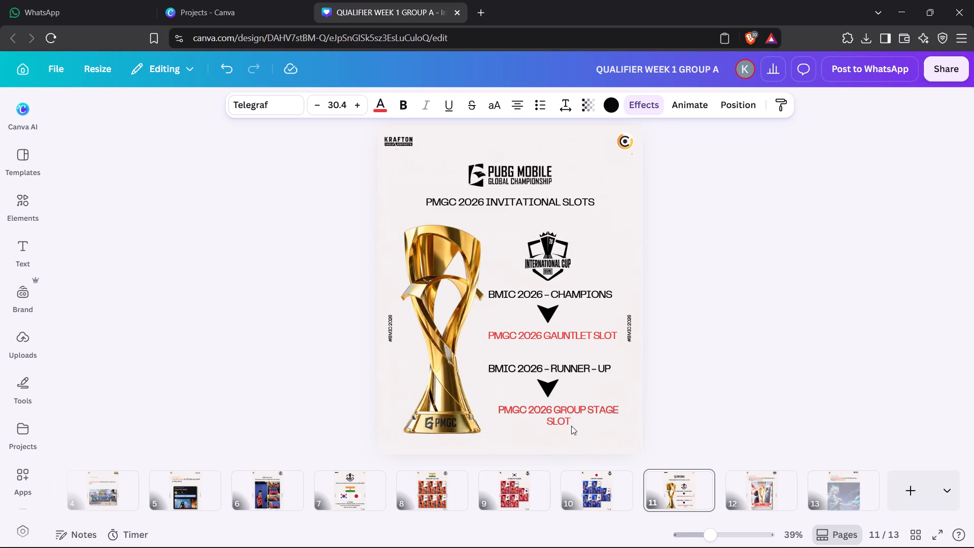
pyautogui.press('Left')
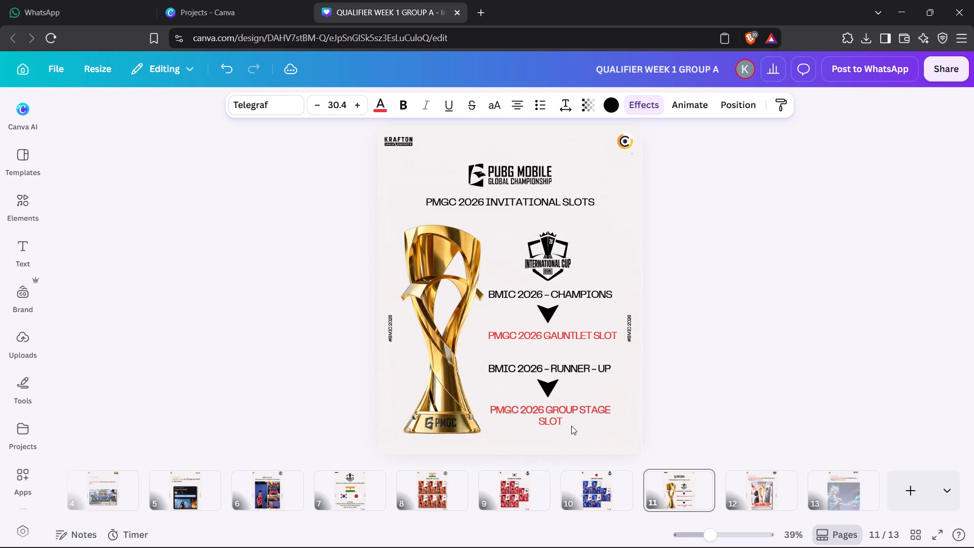
pyautogui.press('Right')
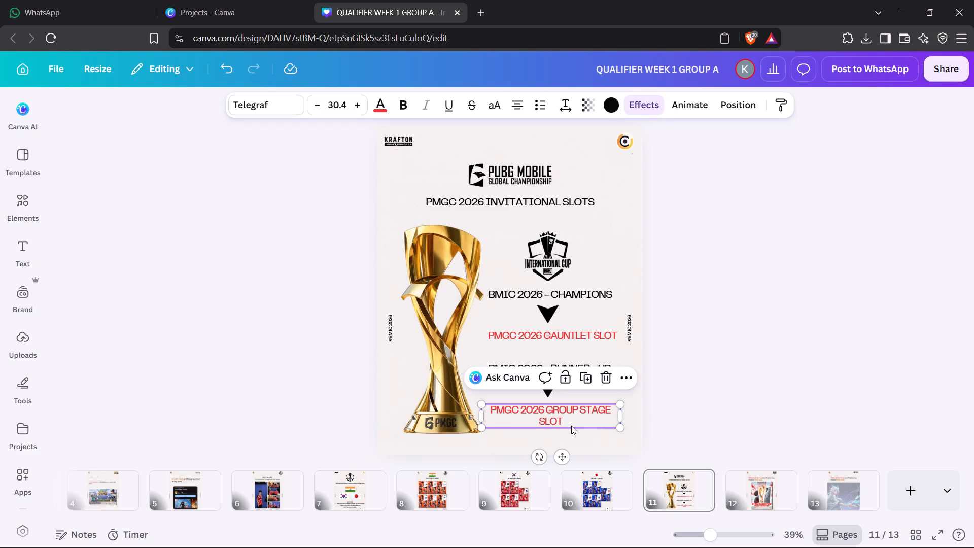
pyautogui.click(709, 385)
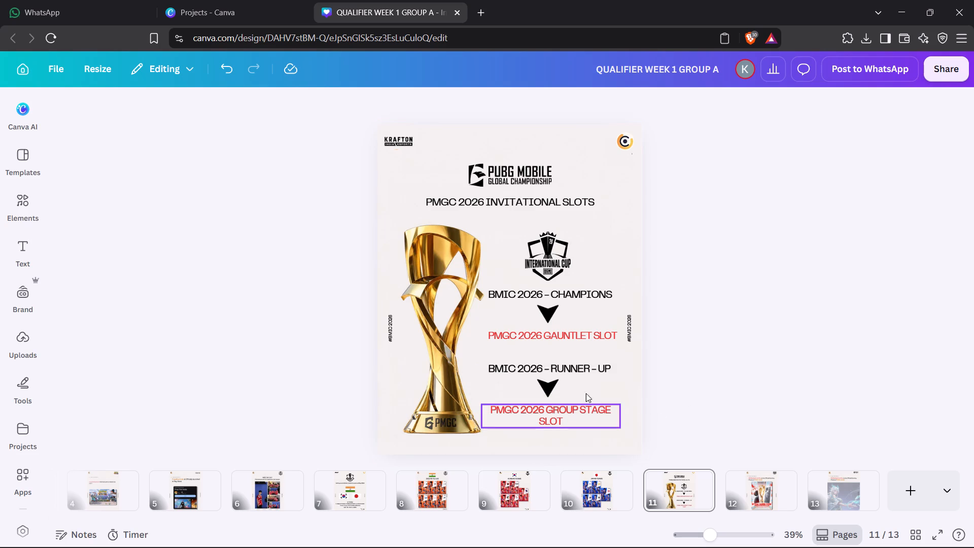
# Nudge the BMIC 2026 – RUNNER – UP line slightly rightward to align it over the group stage slot text.
pyautogui.click(584, 372)
pyautogui.press('Right')
pyautogui.press('Right')
pyautogui.press('Right')
pyautogui.press('Right')
pyautogui.press('Right')
pyautogui.press('Right')
pyautogui.press('Right')
pyautogui.press('Right')
pyautogui.press('Right')
pyautogui.press('Right')
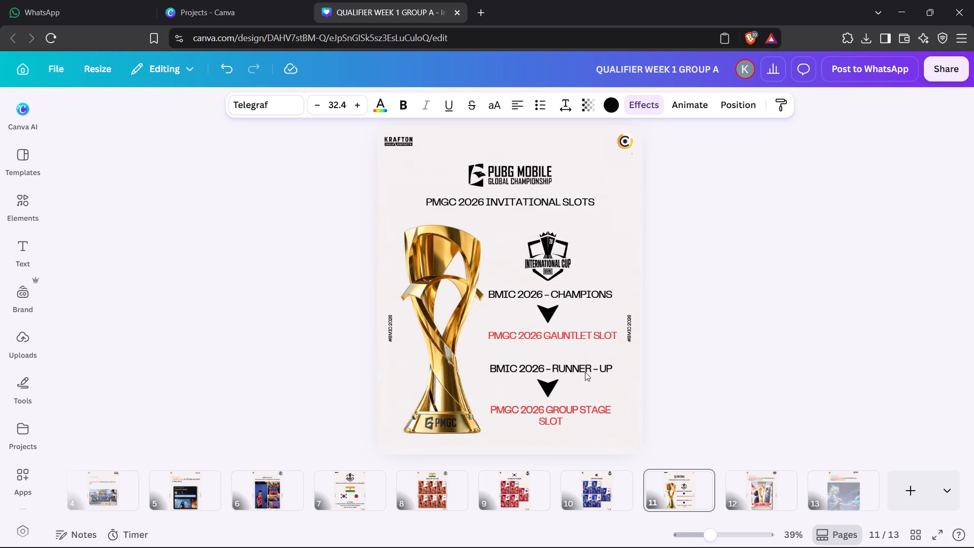
pyautogui.press('Right')
pyautogui.press('Right')
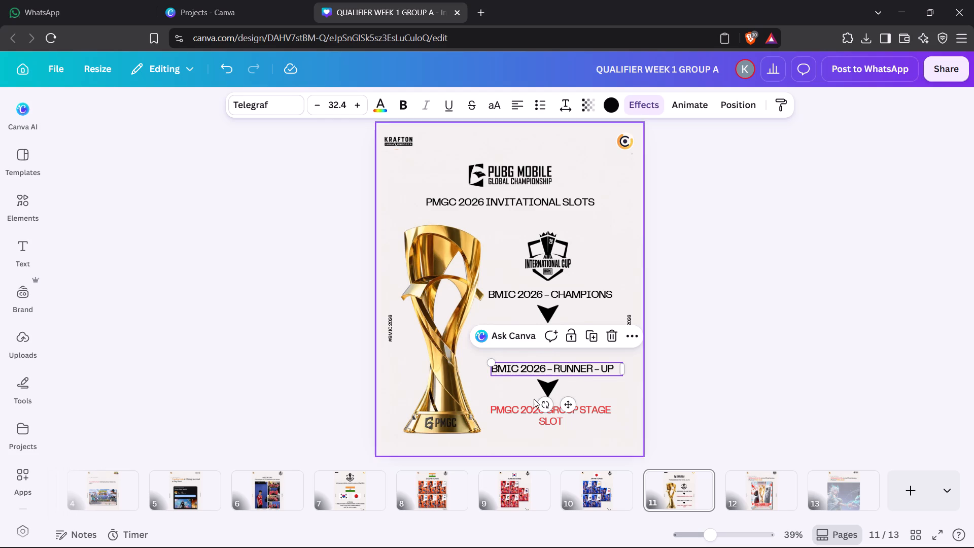
# Nudge the lower arrowhead slightly rightward to centre it between the RUNNER – UP line and the group stage slot text.
pyautogui.click(548, 392)
pyautogui.press('Right')
pyautogui.press('Right')
pyautogui.press('Right')
pyautogui.press('Right')
pyautogui.press('Right')
pyautogui.press('Right')
pyautogui.press('Right')
pyautogui.press('Right')
pyautogui.press('Right')
pyautogui.press('Right')
pyautogui.press('Right')
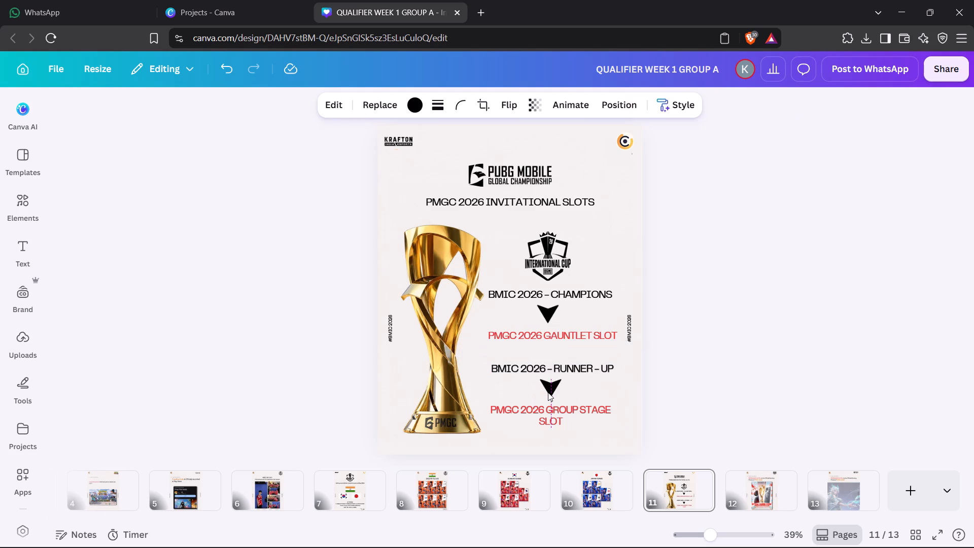
pyautogui.press('Right')
pyautogui.press('Right')
pyautogui.press('Right')
pyautogui.press('Right')
pyautogui.press('Right')
pyautogui.press('Right')
pyautogui.press('Left')
pyautogui.press('Left')
pyautogui.click(719, 357)
# Nudge the PMGC 2026 GROUP STAGE SLOT text slightly rightward to centre it under the lower arrowhead.
pyautogui.click(601, 420)
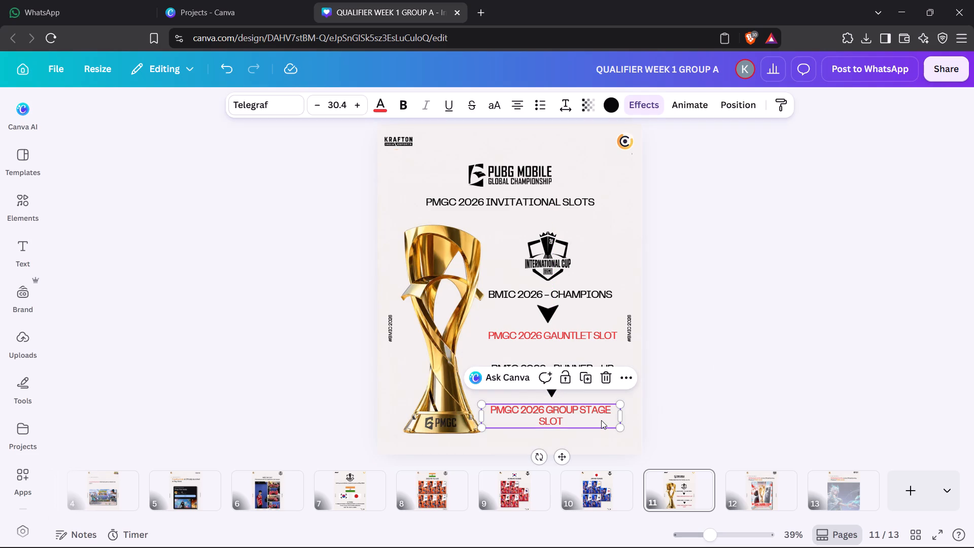
pyautogui.press('Right')
pyautogui.press('Right')
pyautogui.press('Right')
pyautogui.press('Right')
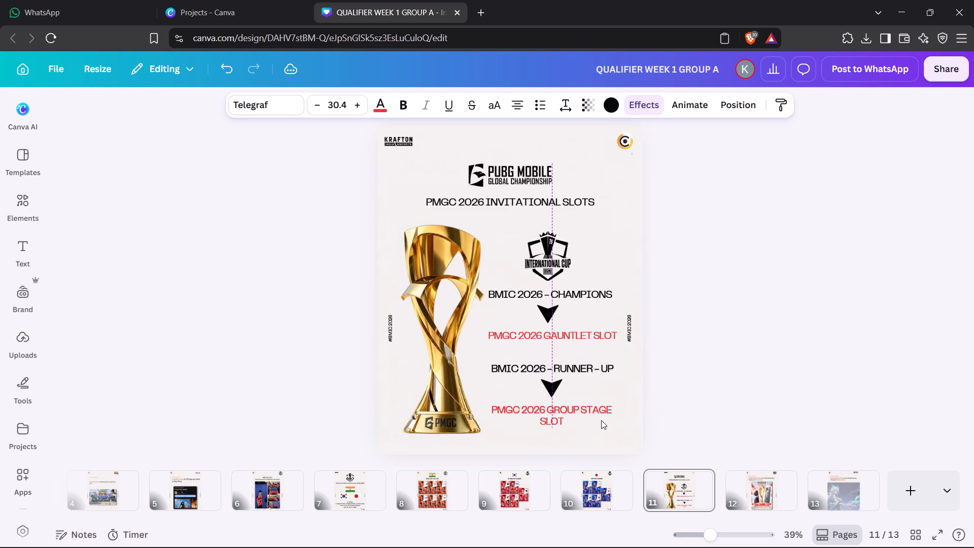
# Nudge the PMGC 2026 GROUP STAGE SLOT text slightly further rightward beneath the lower arrowhead.
pyautogui.press('Right')
pyautogui.press('Right')
pyautogui.press('Right')
pyautogui.press('Right')
pyautogui.press('Right')
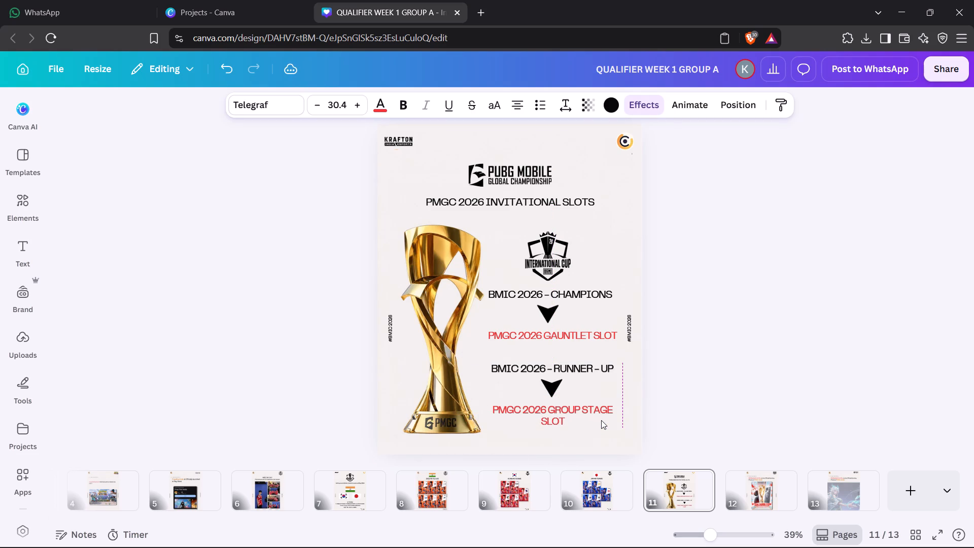
pyautogui.click(744, 372)
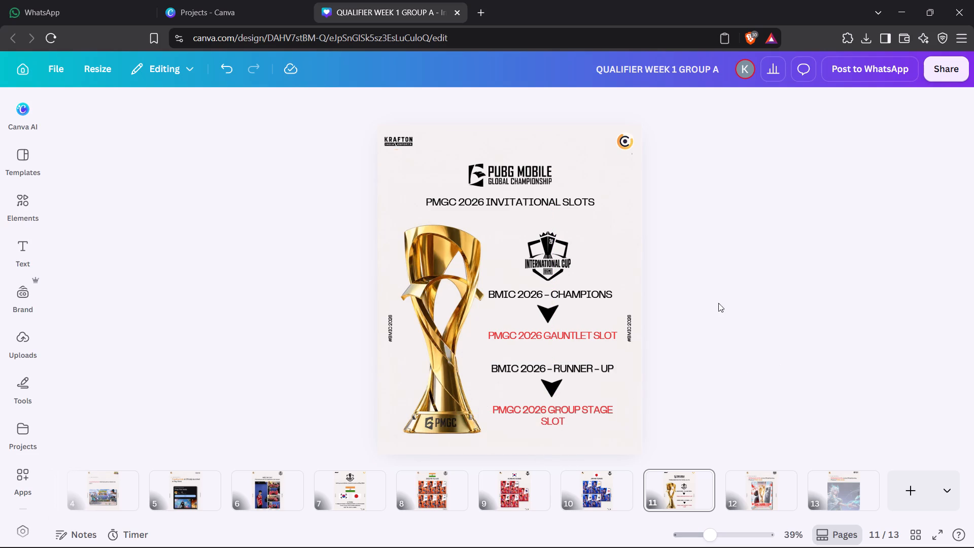
# Nudge the International Cup logo slightly leftward above the BMIC 2026 – CHAMPIONS line.
pyautogui.click(539, 244)
pyautogui.press('Left')
pyautogui.press('Left')
pyautogui.press('Left')
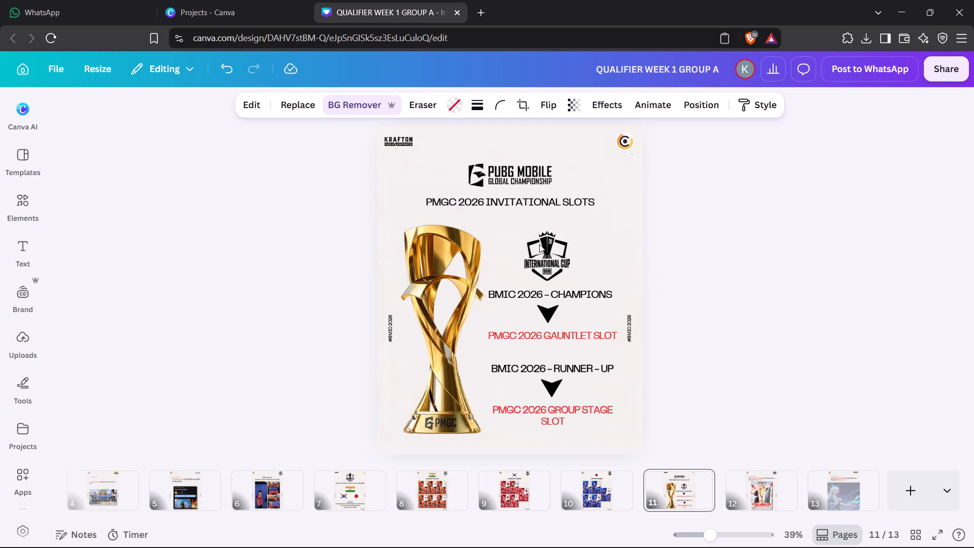
pyautogui.press('Left')
pyautogui.press('Left')
pyautogui.press('Left')
pyautogui.press('Left')
pyautogui.press('Left')
pyautogui.press('Left')
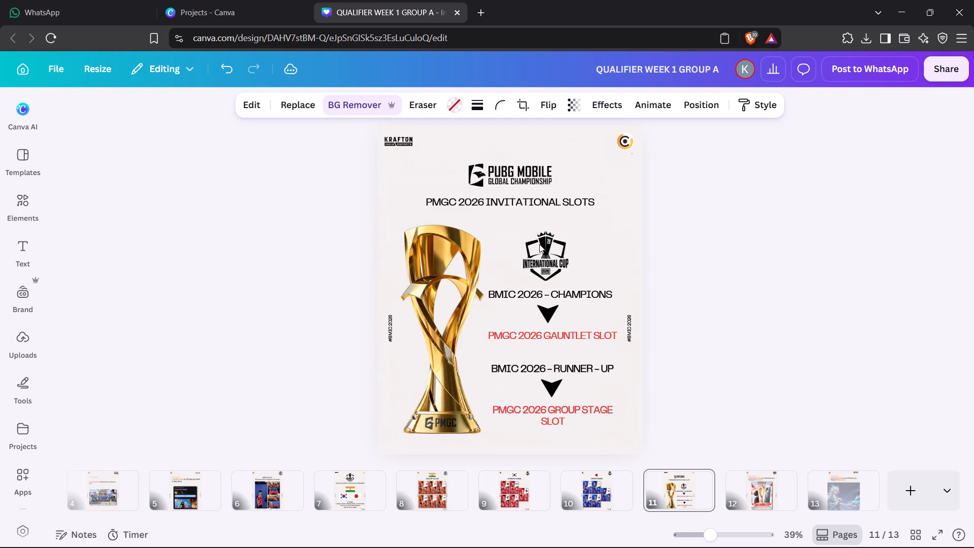
pyautogui.press('Right')
pyautogui.press('Right')
pyautogui.press('Right')
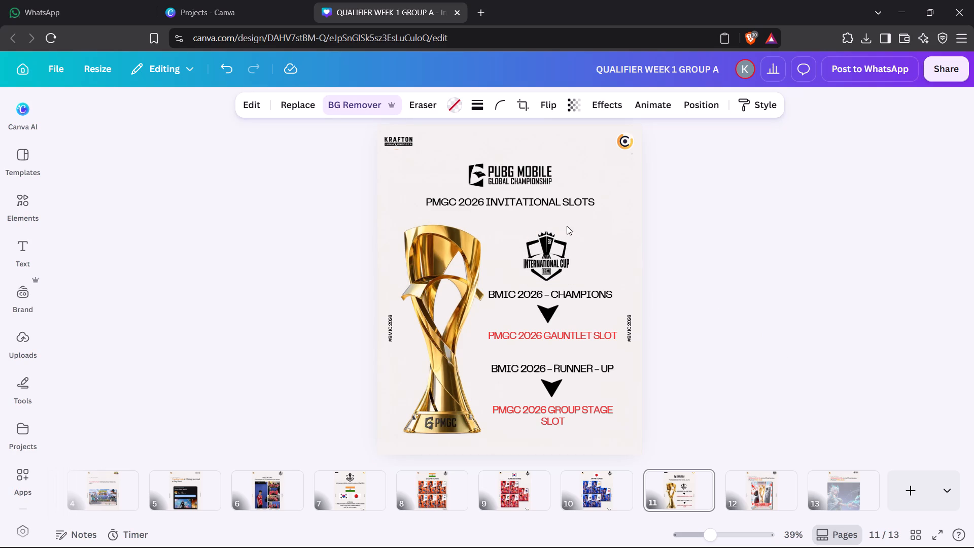
pyautogui.click(805, 352)
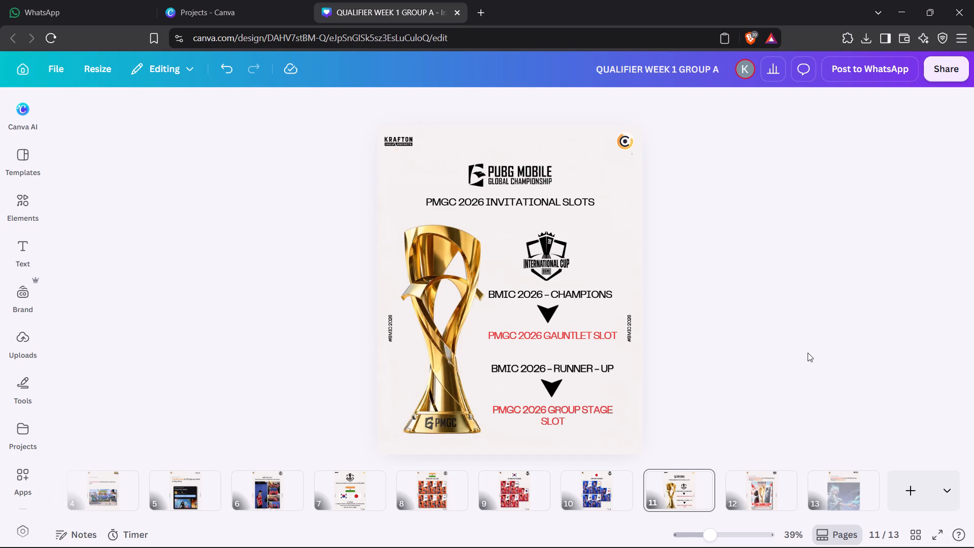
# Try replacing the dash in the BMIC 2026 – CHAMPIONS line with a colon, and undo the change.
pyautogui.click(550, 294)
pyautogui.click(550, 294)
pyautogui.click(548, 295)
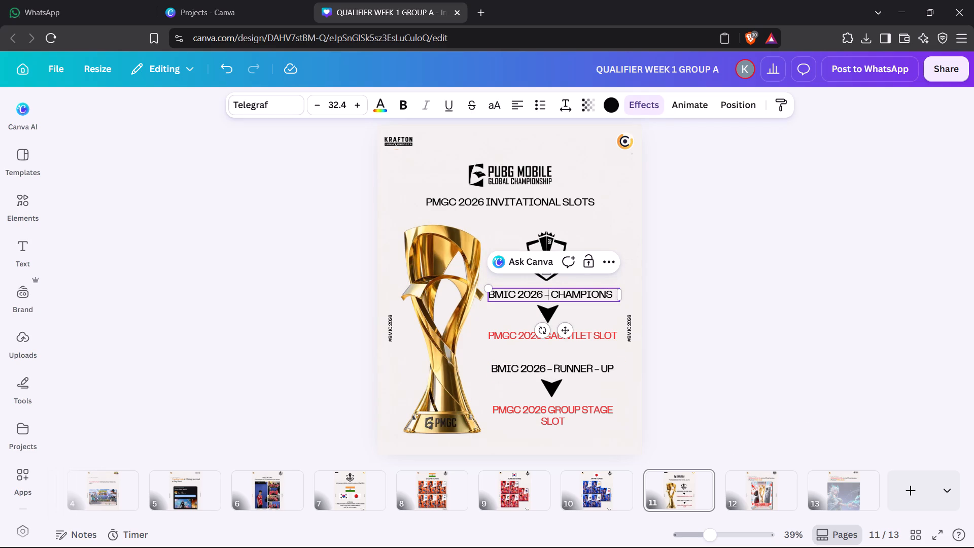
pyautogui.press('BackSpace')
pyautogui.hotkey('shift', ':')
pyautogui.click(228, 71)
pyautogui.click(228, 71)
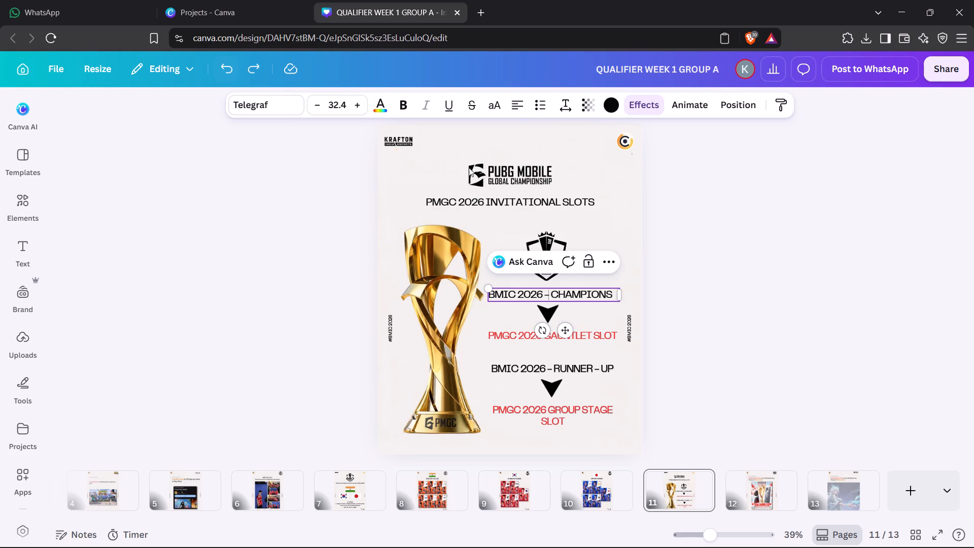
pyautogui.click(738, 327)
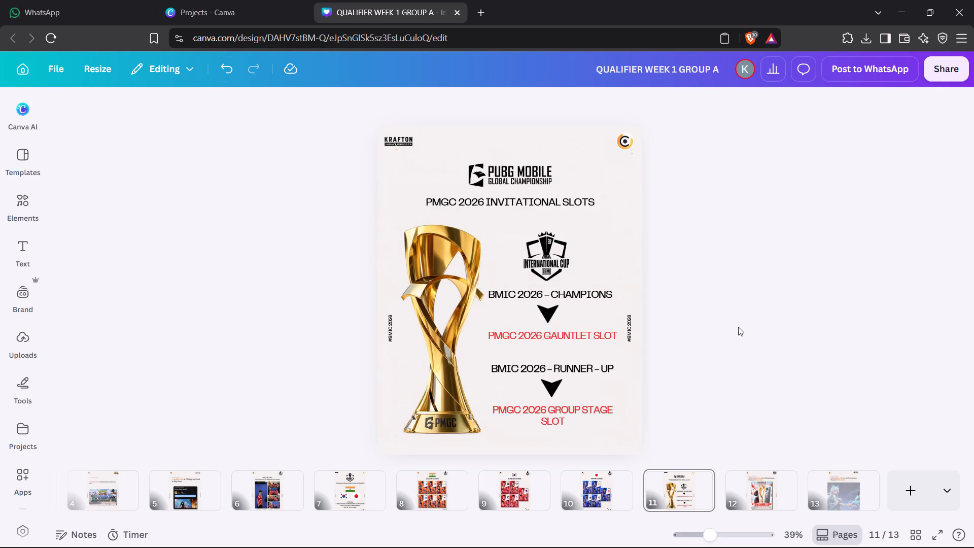
# Centre-align the text of the BMIC 2026 – CHAMPIONS, PMGC 2026 GAUNTLET SLOT and BMIC 2026 – RUNNER – UP lines.
pyautogui.click(600, 291)
pyautogui.click(517, 110)
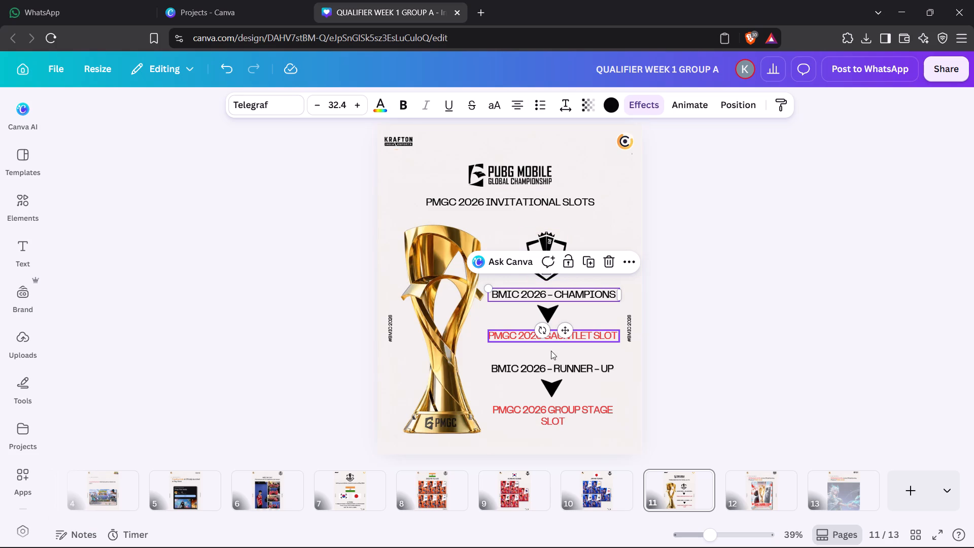
pyautogui.click(554, 339)
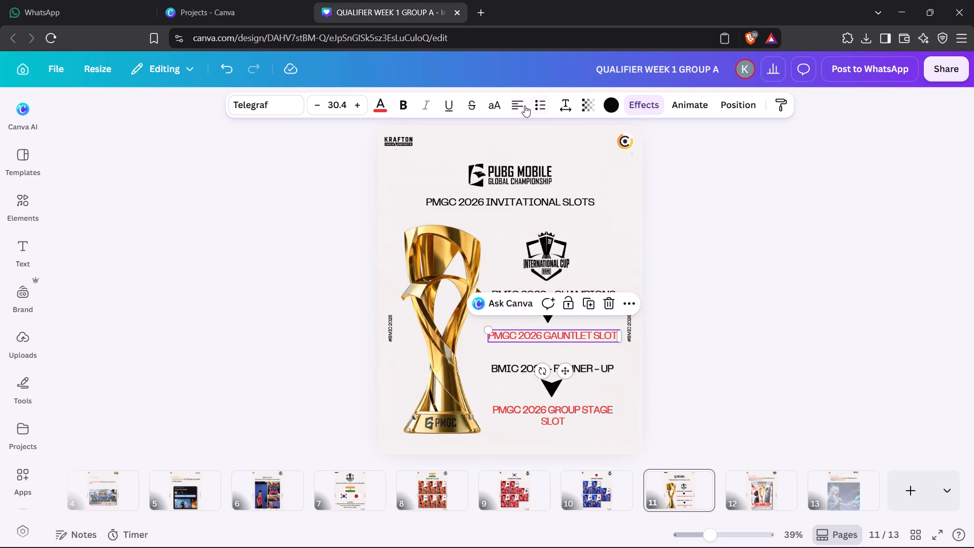
pyautogui.click(525, 106)
pyautogui.click(595, 366)
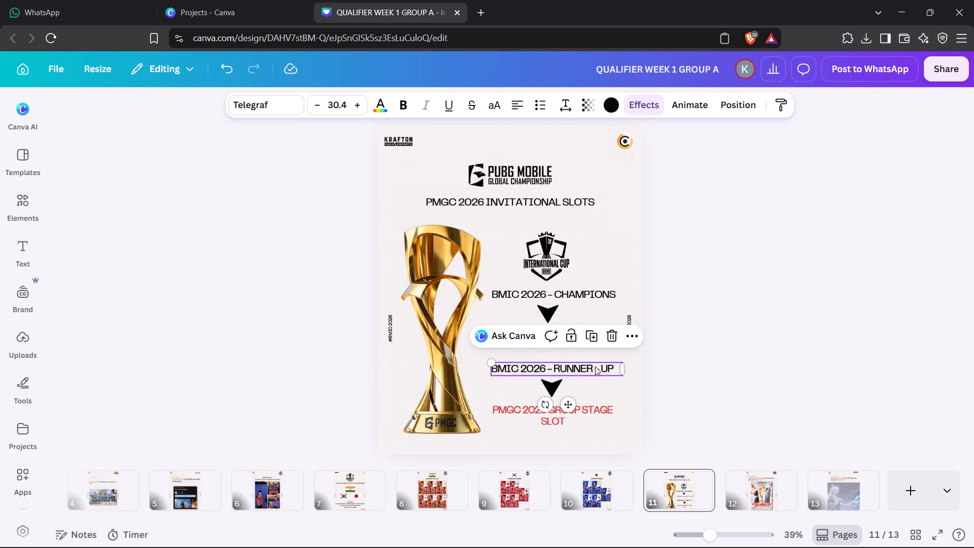
pyautogui.click(518, 105)
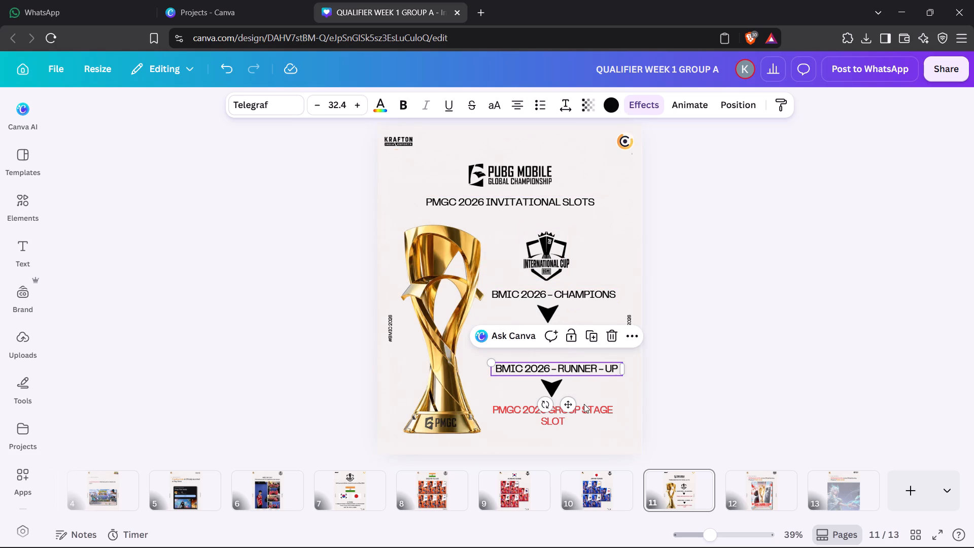
pyautogui.click(594, 416)
pyautogui.click(804, 376)
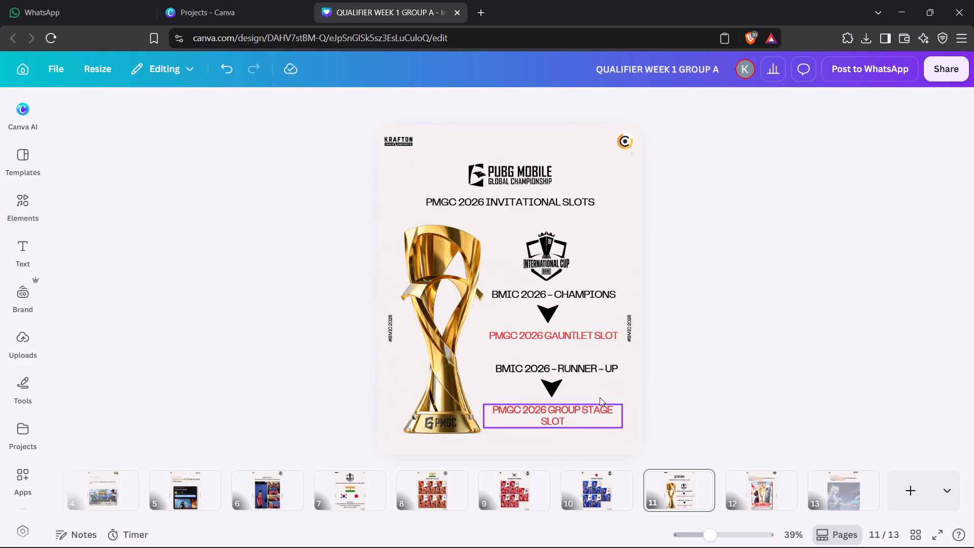
pyautogui.click(702, 361)
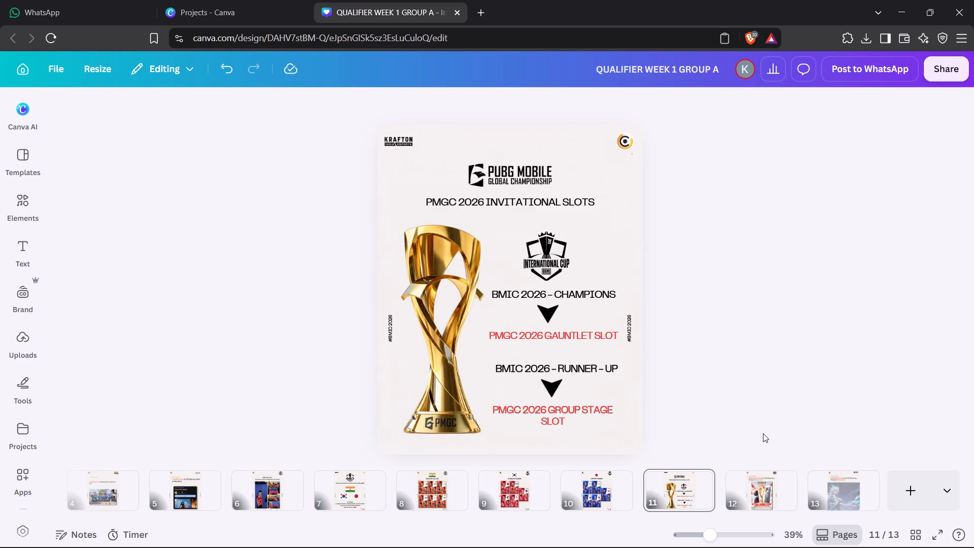
pyautogui.click(733, 391)
pyautogui.press('Right')
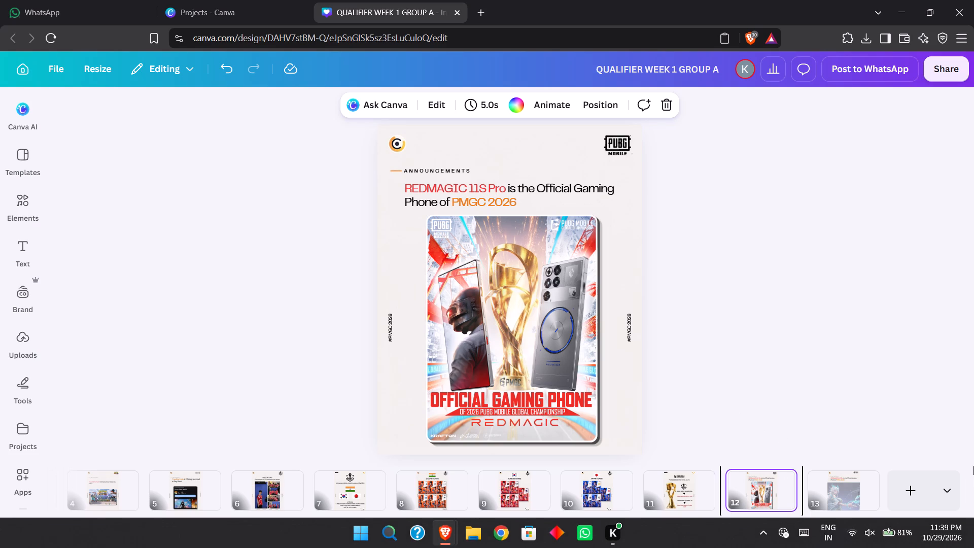
pyautogui.click(693, 502)
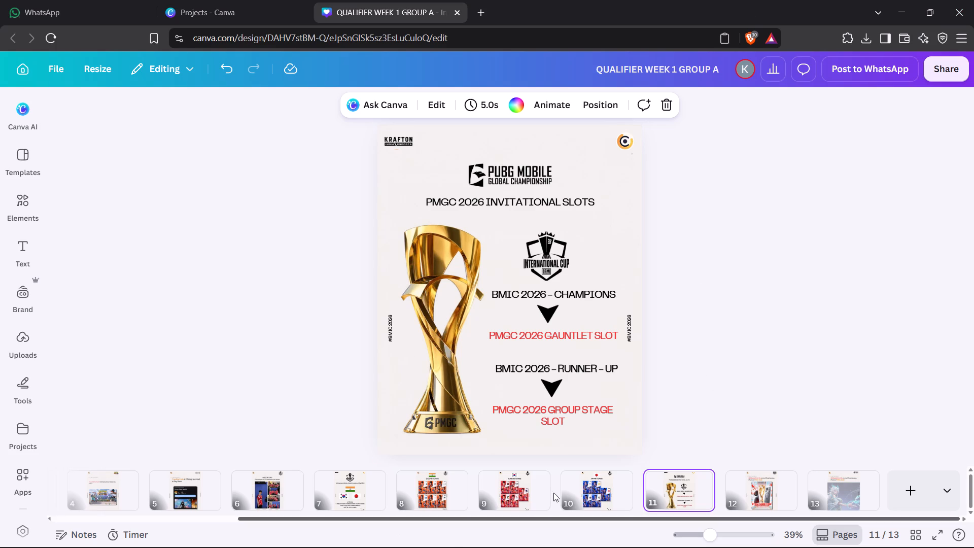
pyautogui.click(381, 499)
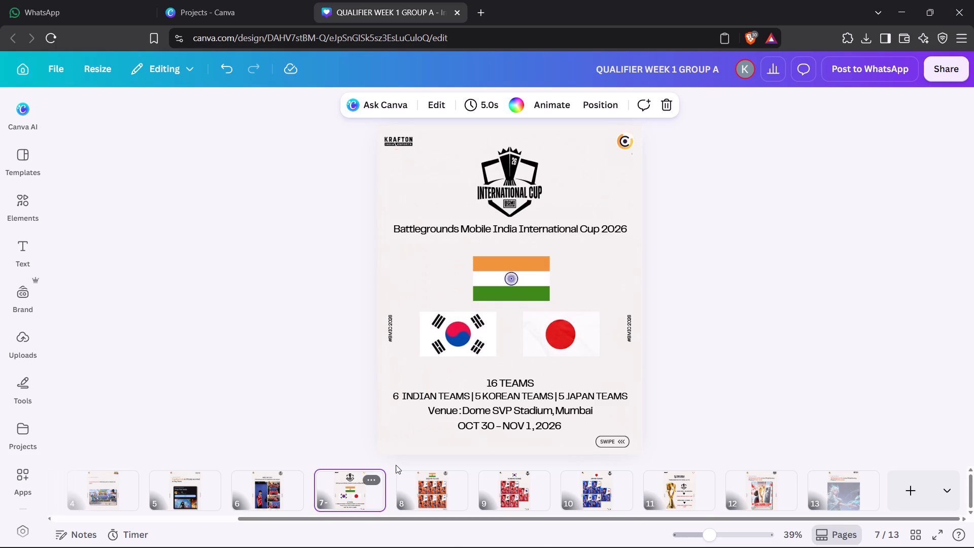
pyautogui.click(376, 479)
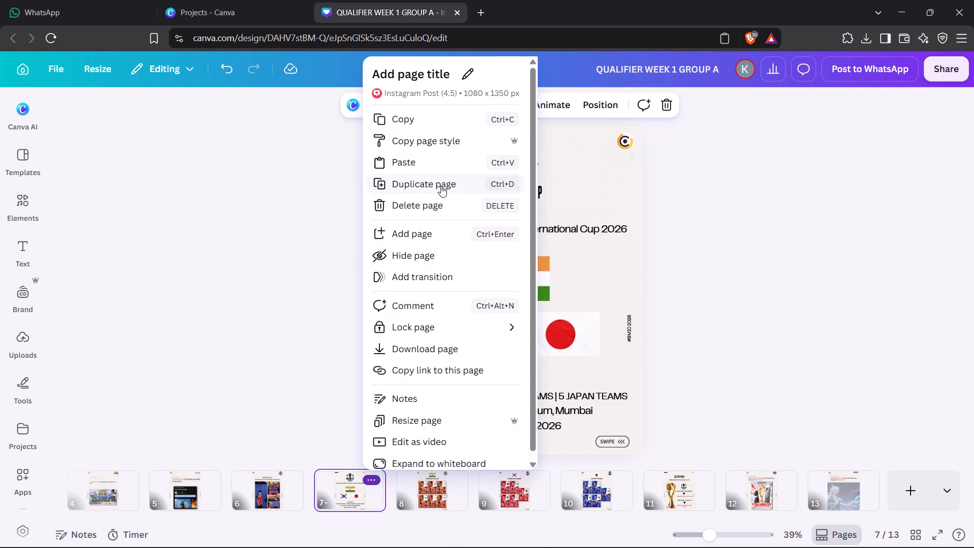
pyautogui.click(441, 186)
pyautogui.moveTo(412, 494); pyautogui.dragTo(708, 505)
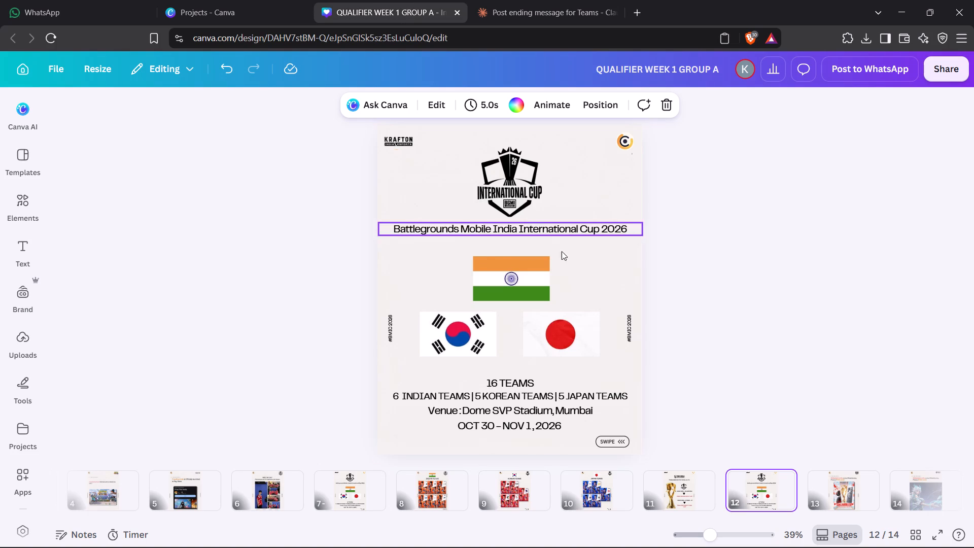
pyautogui.click(550, 271)
pyautogui.press('Delete')
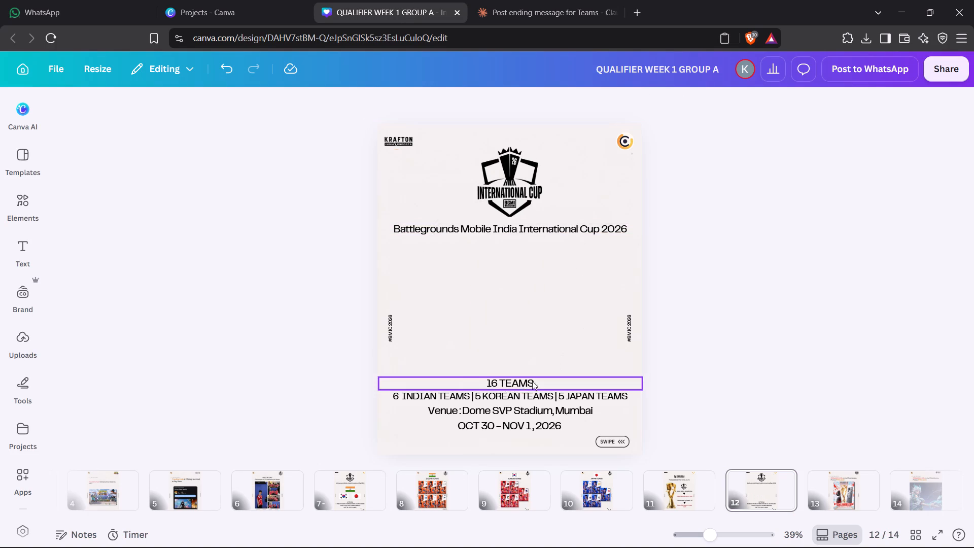
pyautogui.moveTo(489, 362); pyautogui.dragTo(506, 432)
pyautogui.press('Delete')
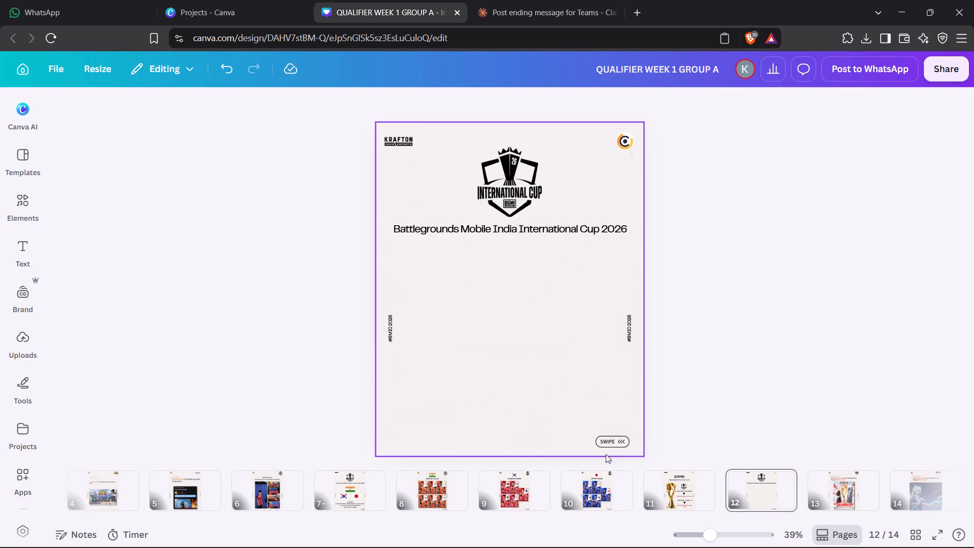
pyautogui.click(614, 441)
pyautogui.press('Delete')
# Copy the SWIPE badge from the JAPAN TEAMS page 10 and paste it onto the PMGC 2026 INVITATIONAL SLOTS page 11.
pyautogui.click(671, 487)
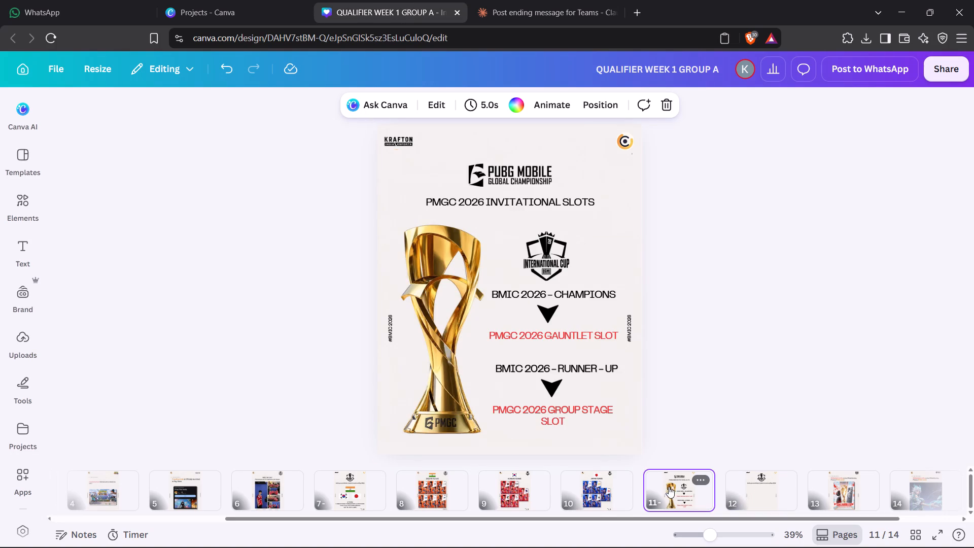
pyautogui.click(611, 496)
pyautogui.click(605, 444)
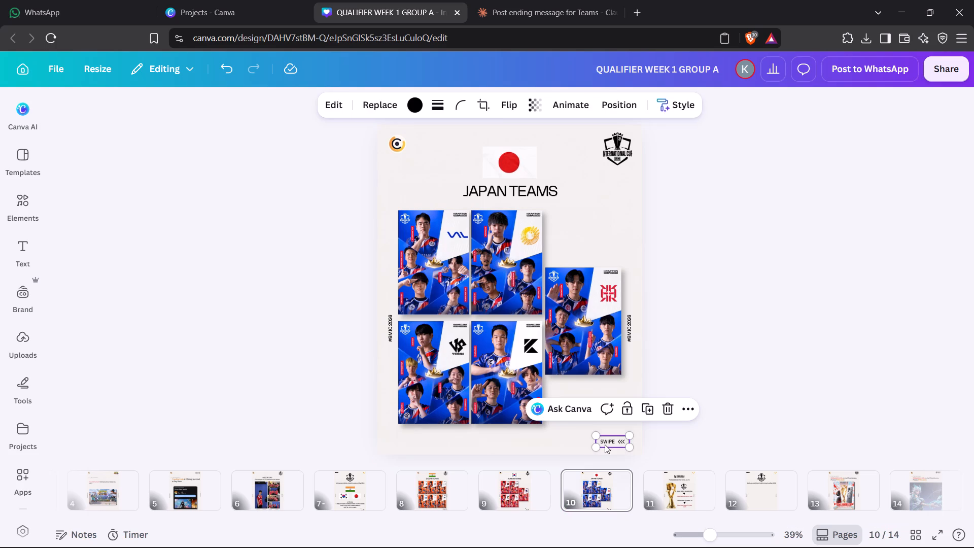
pyautogui.hotkey('ctrl', 'c')
pyautogui.click(695, 491)
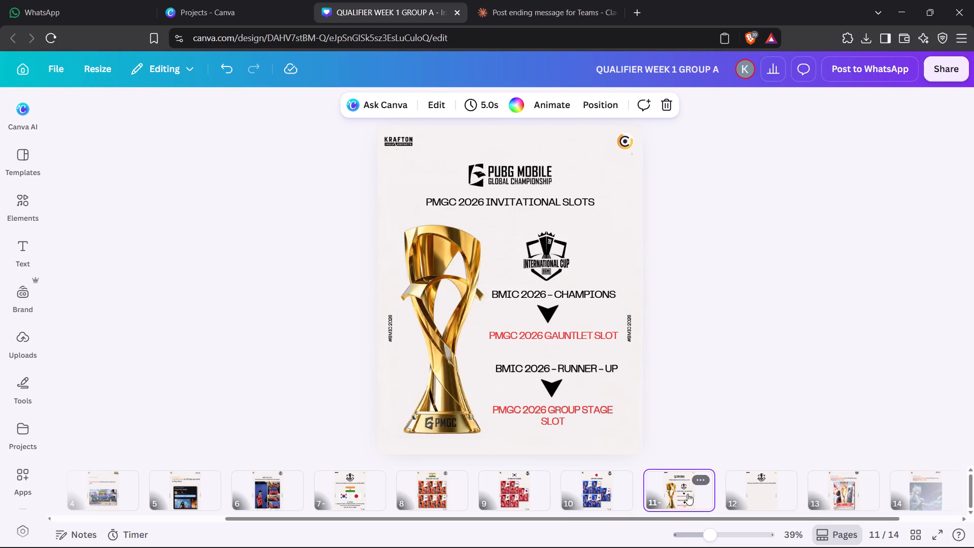
pyautogui.hotkey('ctrl', 'v')
pyautogui.click(721, 409)
# Delete the International Cup logo with its frame and the KRAFTON logo from page 12.
pyautogui.click(747, 496)
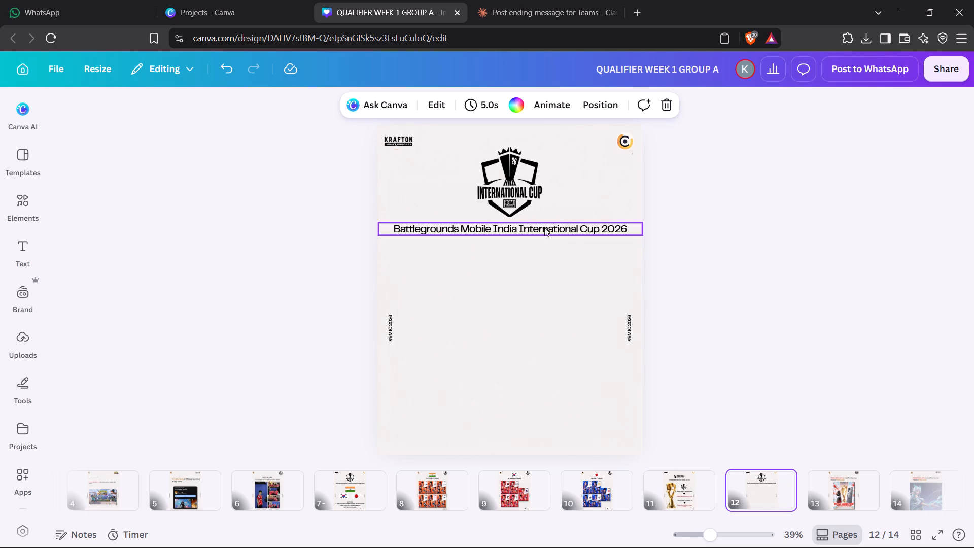
pyautogui.click(491, 201)
pyautogui.press('Delete')
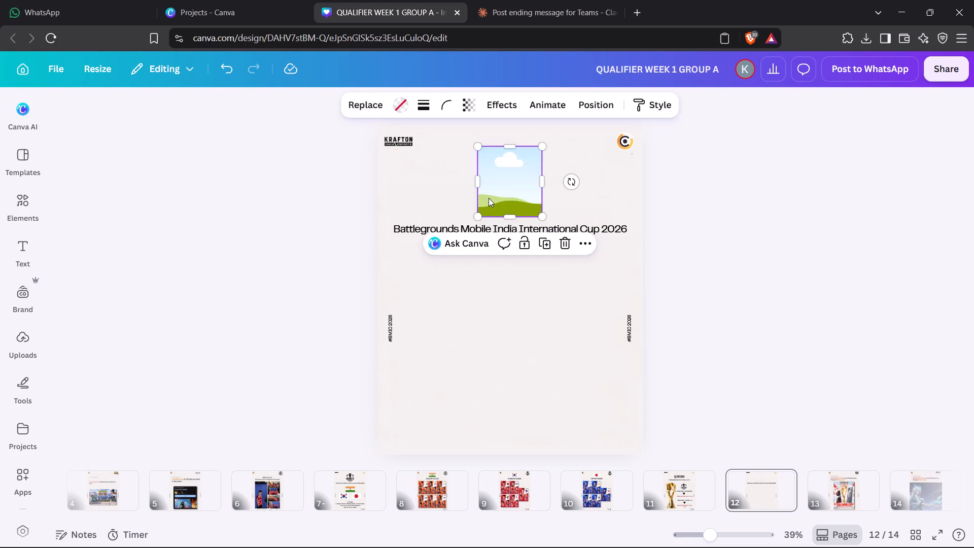
pyautogui.press('Delete')
pyautogui.click(405, 147)
pyautogui.press('Delete')
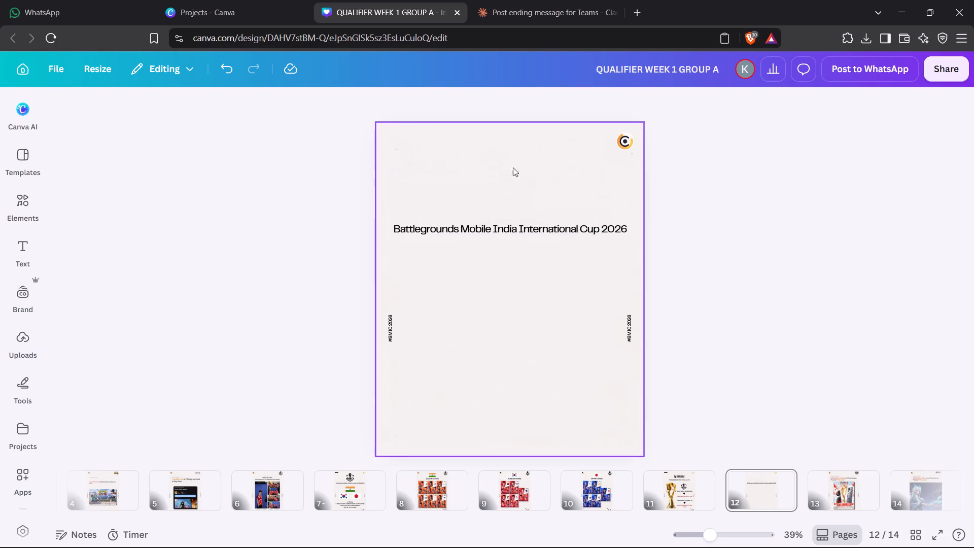
# Move the round C logo on page 12 to the top middle and centre it horizontally on the page.
pyautogui.click(551, 229)
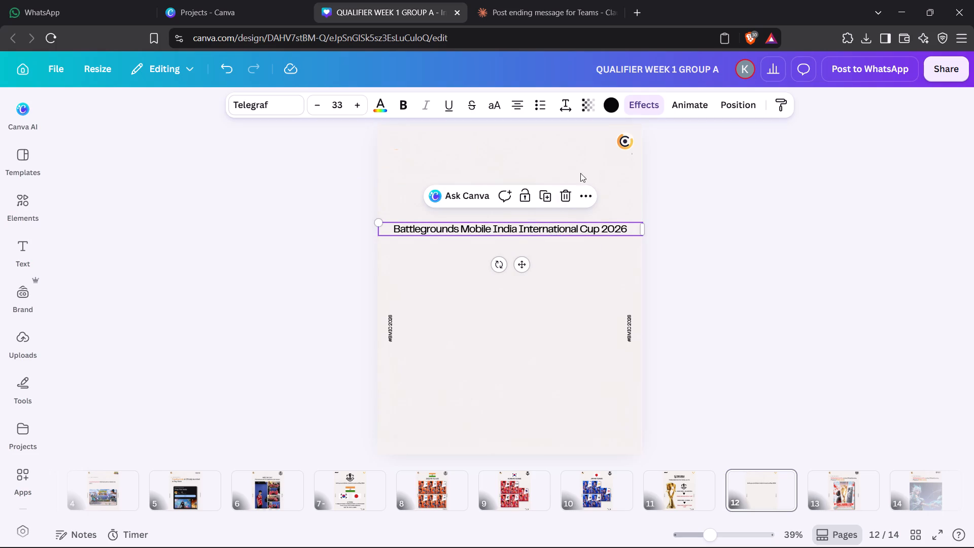
pyautogui.moveTo(628, 144); pyautogui.dragTo(531, 148)
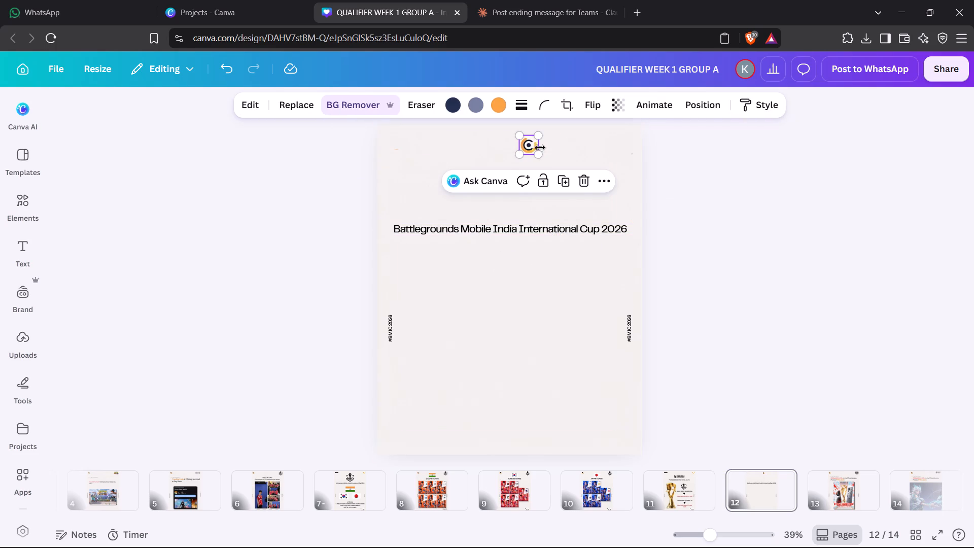
pyautogui.click(603, 178)
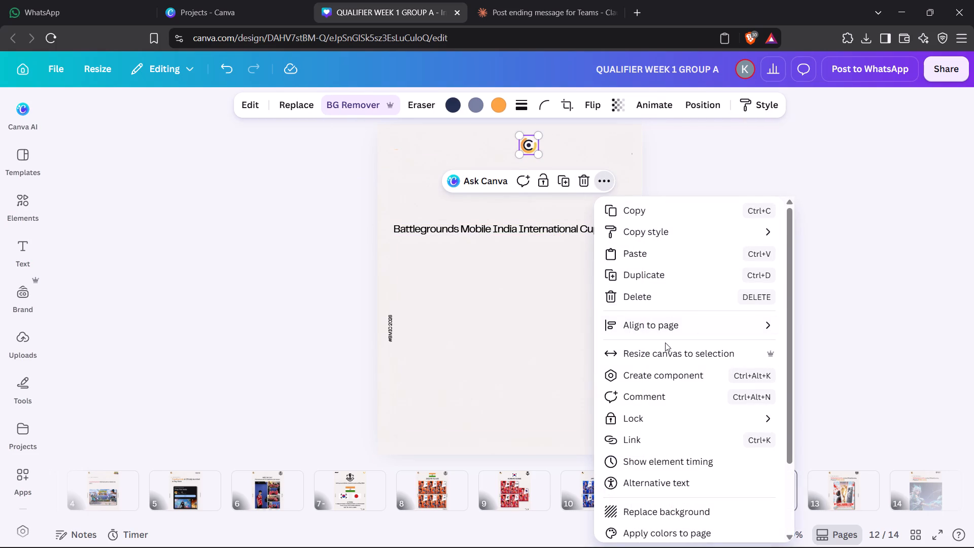
pyautogui.click(810, 345)
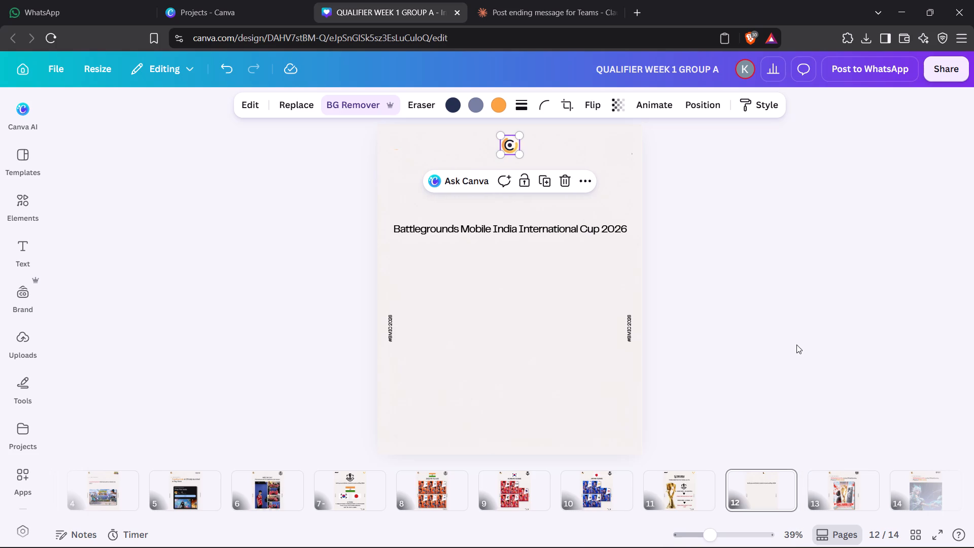
# Replace the "Battlegrounds Mobile India International Cup 2026" text on page 12 with "ALL THE BEST TO ALL THE 16 TEAMS".
pyautogui.click(542, 229)
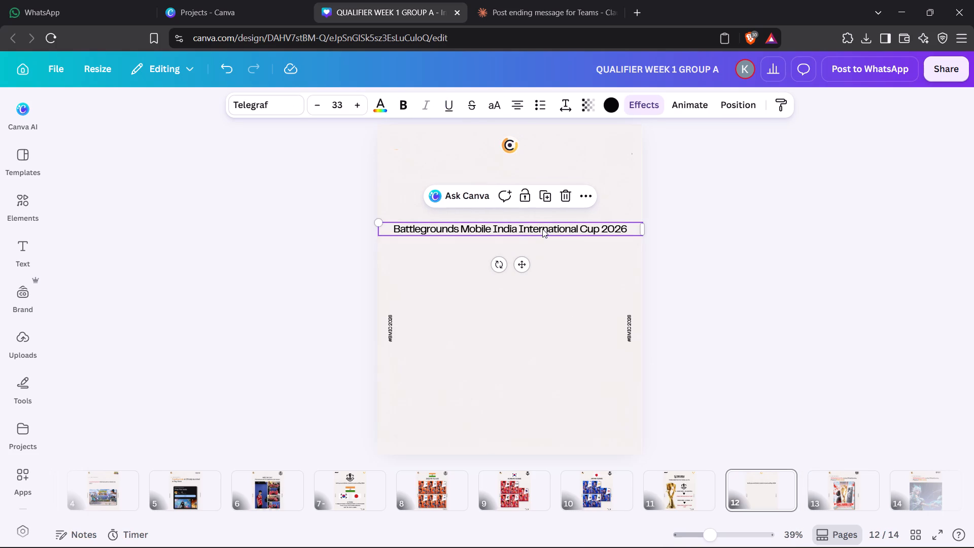
pyautogui.doubleClick(542, 229)
pyautogui.write('ALL THE')
pyautogui.press('space')
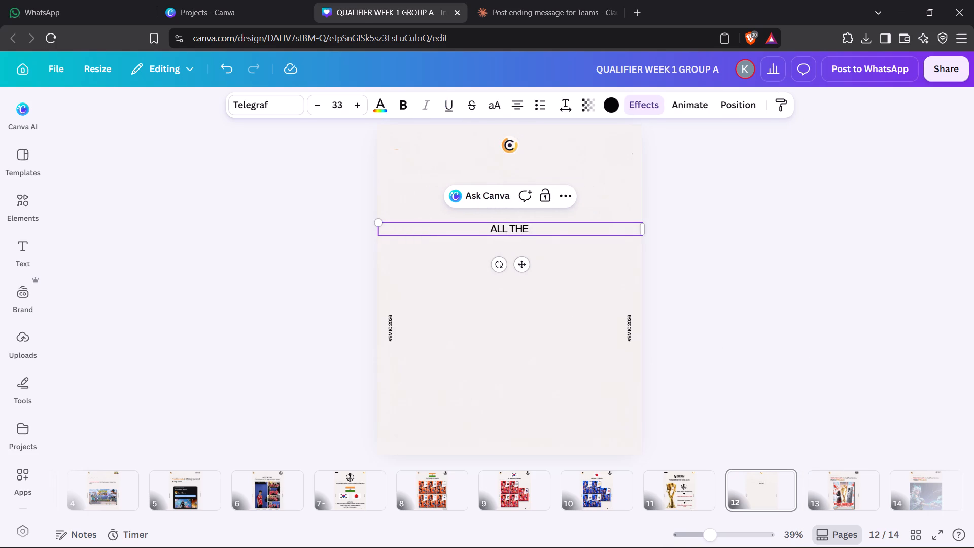
pyautogui.write('BEST')
pyautogui.press('space')
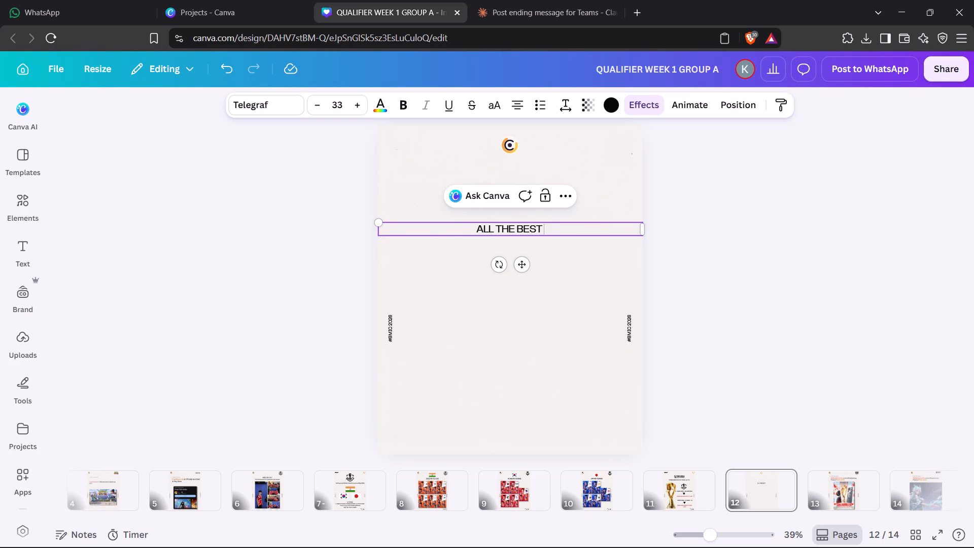
pyautogui.write('TO ALL')
pyautogui.press('space')
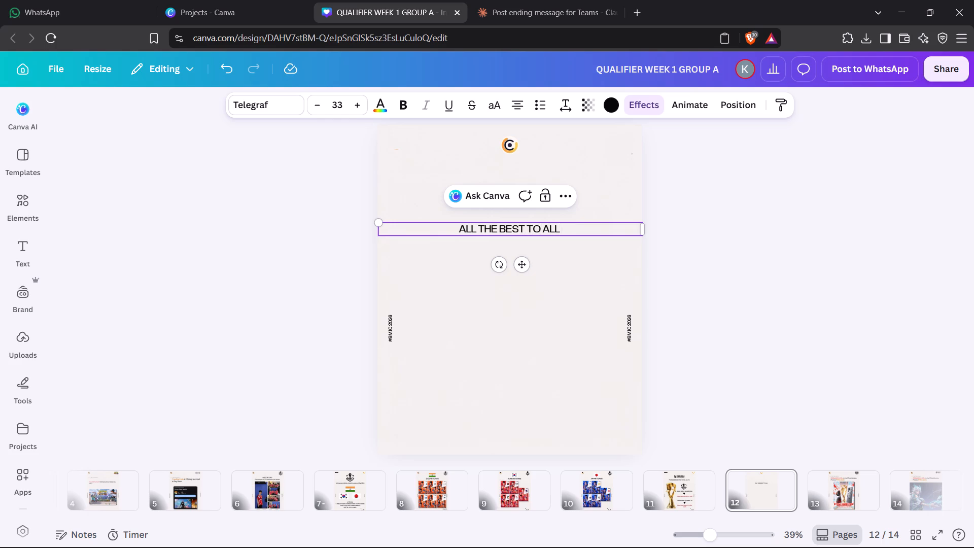
pyautogui.write('THE')
pyautogui.press('space')
pyautogui.write('16 TE')
pyautogui.write('AMS')
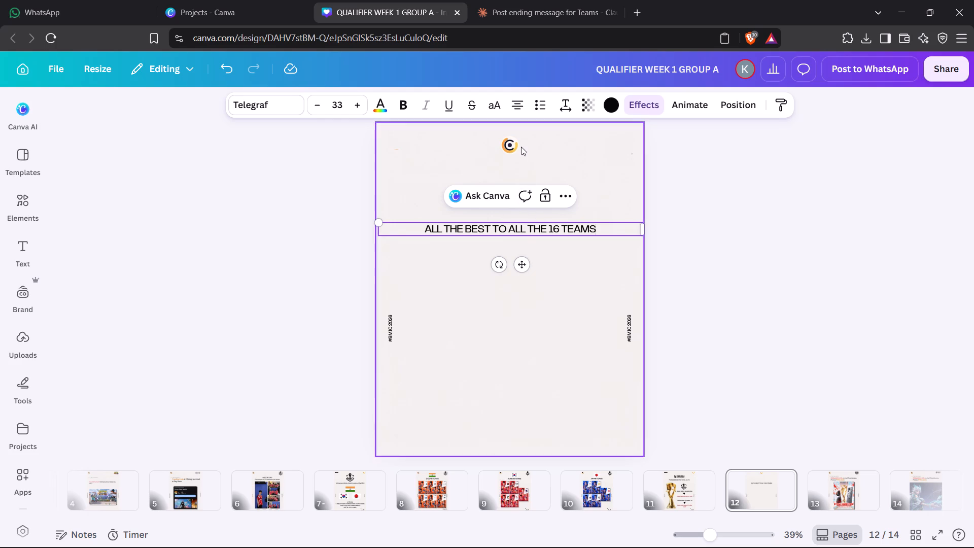
pyautogui.click(548, 258)
# Duplicate the all-the-best message on page 12, place the copy above the original and replace its text with "CORE ESPORTS".
pyautogui.click(551, 230)
pyautogui.click(545, 190)
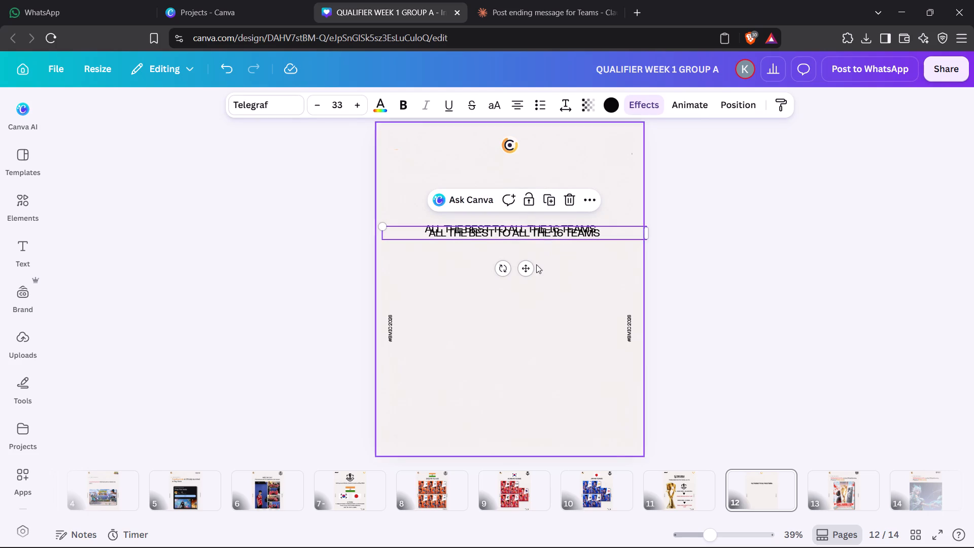
pyautogui.moveTo(525, 270); pyautogui.dragTo(525, 224)
pyautogui.doubleClick(536, 191)
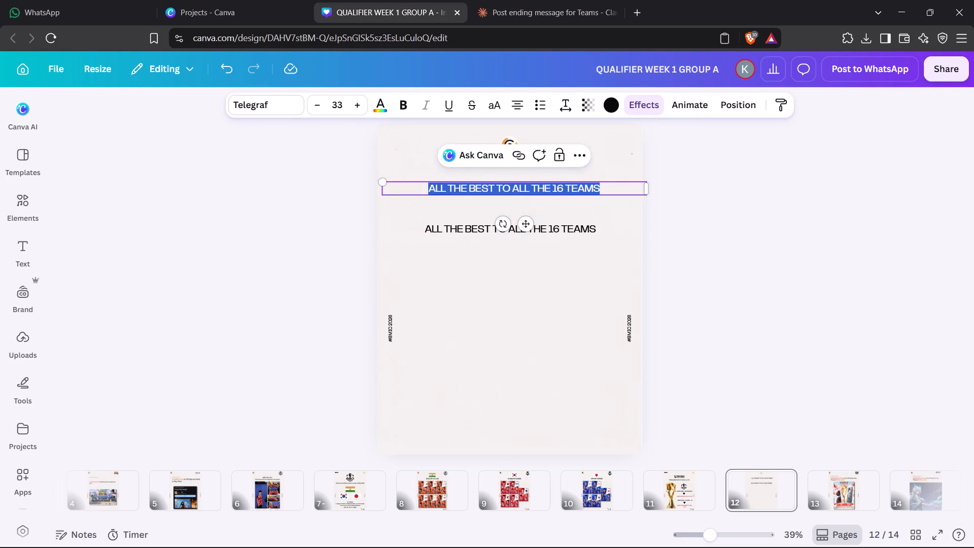
pyautogui.write('CORE')
pyautogui.press('space')
pyautogui.write('ESPORTS')
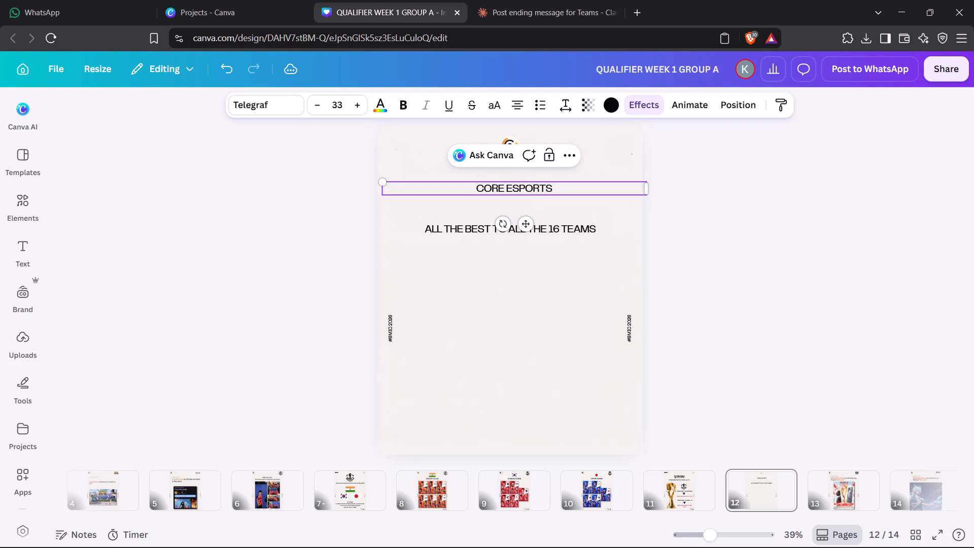
pyautogui.click(659, 226)
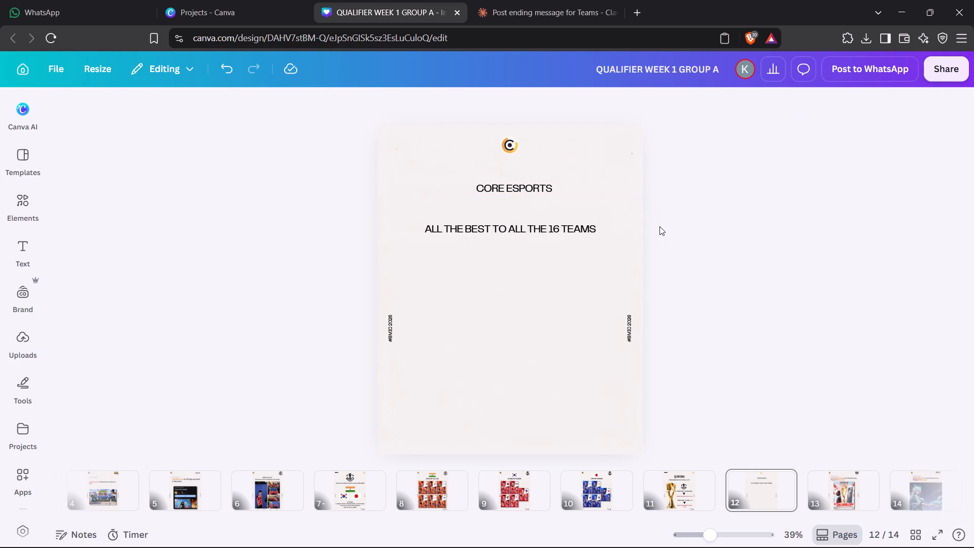
# Shift the round C logo on page 12 left of the page centre, keeping it at the same height.
pyautogui.moveTo(506, 145); pyautogui.dragTo(492, 145)
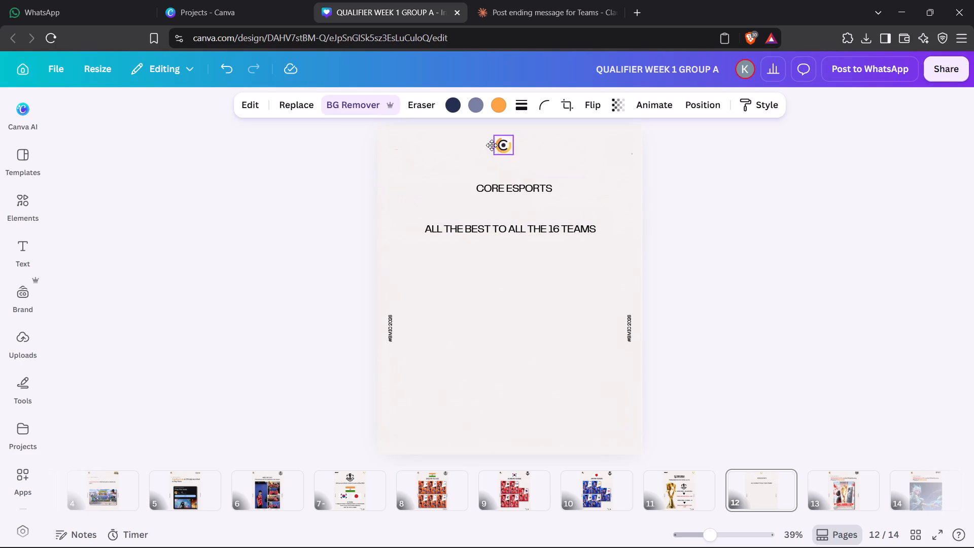
pyautogui.moveTo(492, 145); pyautogui.dragTo(466, 136)
pyautogui.moveTo(466, 136); pyautogui.dragTo(466, 145)
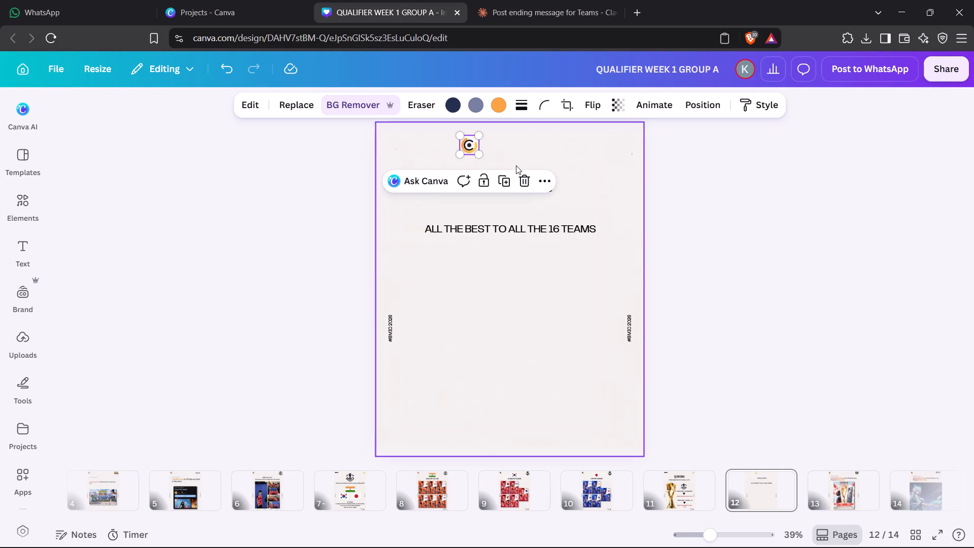
# Narrow the CORE ESPORTS text box to fit its text and place it directly to the right of the C logo.
pyautogui.click(575, 191)
pyautogui.moveTo(562, 191); pyautogui.dragTo(561, 157)
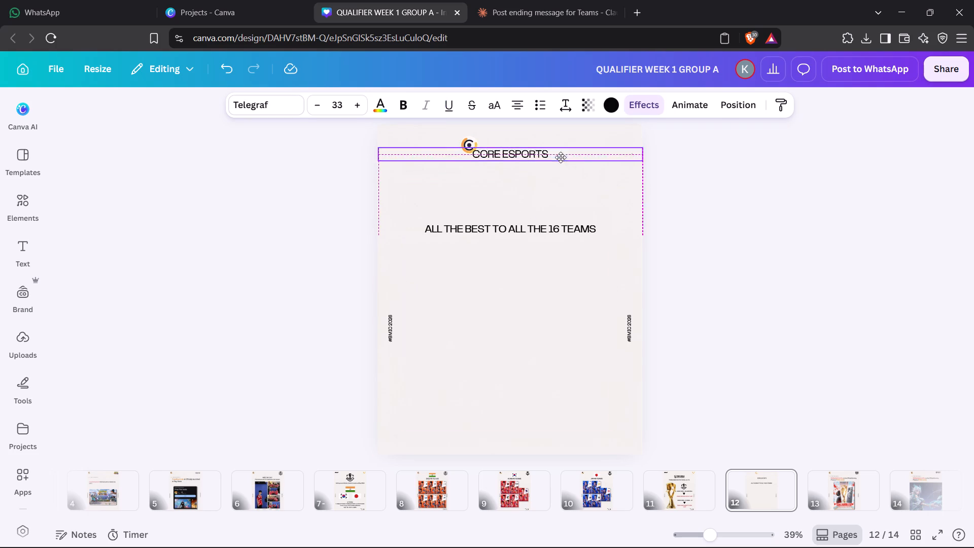
pyautogui.moveTo(561, 157); pyautogui.dragTo(556, 148)
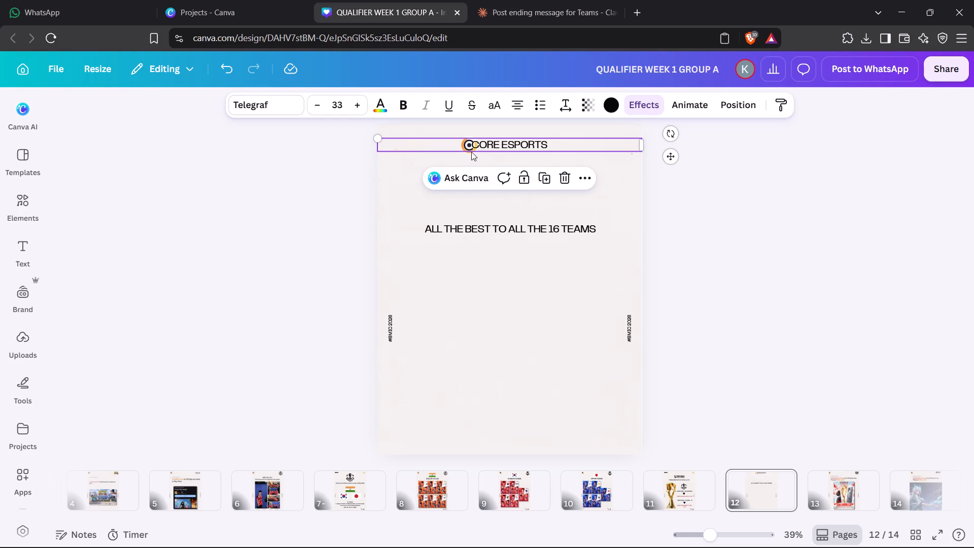
pyautogui.click(471, 152)
pyautogui.click(471, 155)
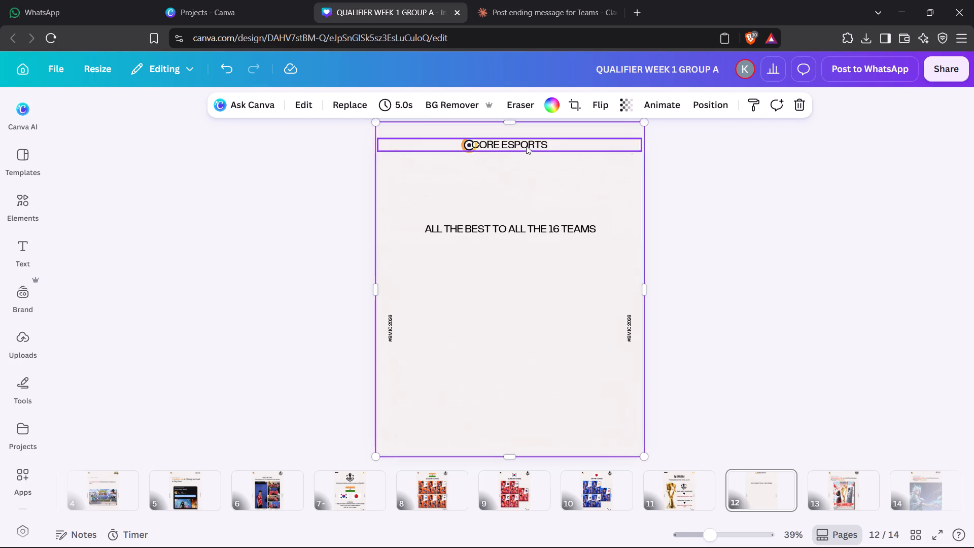
pyautogui.click(526, 146)
pyautogui.moveTo(641, 145); pyautogui.dragTo(602, 157, button='right')
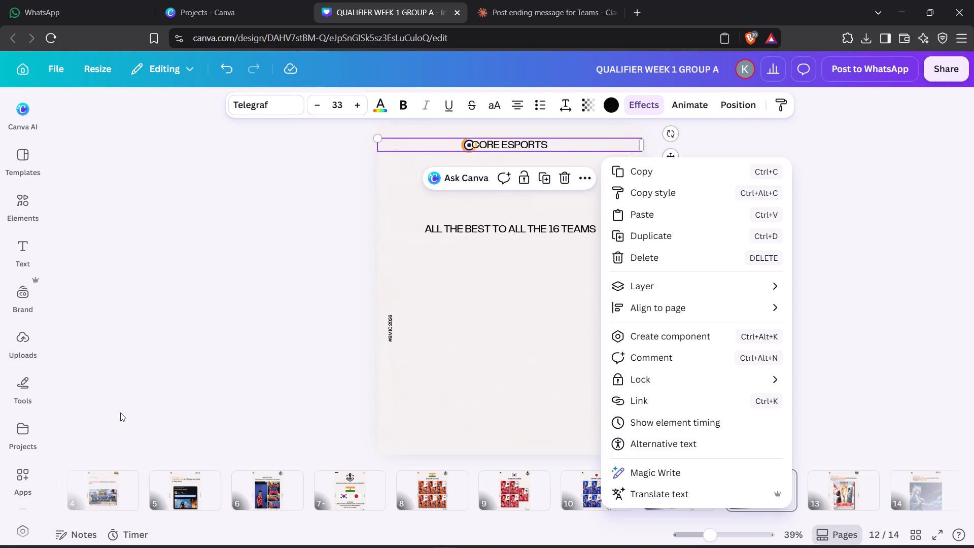
pyautogui.click(464, 299)
pyautogui.moveTo(645, 141); pyautogui.dragTo(610, 151)
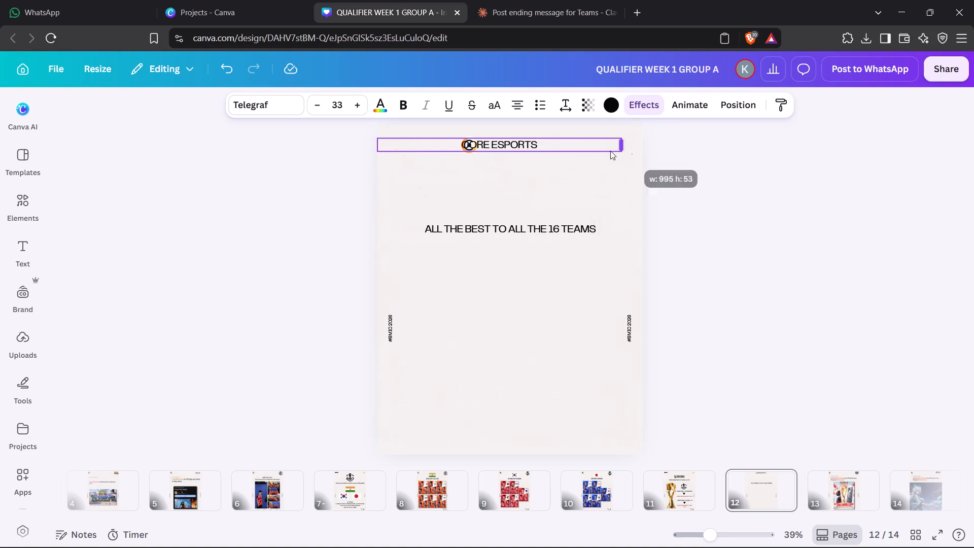
pyautogui.moveTo(610, 151); pyautogui.dragTo(463, 166)
pyautogui.moveTo(433, 148); pyautogui.dragTo(536, 150)
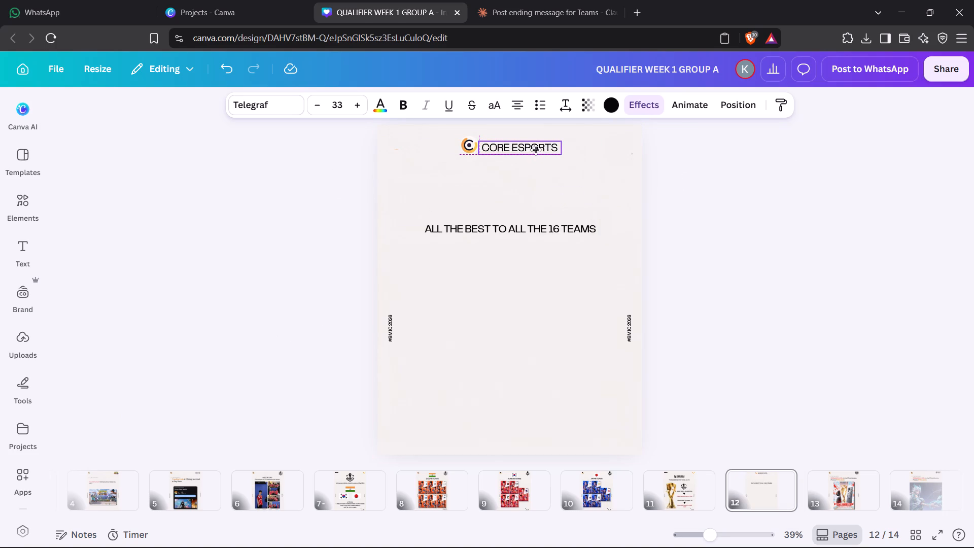
pyautogui.moveTo(536, 150); pyautogui.dragTo(536, 148)
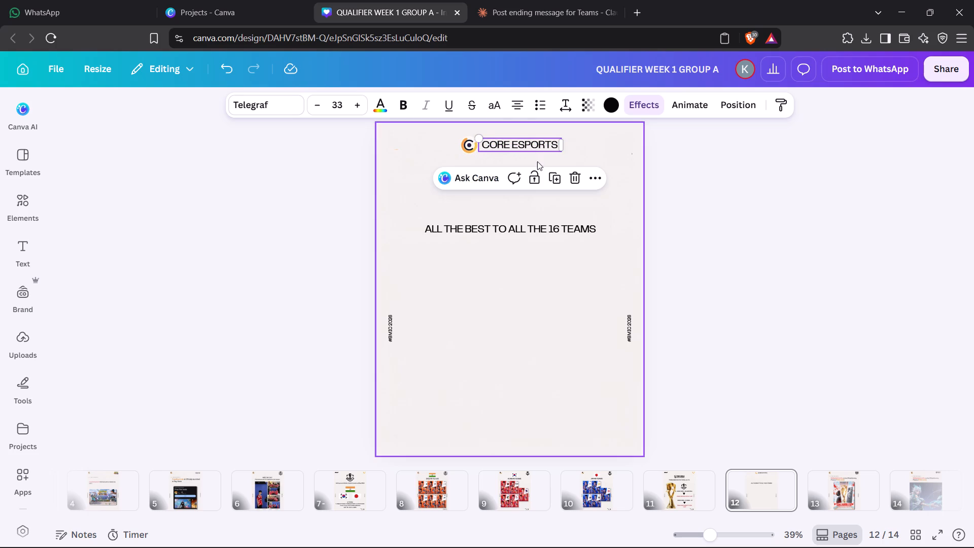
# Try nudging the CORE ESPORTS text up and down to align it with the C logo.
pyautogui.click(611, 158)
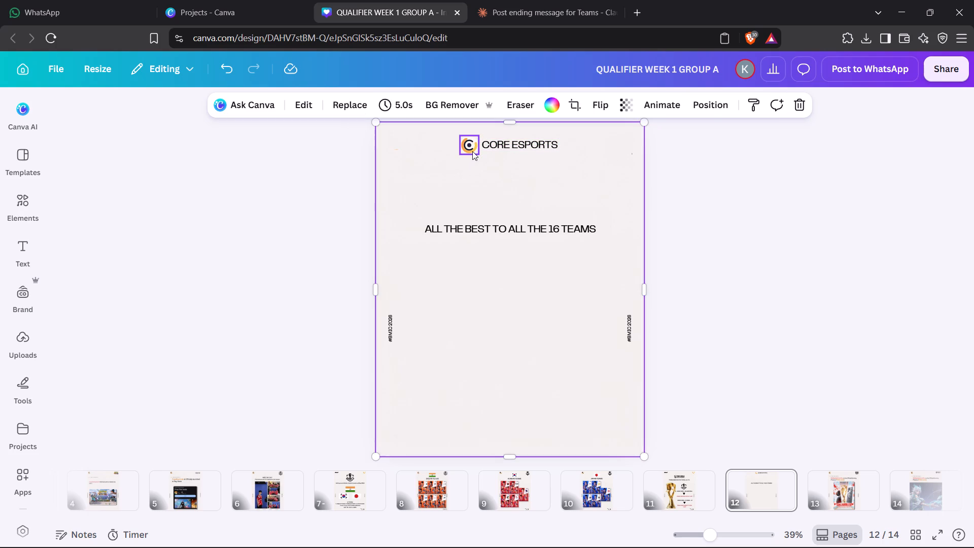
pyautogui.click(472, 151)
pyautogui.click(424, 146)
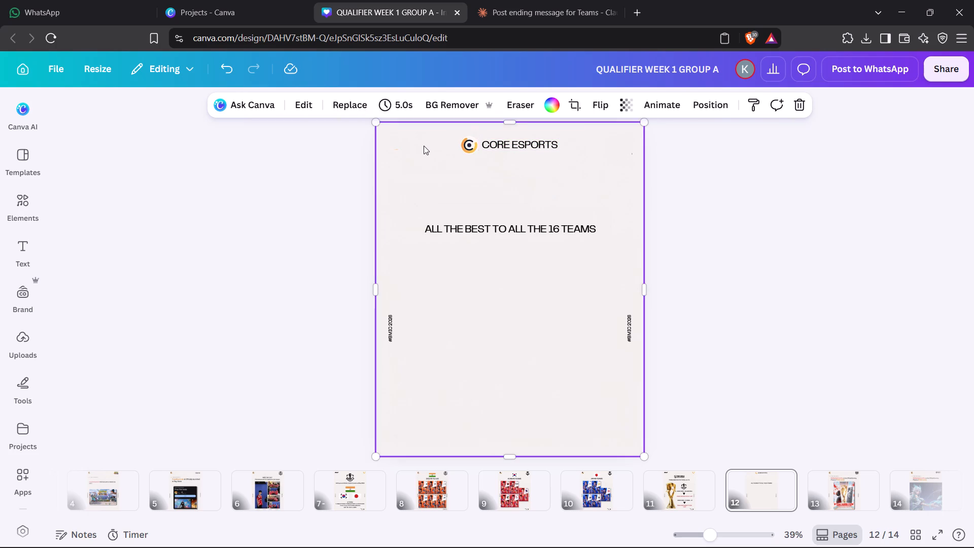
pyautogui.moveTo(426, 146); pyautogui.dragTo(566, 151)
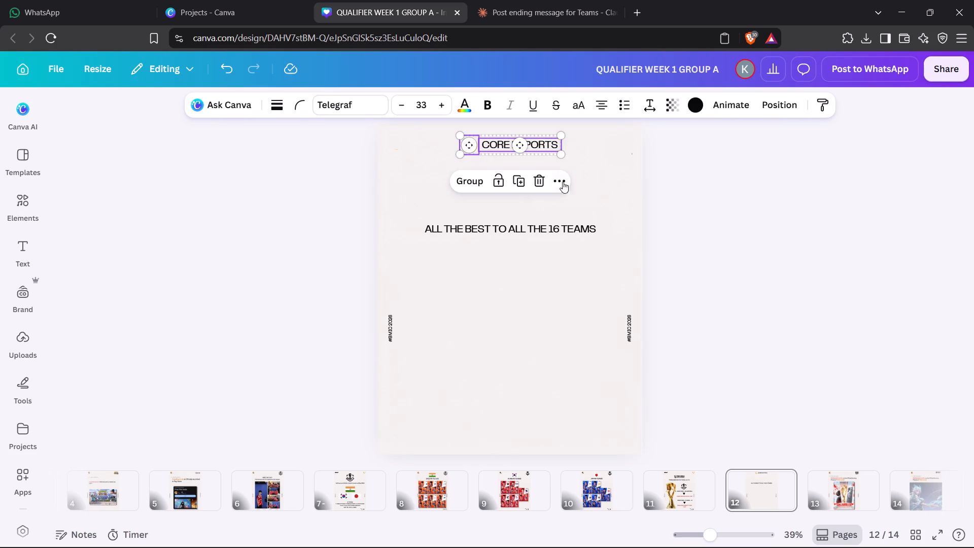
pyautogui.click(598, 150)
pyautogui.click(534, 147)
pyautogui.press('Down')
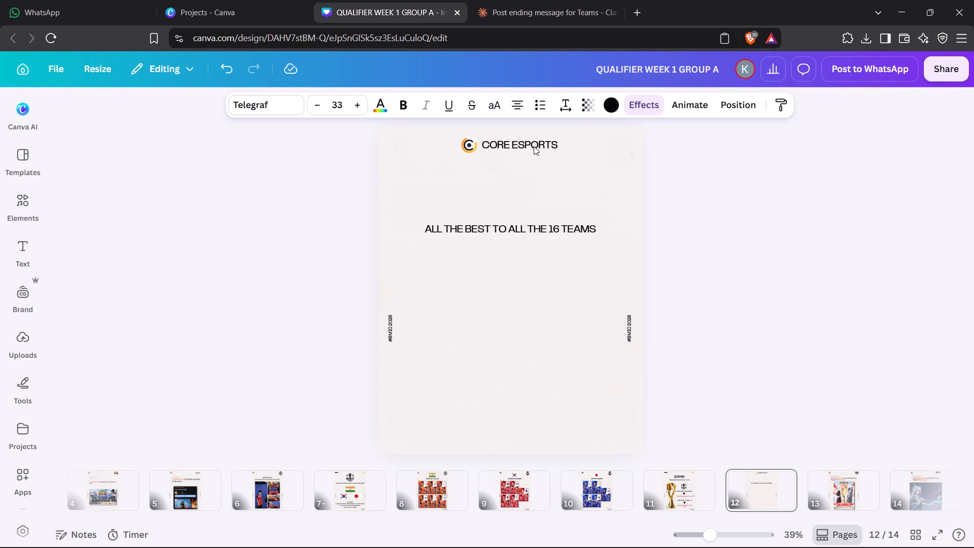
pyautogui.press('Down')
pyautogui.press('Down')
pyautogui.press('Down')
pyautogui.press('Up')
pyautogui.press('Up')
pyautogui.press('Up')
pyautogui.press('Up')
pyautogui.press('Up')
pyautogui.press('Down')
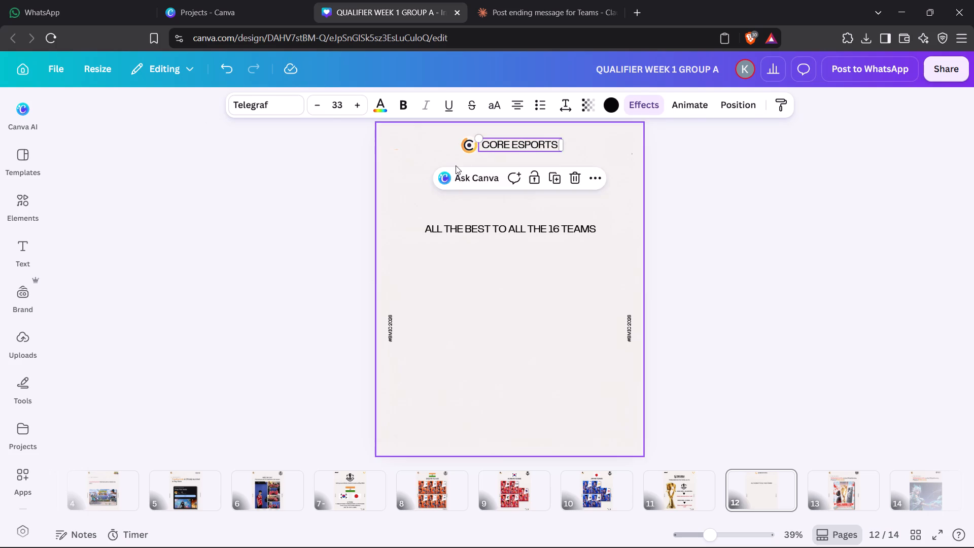
# Nudge the round C logo rightward in small steps to tighten the gap to the CORE ESPORTS text.
pyautogui.click(455, 165)
pyautogui.click(472, 146)
pyautogui.press('Right')
pyautogui.press('Right')
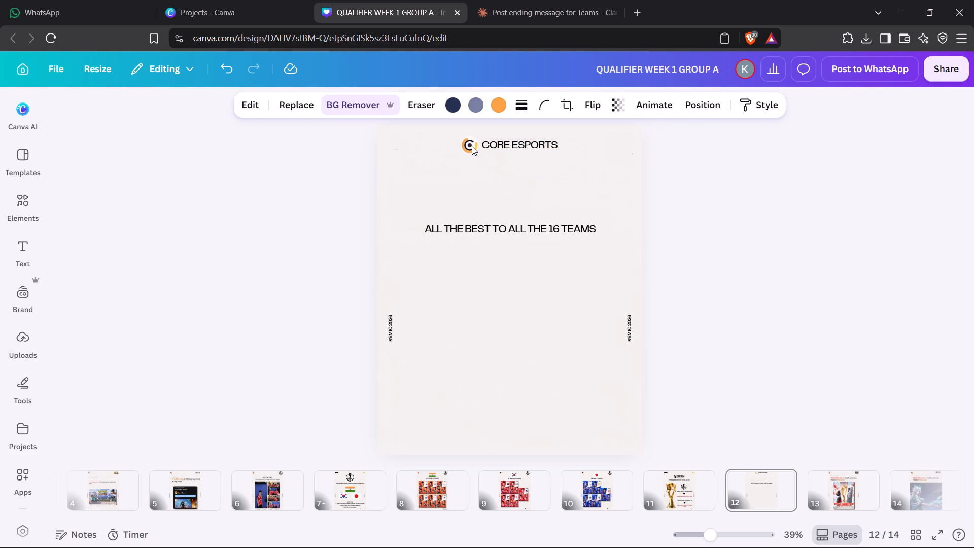
pyautogui.press('Right')
pyautogui.press('Right')
pyautogui.press('Right')
pyautogui.press('Right')
pyautogui.press('Right')
pyautogui.press('Right')
pyautogui.press('Right')
pyautogui.press('Right')
pyautogui.press('Right')
pyautogui.press('Right')
# Group the C logo with the CORE ESPORTS text and centre the group horizontally on the page.
pyautogui.click(448, 149)
pyautogui.moveTo(448, 142); pyautogui.dragTo(468, 142)
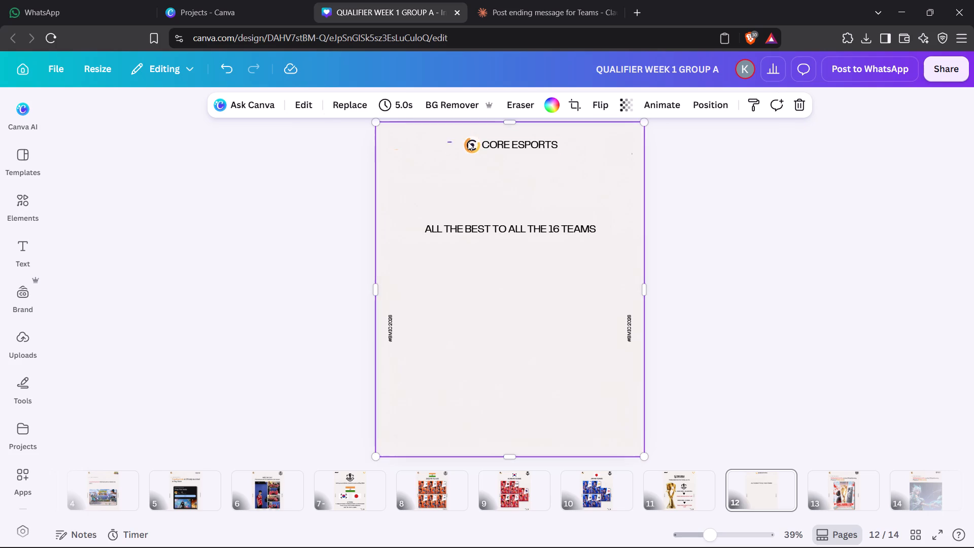
pyautogui.moveTo(468, 142); pyautogui.dragTo(568, 150)
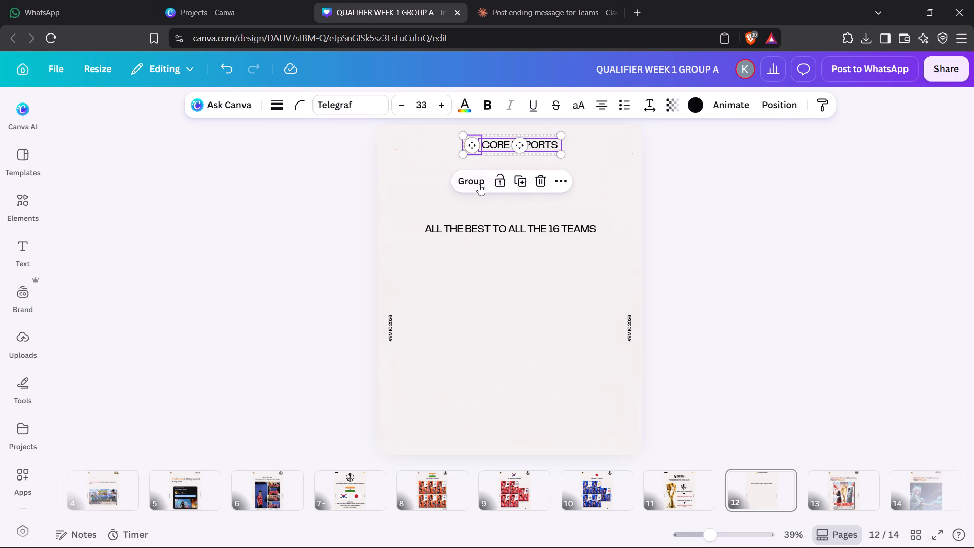
pyautogui.click(479, 184)
pyautogui.click(575, 180)
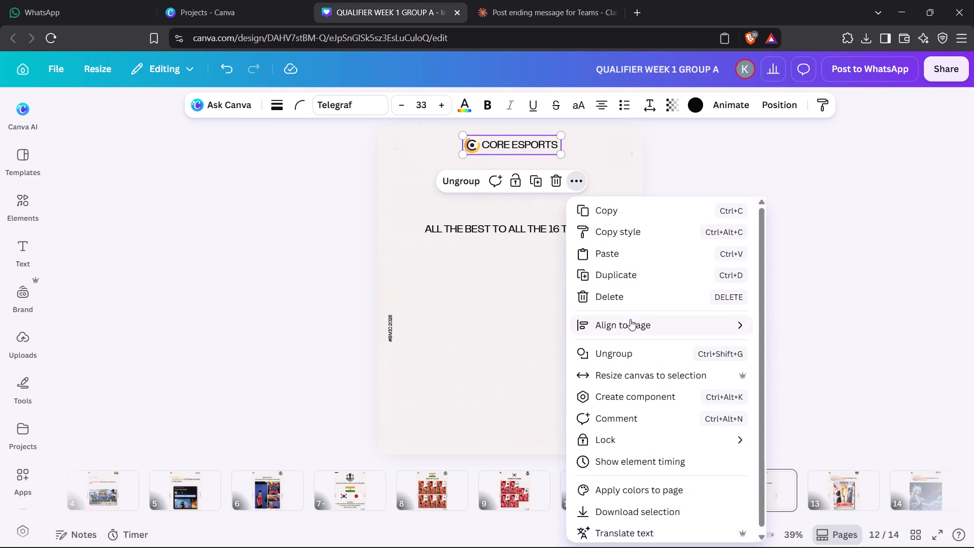
pyautogui.click(774, 351)
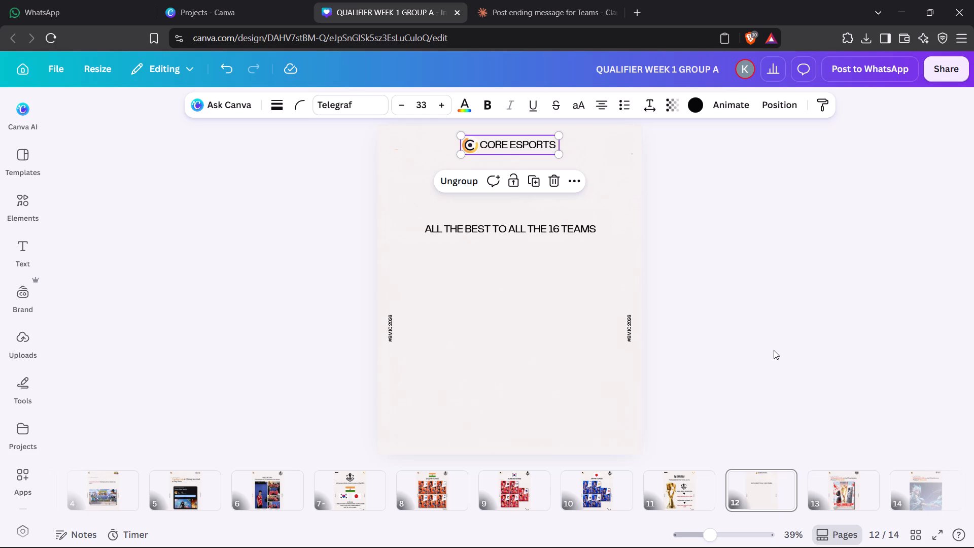
pyautogui.click(749, 298)
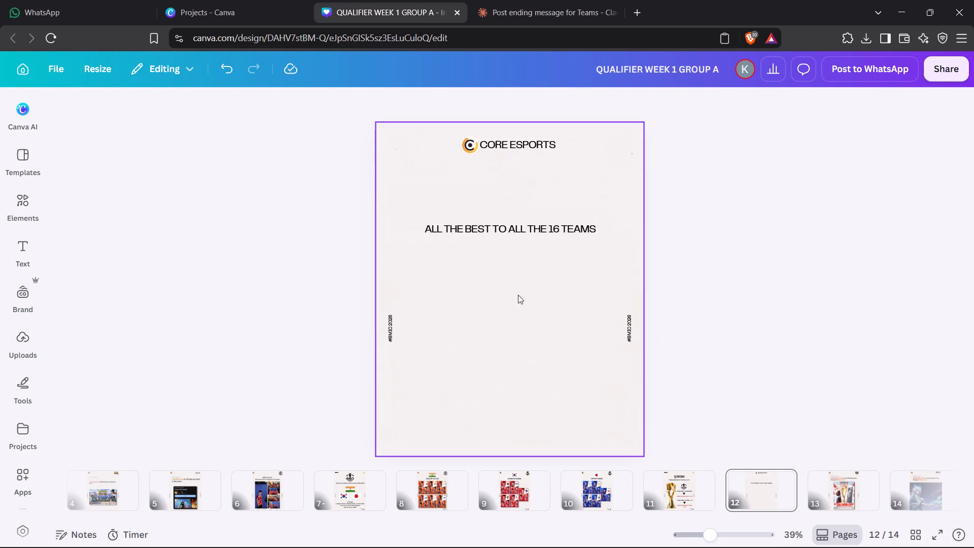
# Enlarge the "ALL THE BEST TO ALL THE 16 TEAMS" text to font size 110.
pyautogui.click(513, 233)
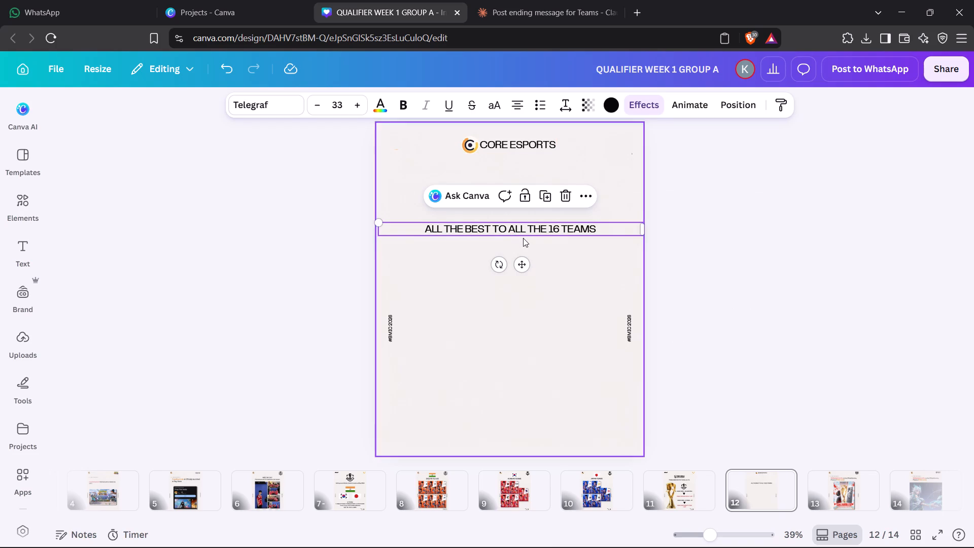
pyautogui.click(360, 106)
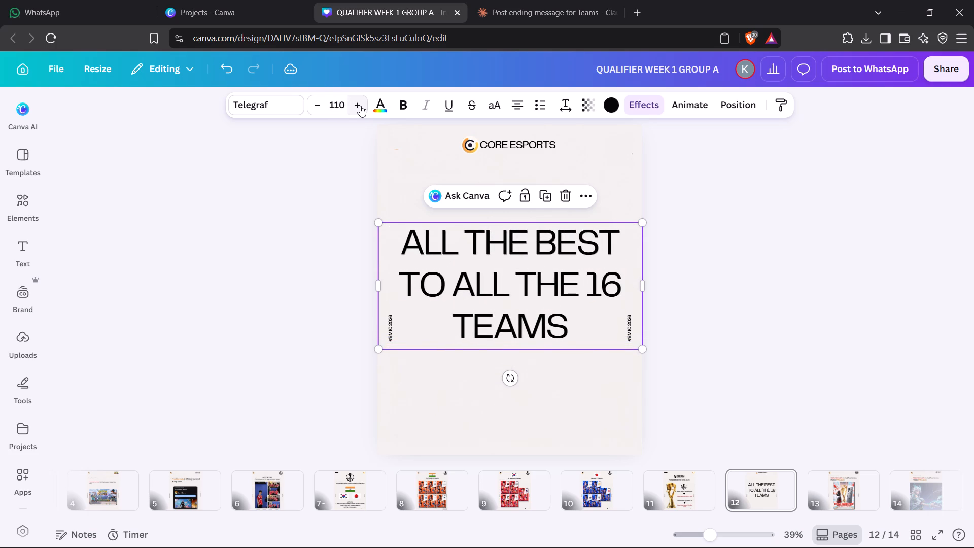
# Insert line breaks in the message after "ALL THE BEST TO" and before "16 TEAMS".
pyautogui.click(455, 279)
pyautogui.press('Return')
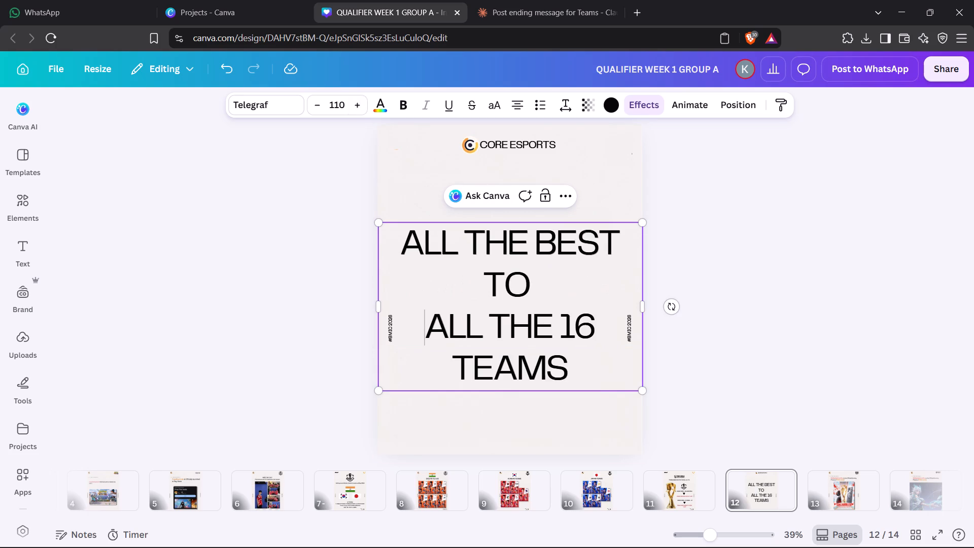
pyautogui.click(562, 322)
pyautogui.press('Return')
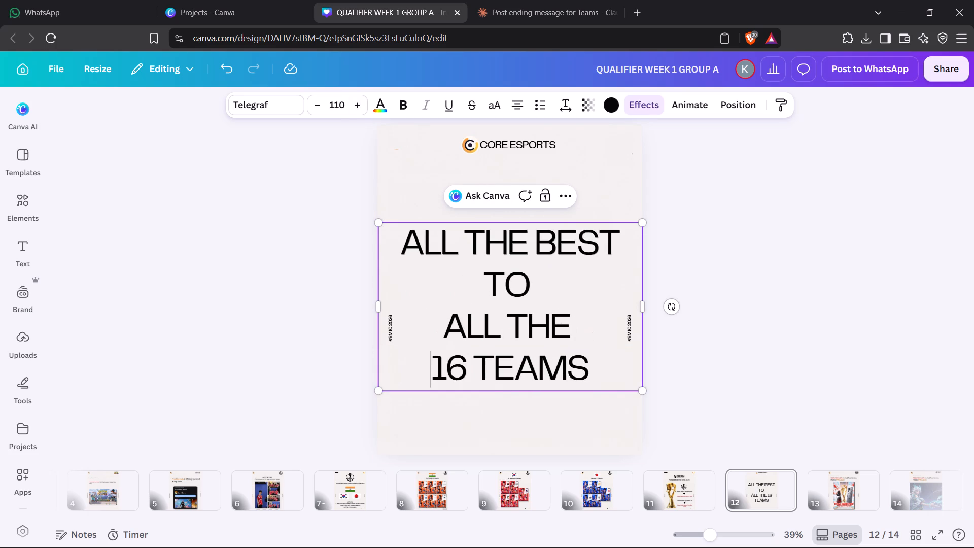
pyautogui.click(749, 362)
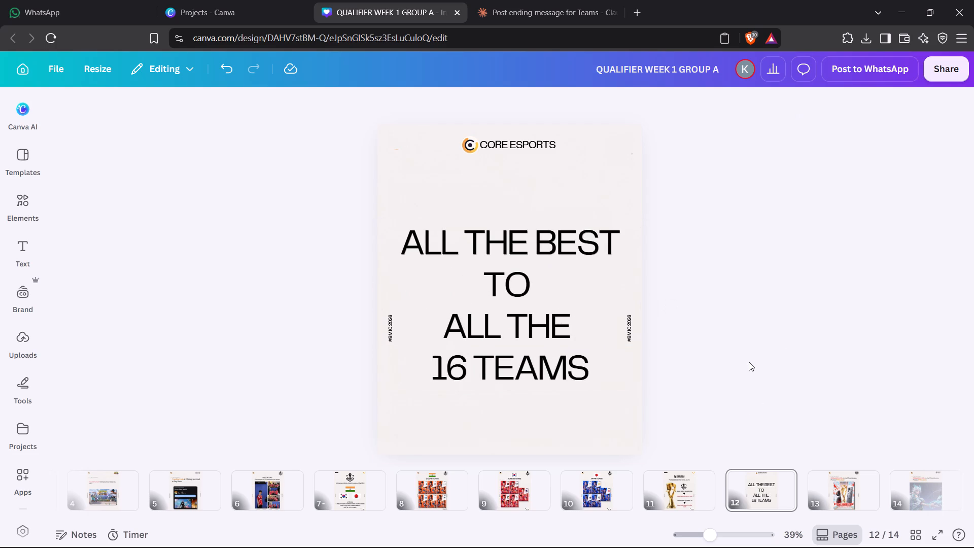
# Try the Lost in south font on the all-the-best message, and change it to Anton.
pyautogui.click(545, 313)
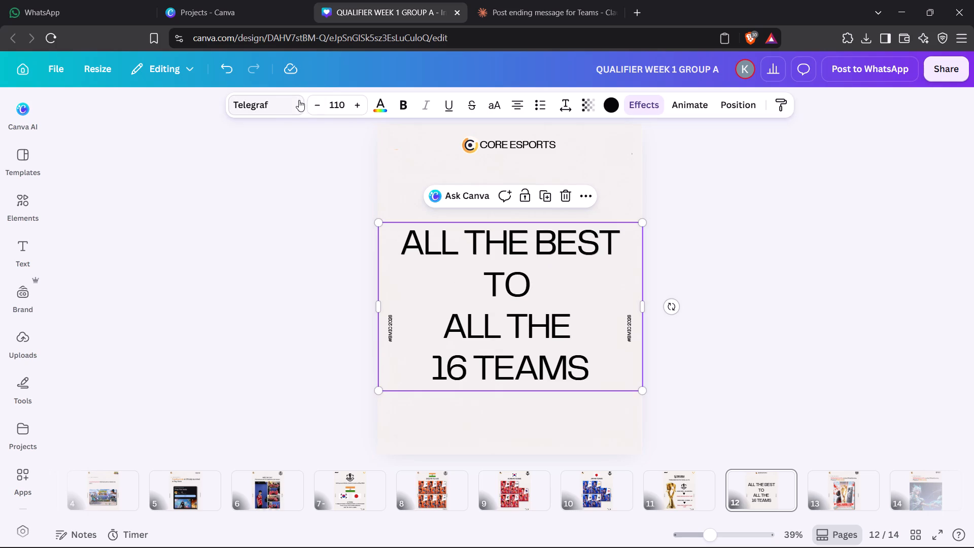
pyautogui.click(255, 107)
pyautogui.click(151, 293)
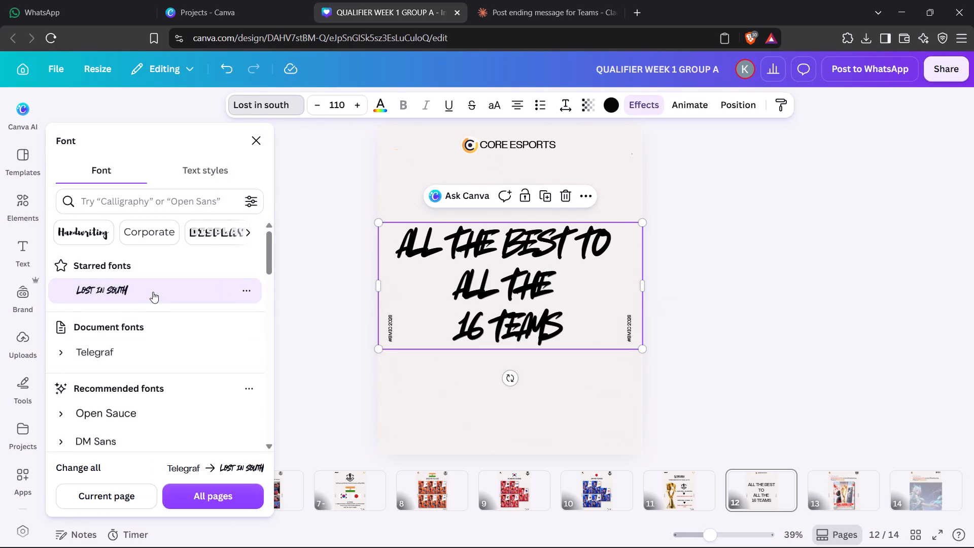
pyautogui.scroll(-2, 153, 292)
pyautogui.click(152, 344)
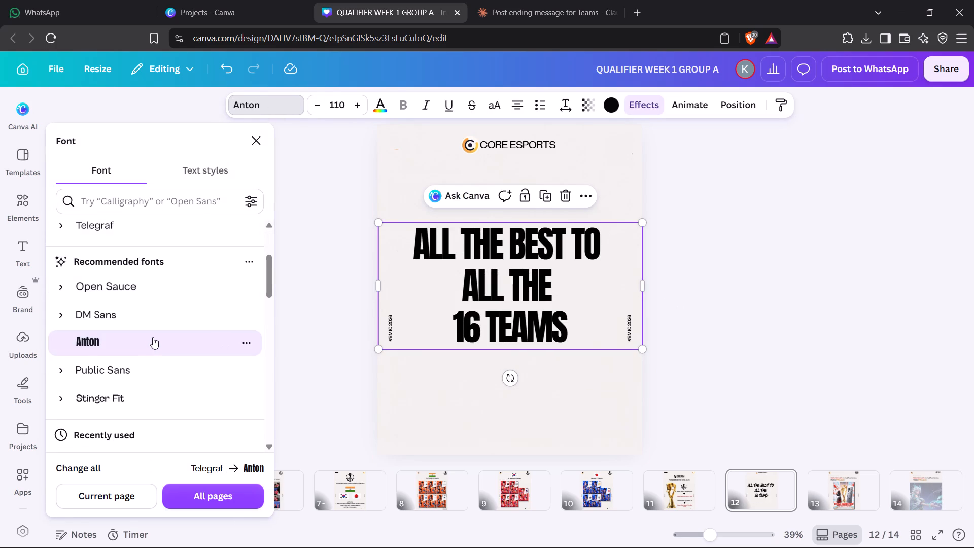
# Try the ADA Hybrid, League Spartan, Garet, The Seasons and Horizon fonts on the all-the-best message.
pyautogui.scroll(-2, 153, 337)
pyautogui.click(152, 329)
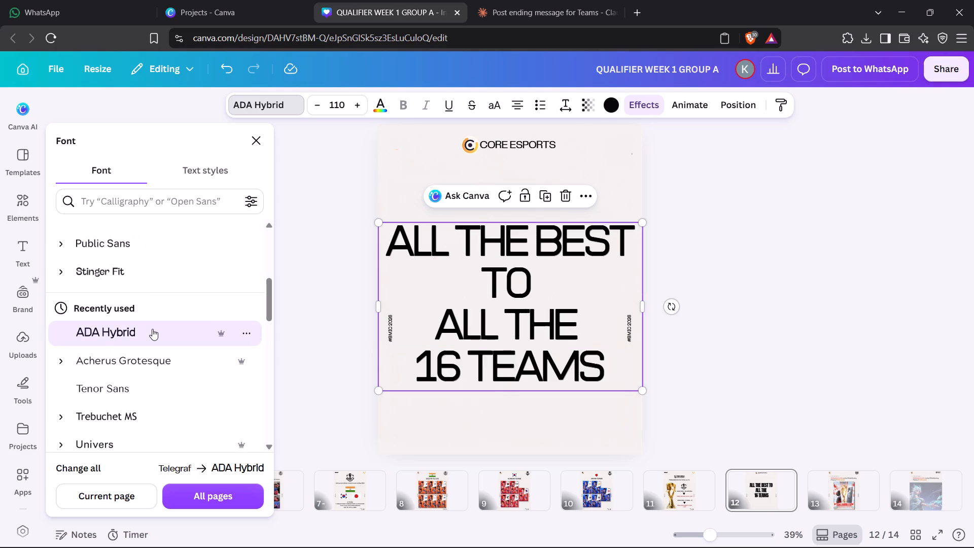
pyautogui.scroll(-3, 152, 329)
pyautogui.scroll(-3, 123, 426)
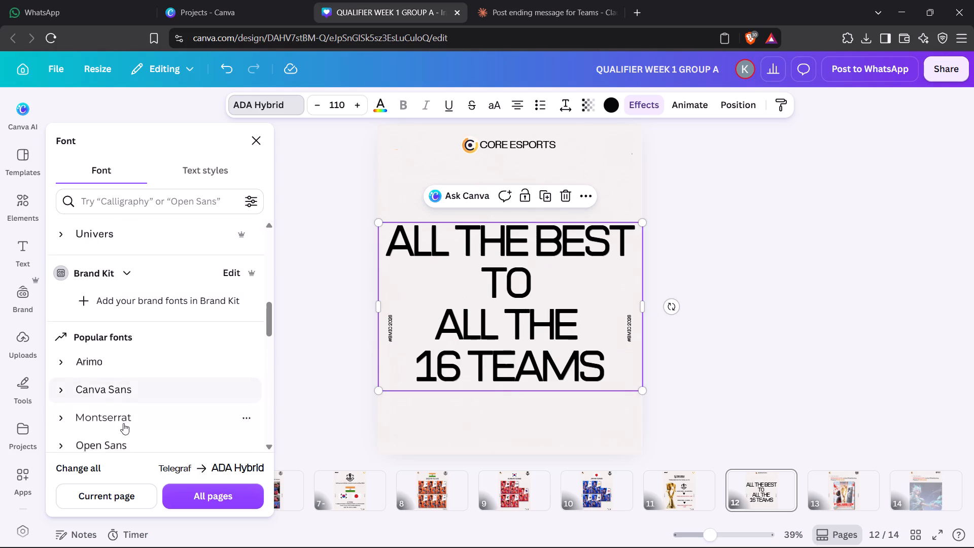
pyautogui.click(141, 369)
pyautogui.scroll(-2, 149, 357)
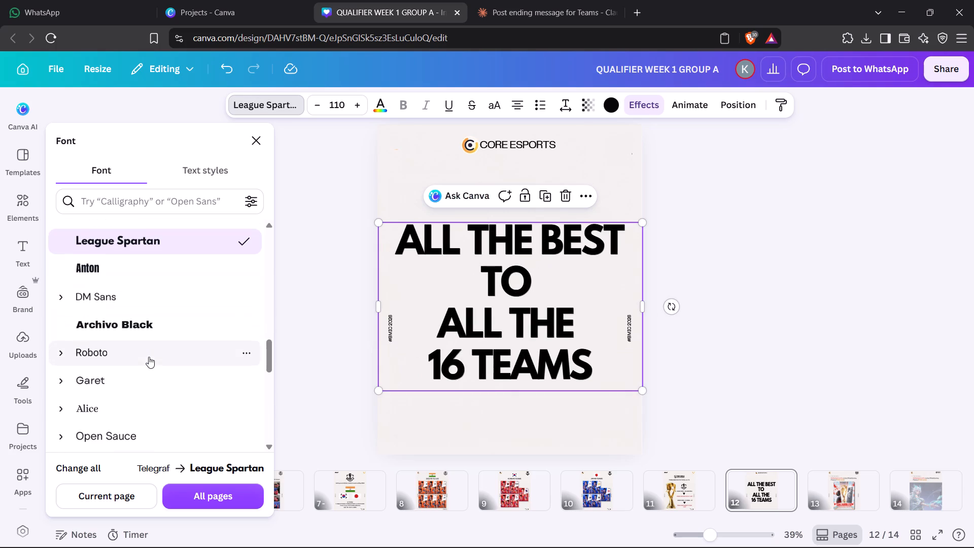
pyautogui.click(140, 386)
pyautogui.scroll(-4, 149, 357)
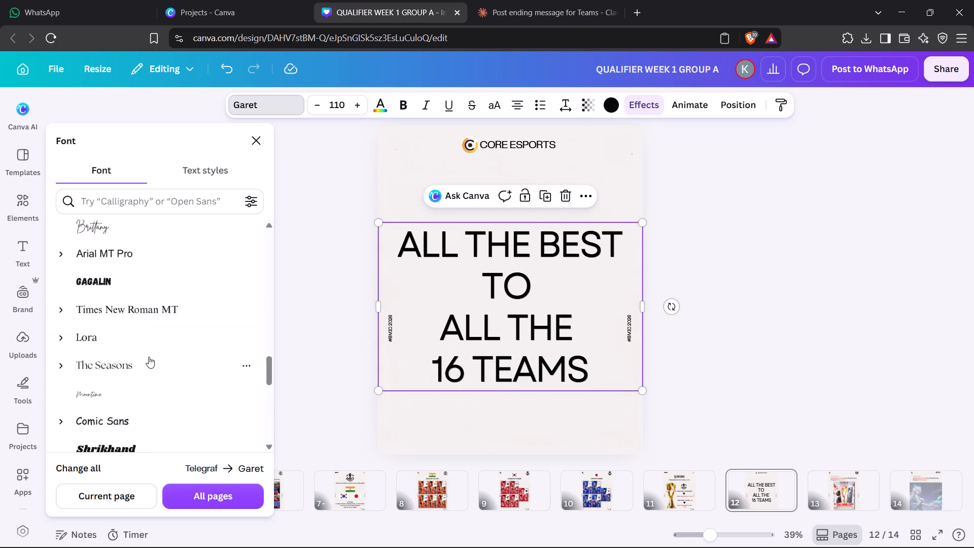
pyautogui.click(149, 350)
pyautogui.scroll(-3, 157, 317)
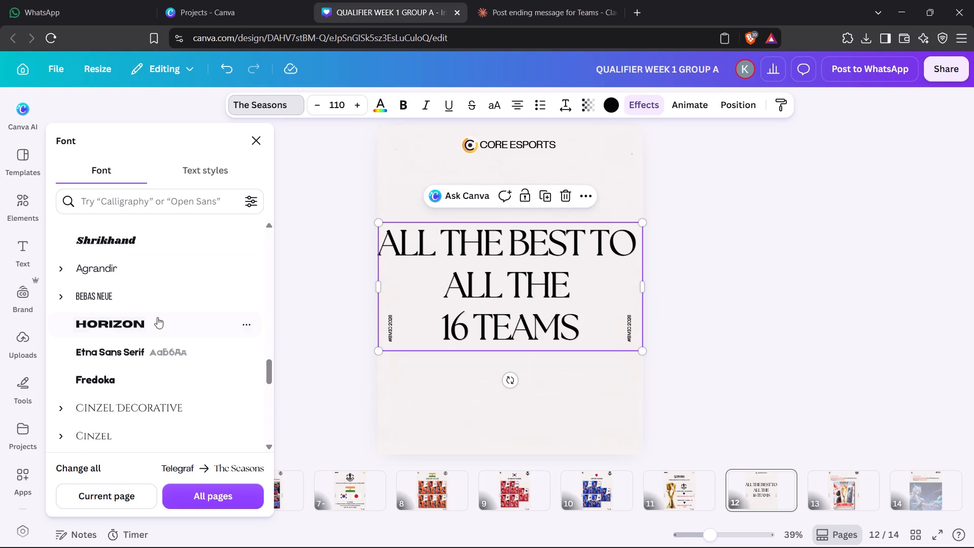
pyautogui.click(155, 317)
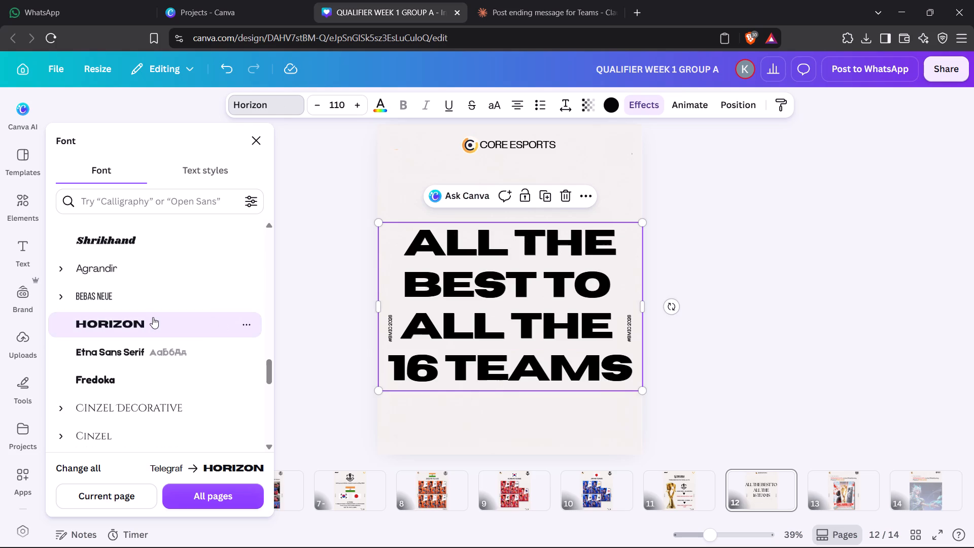
# Delete the "ALL THE BEST TO ALL THE 16 TEAMS" message from page 12.
pyautogui.click(565, 191)
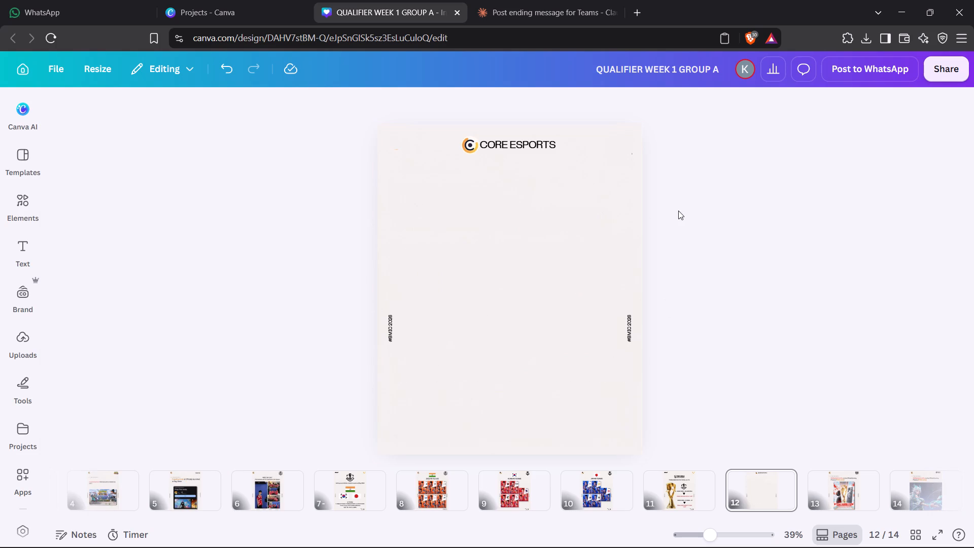
pyautogui.click(678, 211)
pyautogui.click(729, 207)
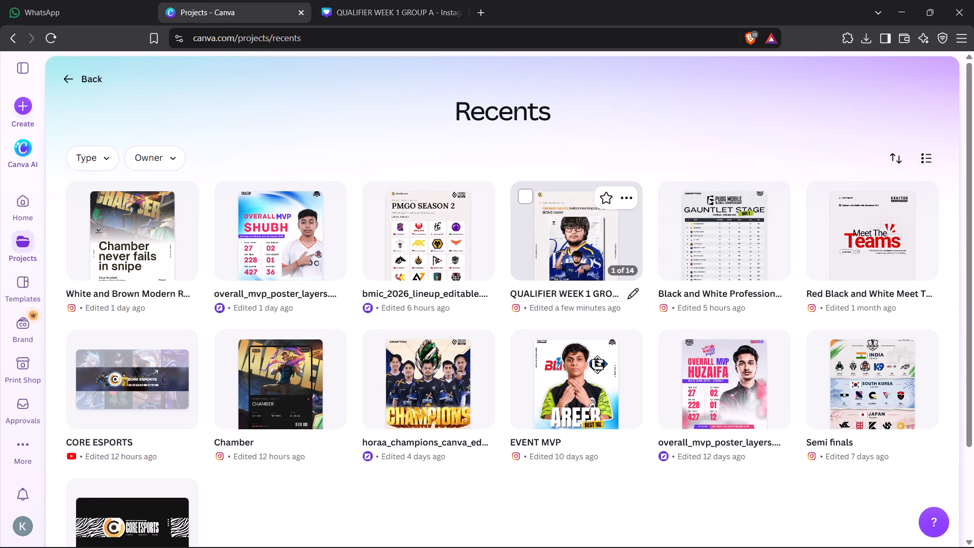
# Open the White and Brown Modern Real Estate Instagram Post design from the recent projects and add a blank page 3.
pyautogui.click(393, 0)
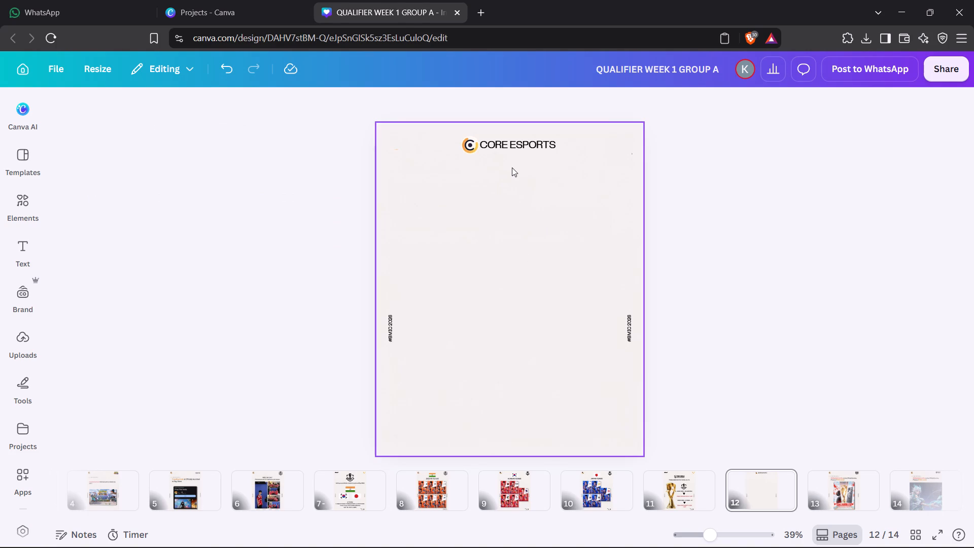
pyautogui.click(225, 0)
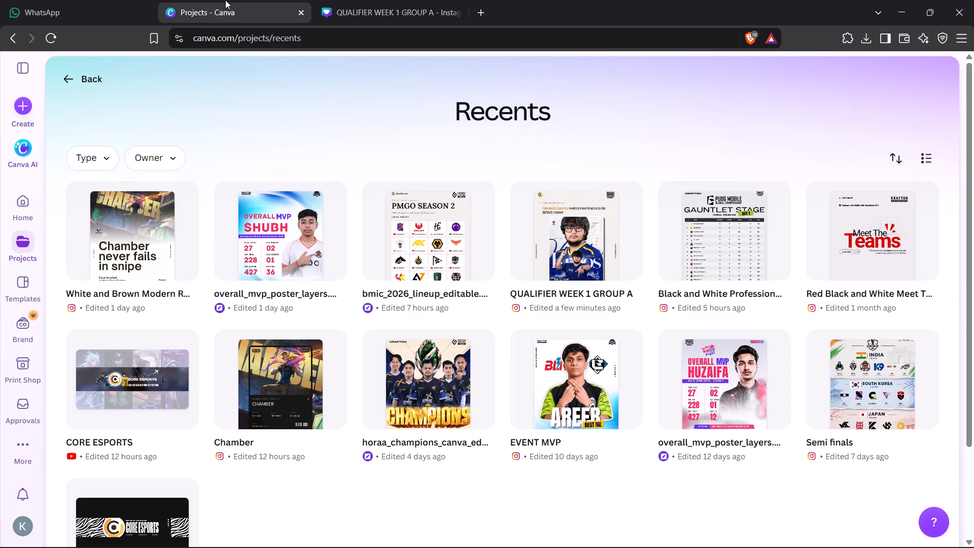
pyautogui.click(137, 232)
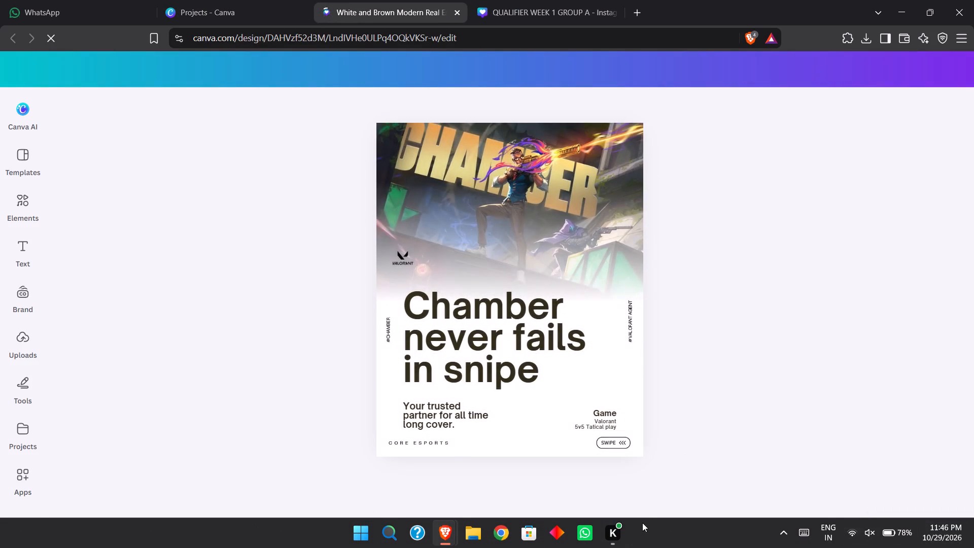
pyautogui.click(583, 499)
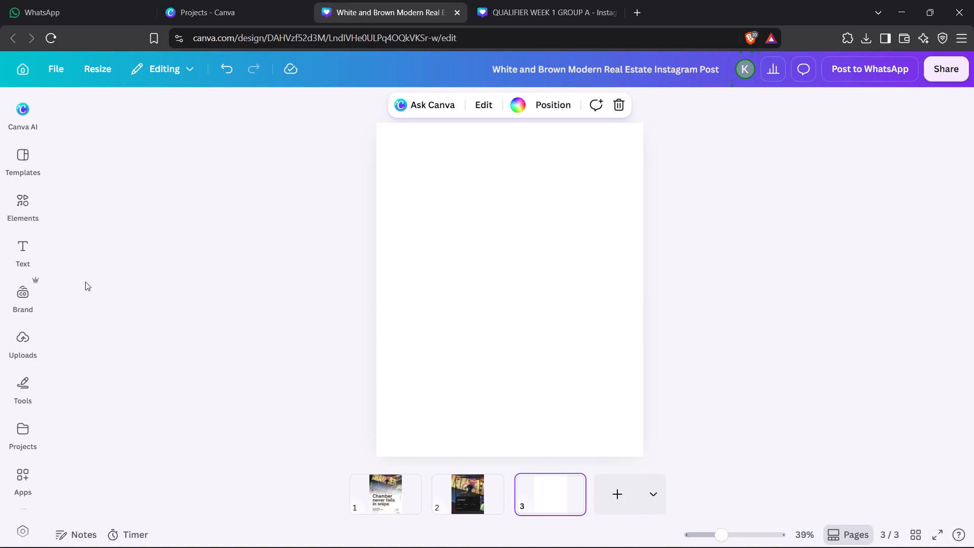
# Search the design templates for "ALL THE BEST".
pyautogui.click(18, 199)
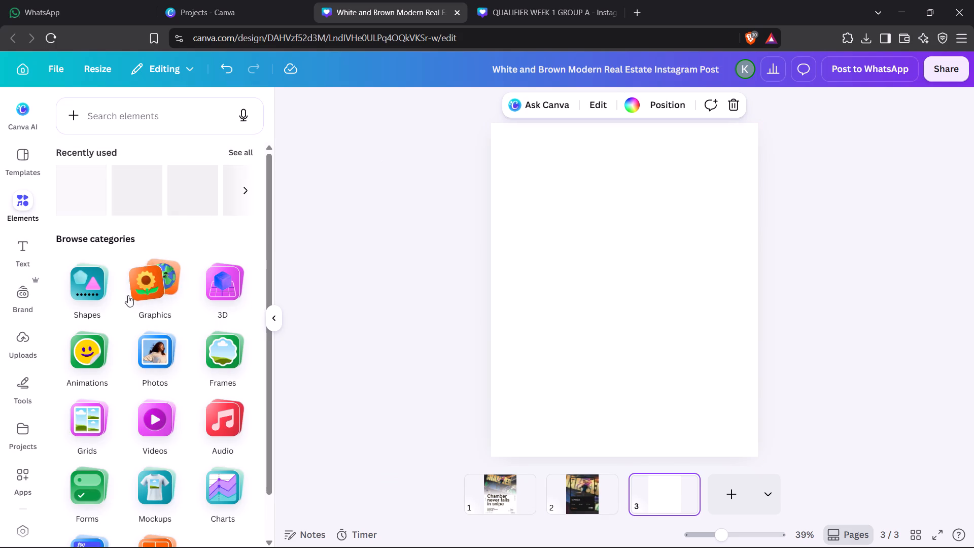
pyautogui.click(12, 165)
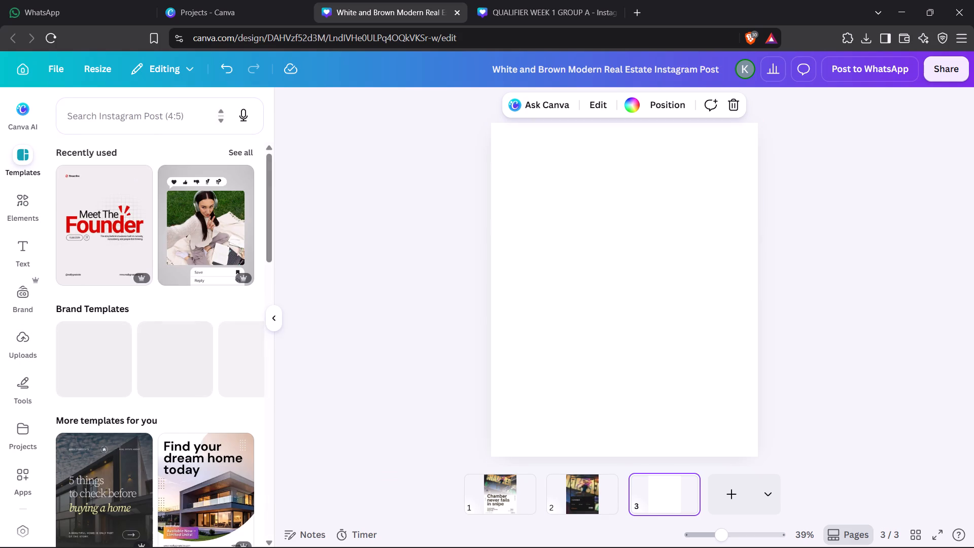
pyautogui.click(144, 120)
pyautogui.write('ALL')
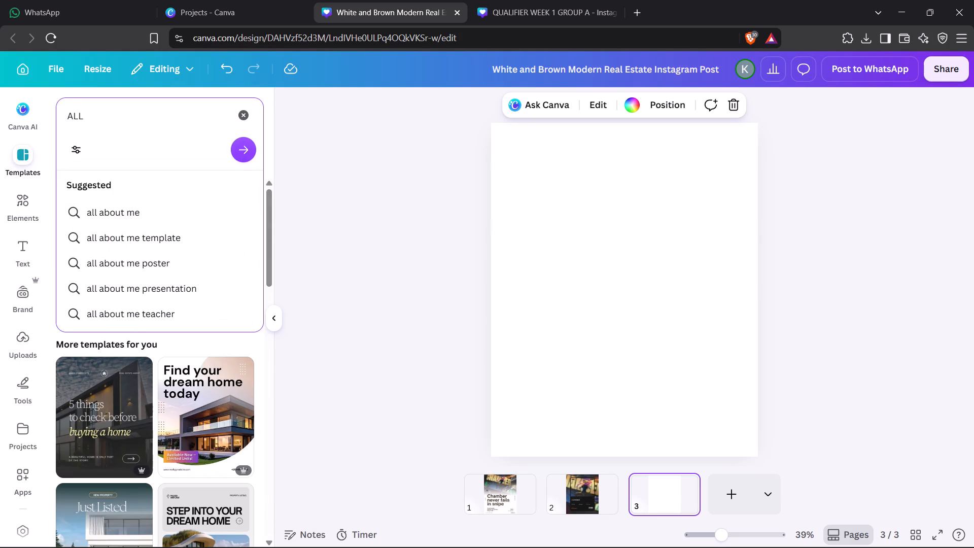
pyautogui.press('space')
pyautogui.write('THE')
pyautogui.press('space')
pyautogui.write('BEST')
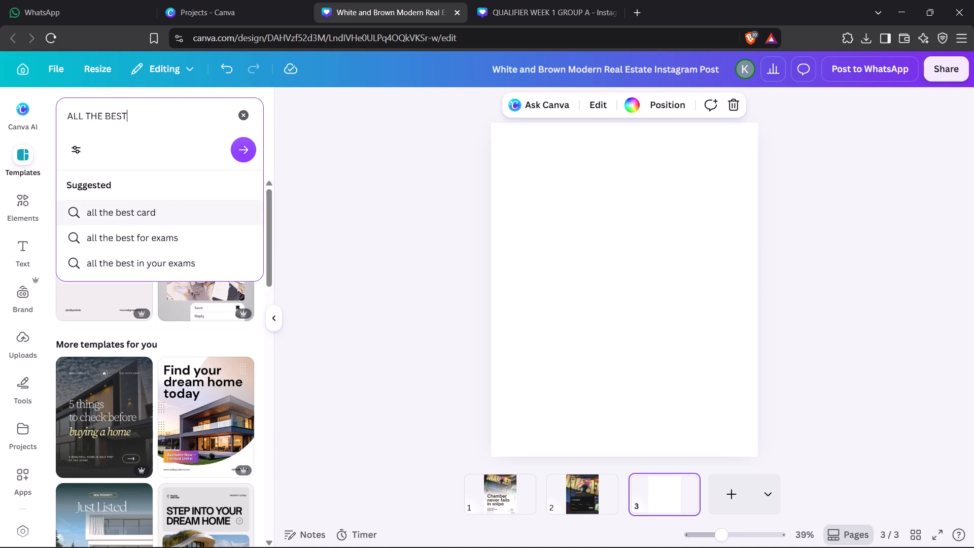
# Search the design templates for "ALL THE BEST" and look through the results for a suitable layout.
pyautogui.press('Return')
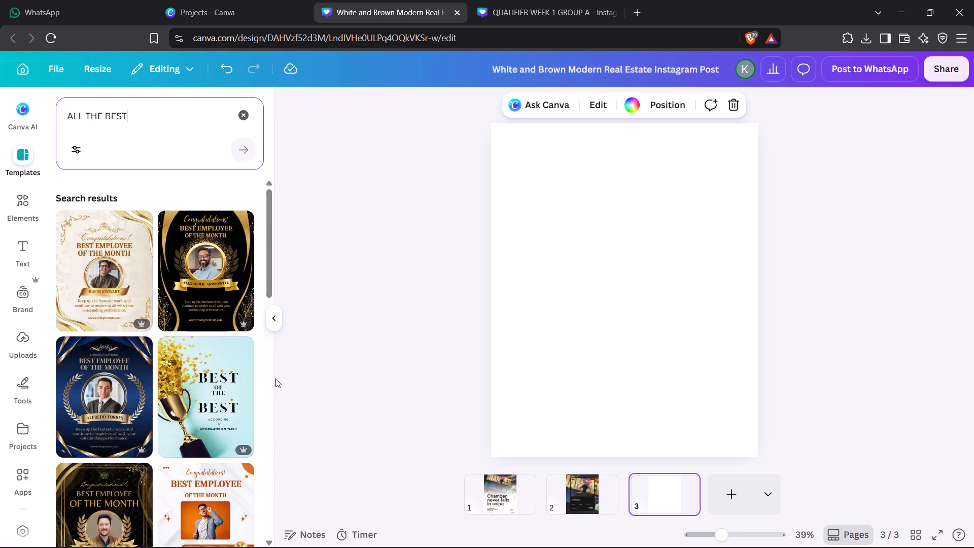
pyautogui.scroll(-4, 189, 387)
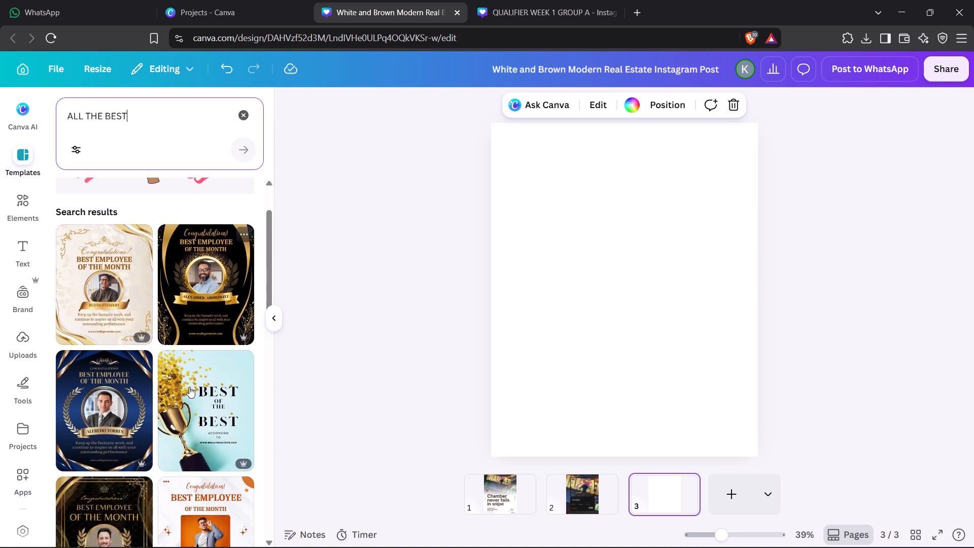
pyautogui.scroll(-3, 189, 387)
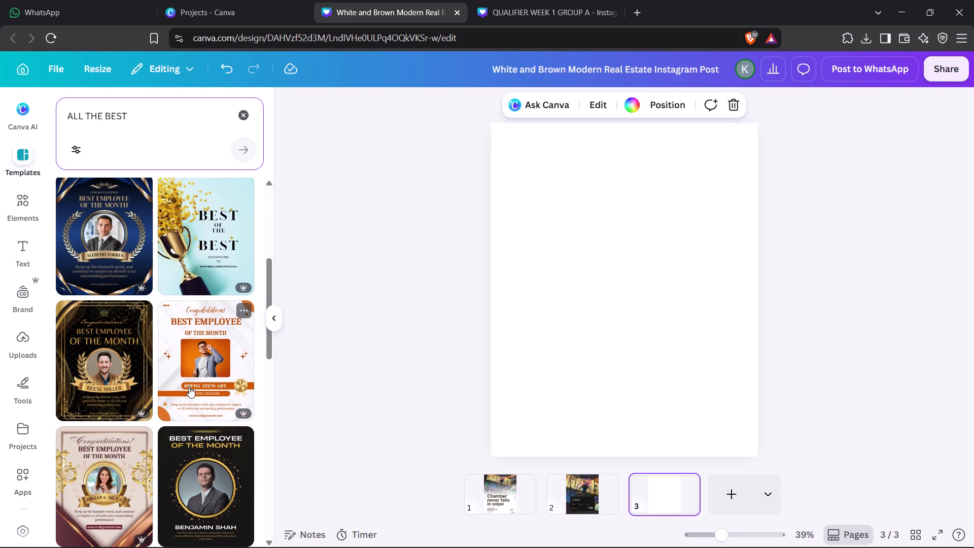
pyautogui.scroll(-3, 189, 387)
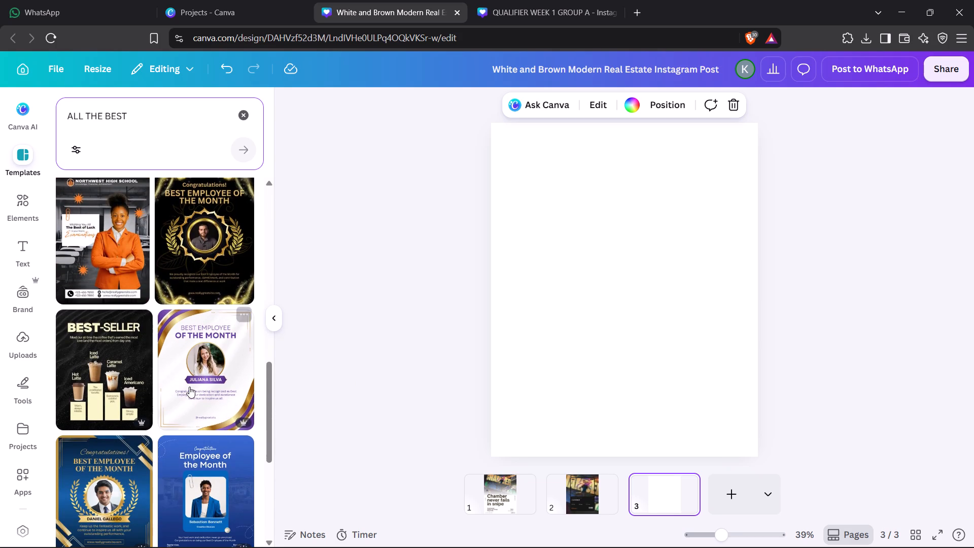
pyautogui.scroll(-7, 189, 387)
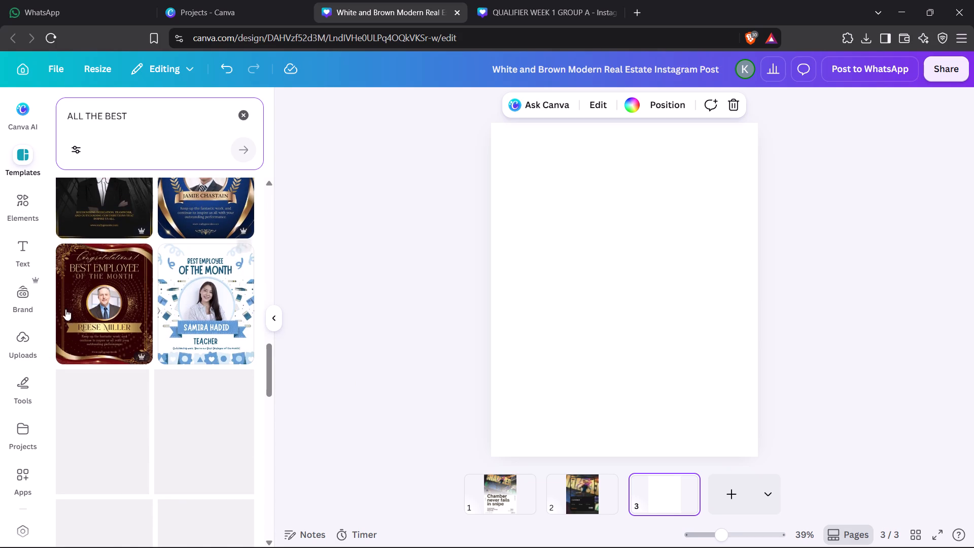
# Search the templates for "quote template" and apply the floral "See the good in yourself and in others." design to page 3.
pyautogui.moveTo(130, 117); pyautogui.dragTo(37, 112)
pyautogui.write('QUO')
pyautogui.write('TE')
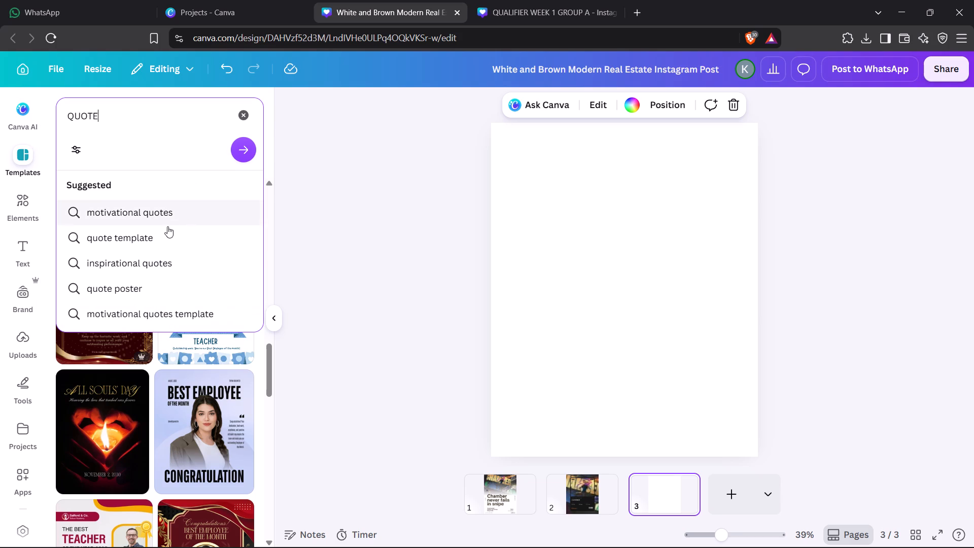
pyautogui.click(171, 239)
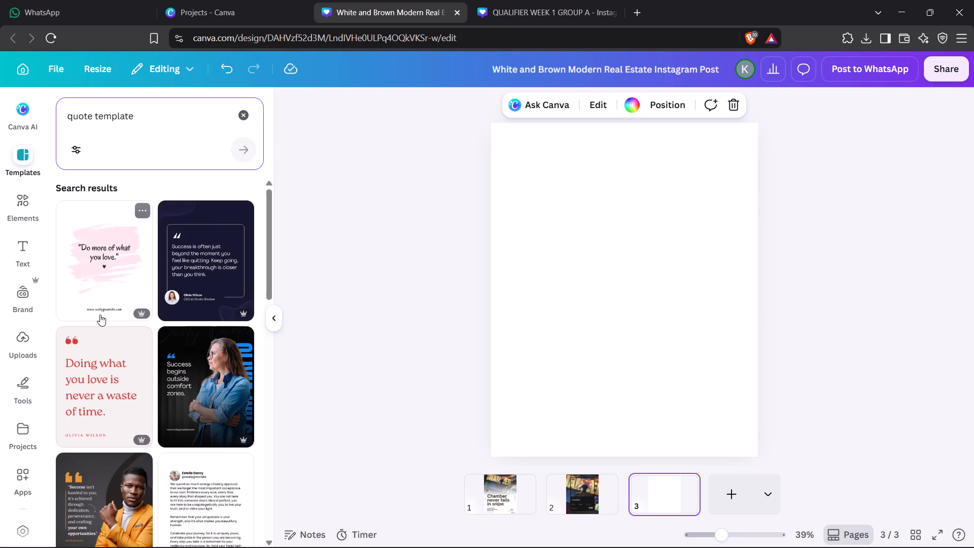
pyautogui.scroll(-4, 100, 315)
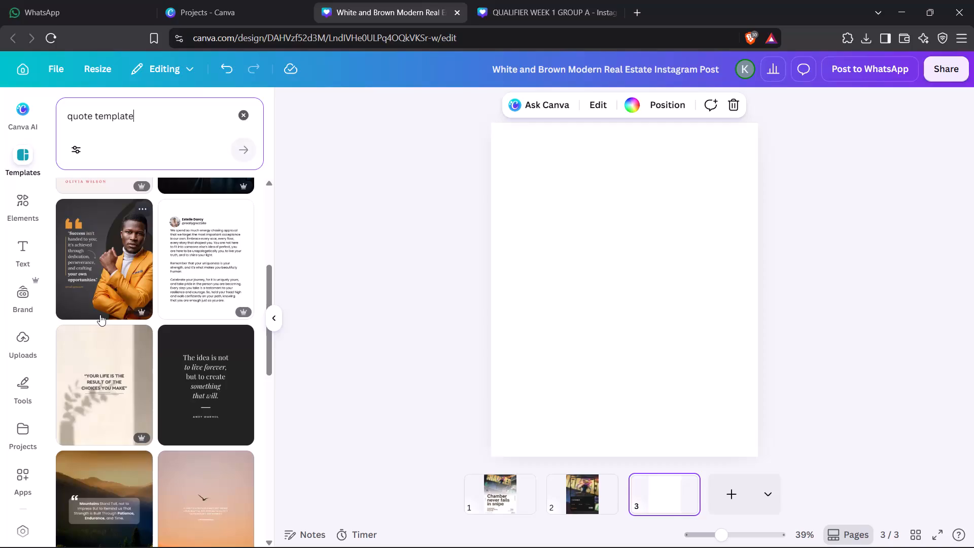
pyautogui.scroll(-3, 100, 315)
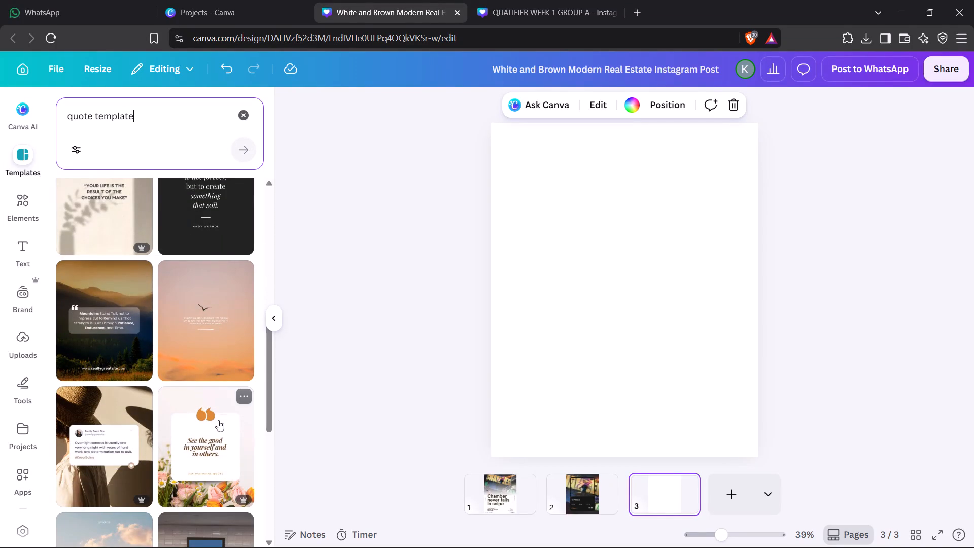
pyautogui.click(221, 433)
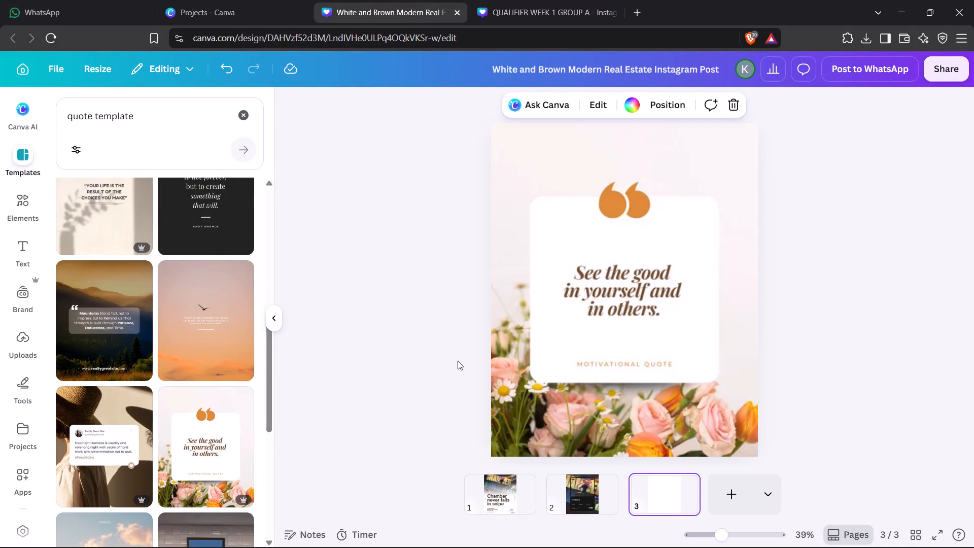
pyautogui.click(813, 282)
# Replace the "MOTIVATIONAL QUOTE" caption at the bottom of the white card with "BMIC 2026".
pyautogui.doubleClick(622, 365)
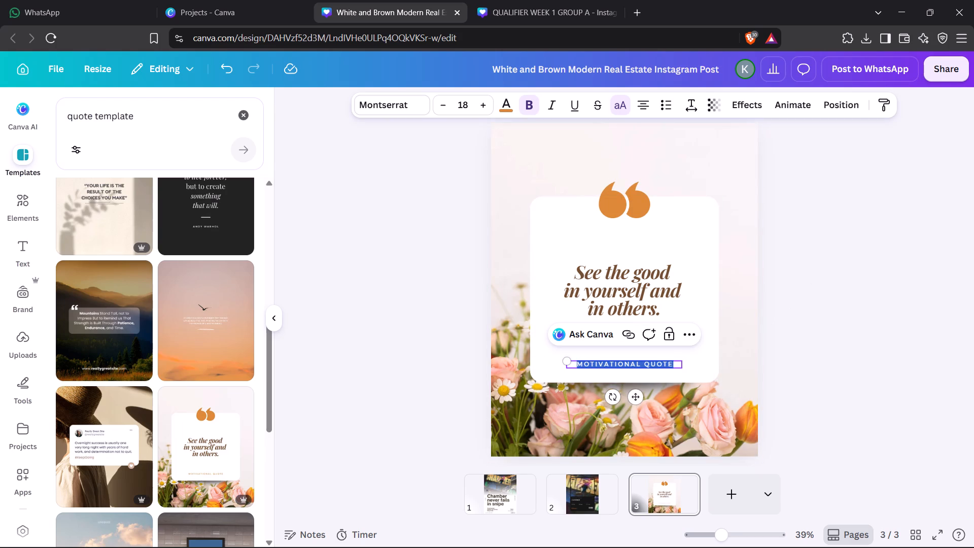
pyautogui.write('BMIC')
pyautogui.press('space')
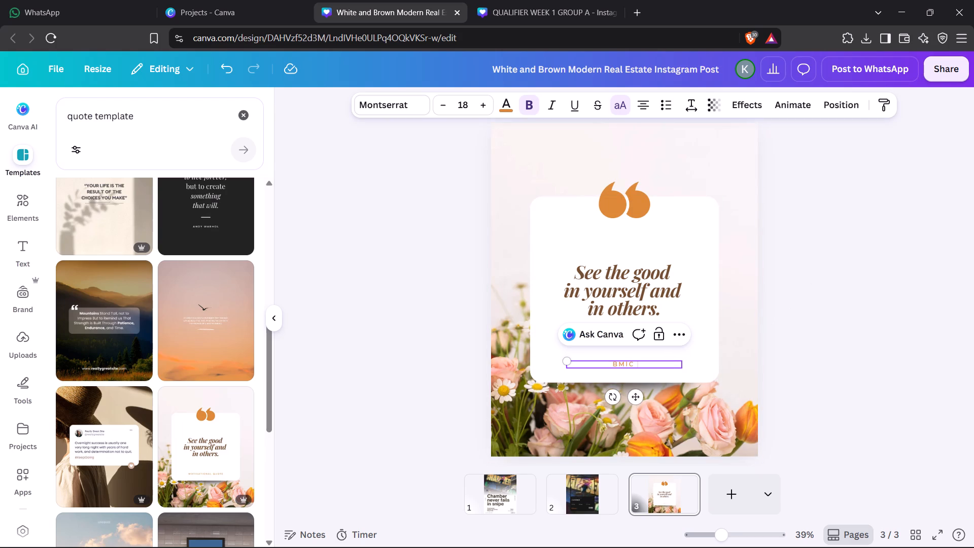
pyautogui.write('2026')
pyautogui.click(797, 326)
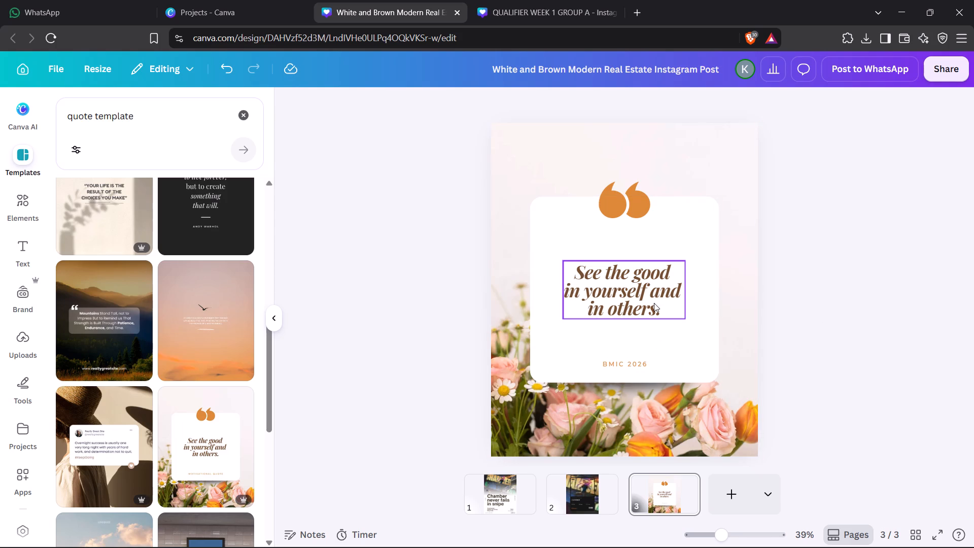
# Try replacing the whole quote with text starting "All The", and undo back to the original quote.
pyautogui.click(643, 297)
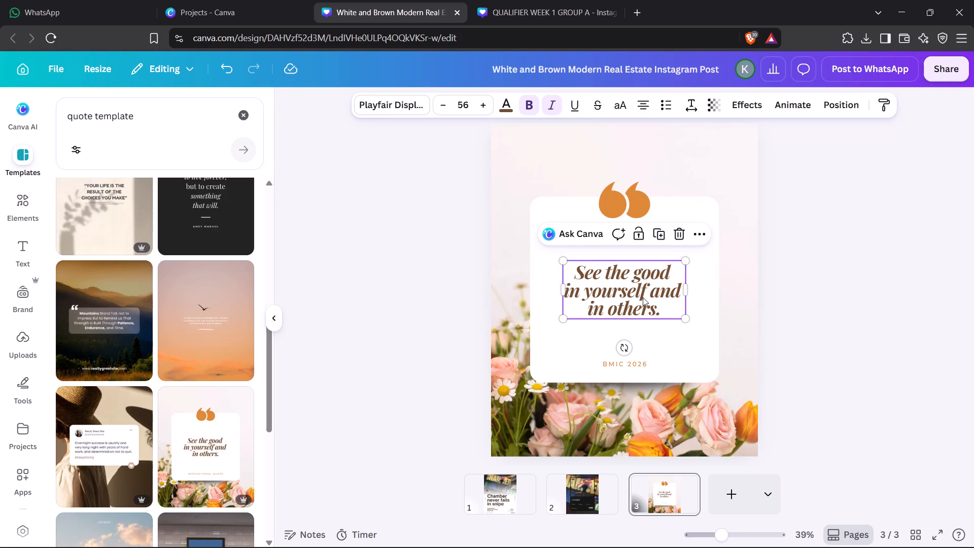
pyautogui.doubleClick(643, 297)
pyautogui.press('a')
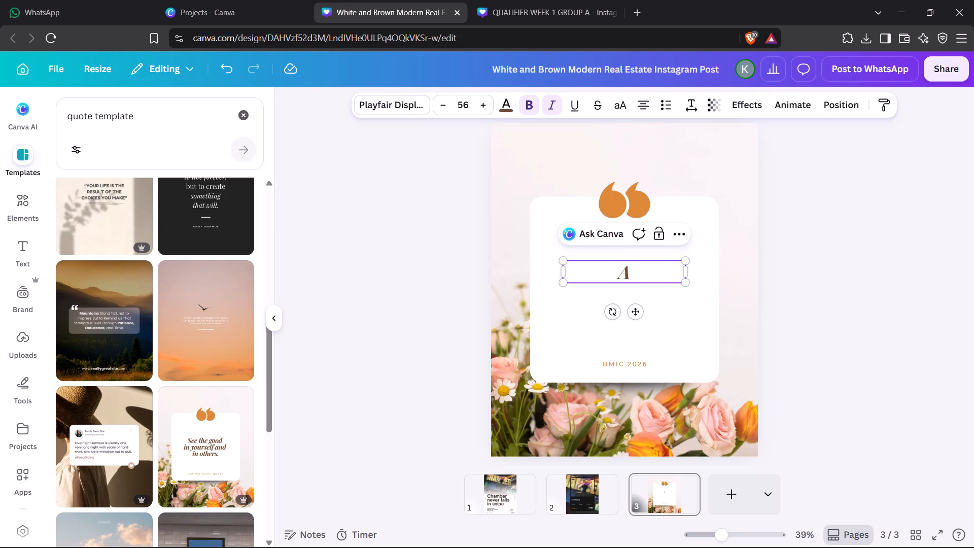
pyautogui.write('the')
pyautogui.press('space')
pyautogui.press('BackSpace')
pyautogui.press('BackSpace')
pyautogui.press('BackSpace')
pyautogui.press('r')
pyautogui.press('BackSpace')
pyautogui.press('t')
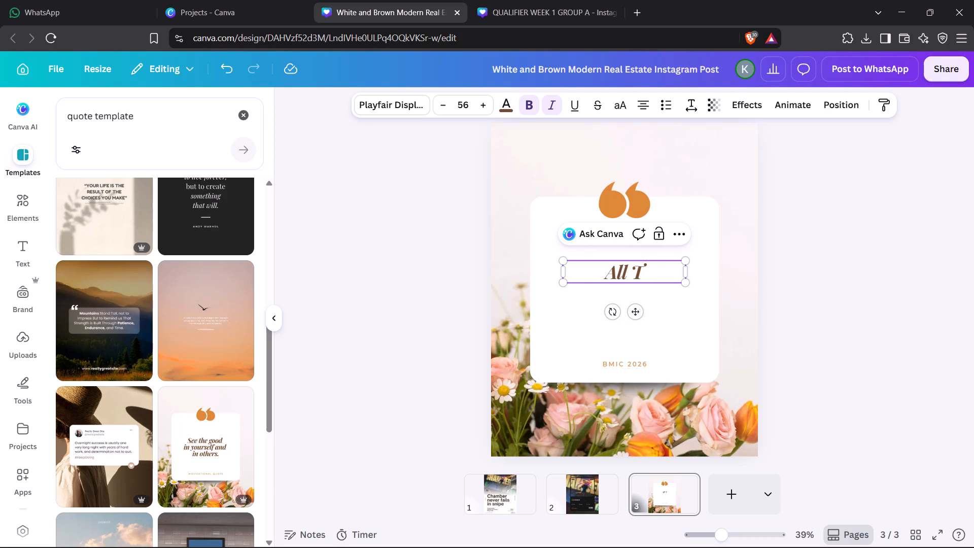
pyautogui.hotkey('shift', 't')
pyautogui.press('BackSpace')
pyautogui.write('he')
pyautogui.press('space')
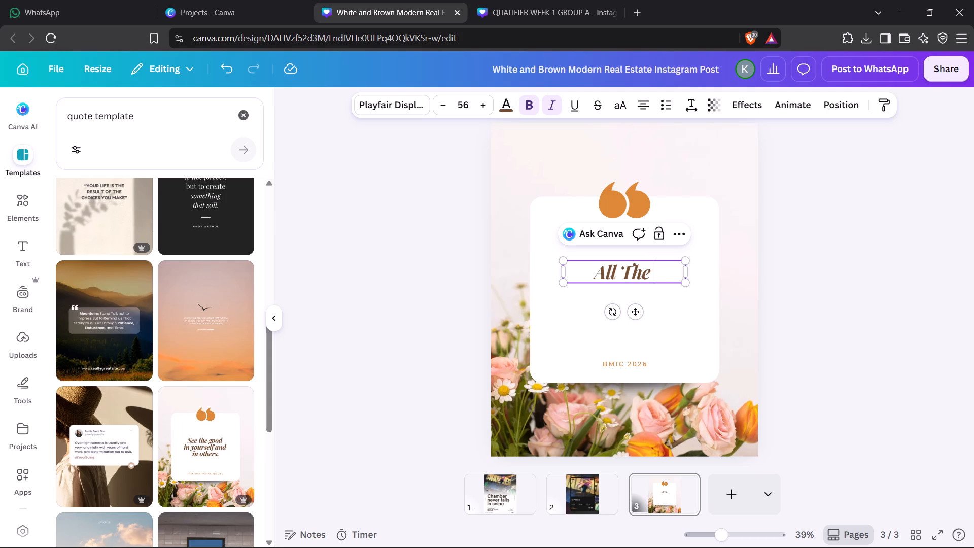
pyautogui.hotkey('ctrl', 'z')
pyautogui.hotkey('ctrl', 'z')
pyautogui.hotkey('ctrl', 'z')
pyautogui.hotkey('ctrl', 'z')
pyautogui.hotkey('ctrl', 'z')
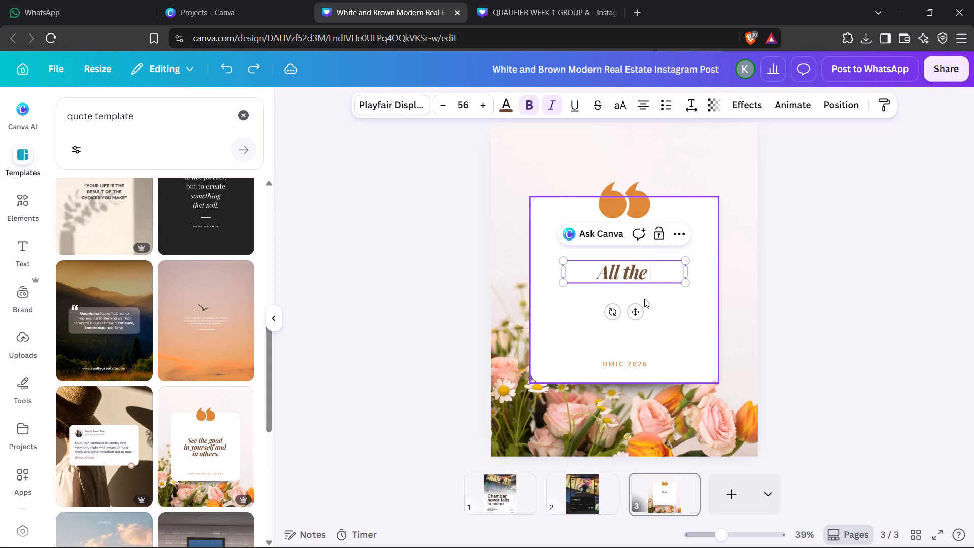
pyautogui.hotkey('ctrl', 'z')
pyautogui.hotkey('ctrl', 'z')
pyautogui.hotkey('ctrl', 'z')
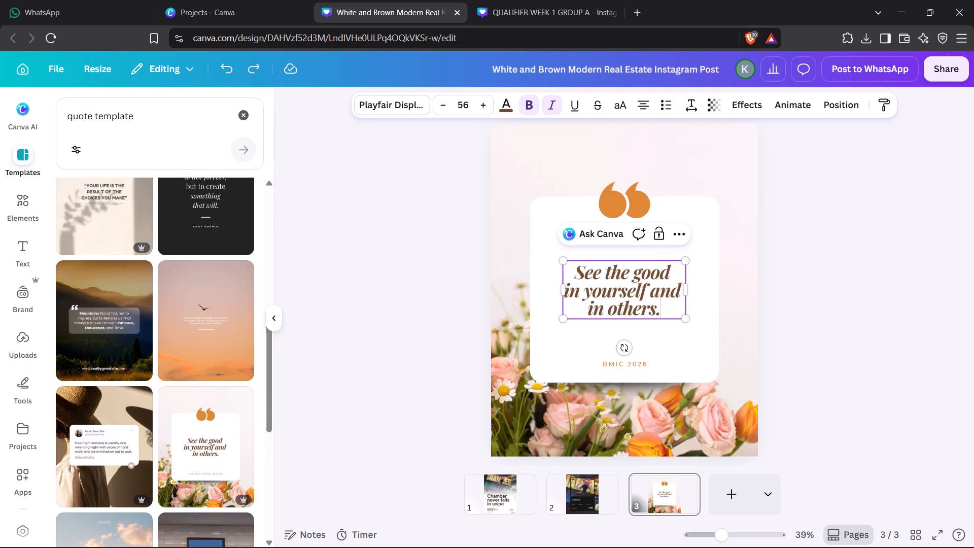
# Change the quote's first word "See" to "All".
pyautogui.press('Up')
pyautogui.press('Up')
pyautogui.press('Up')
pyautogui.press('Up')
pyautogui.press('Right')
pyautogui.press('Right')
pyautogui.press('Right')
pyautogui.press('BackSpace')
pyautogui.press('BackSpace')
pyautogui.press('BackSpace')
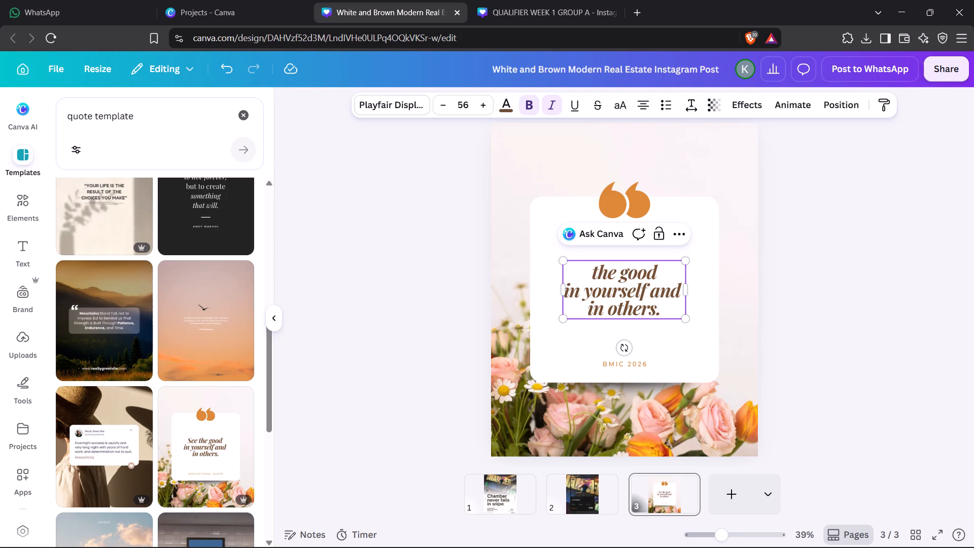
pyautogui.write('All')
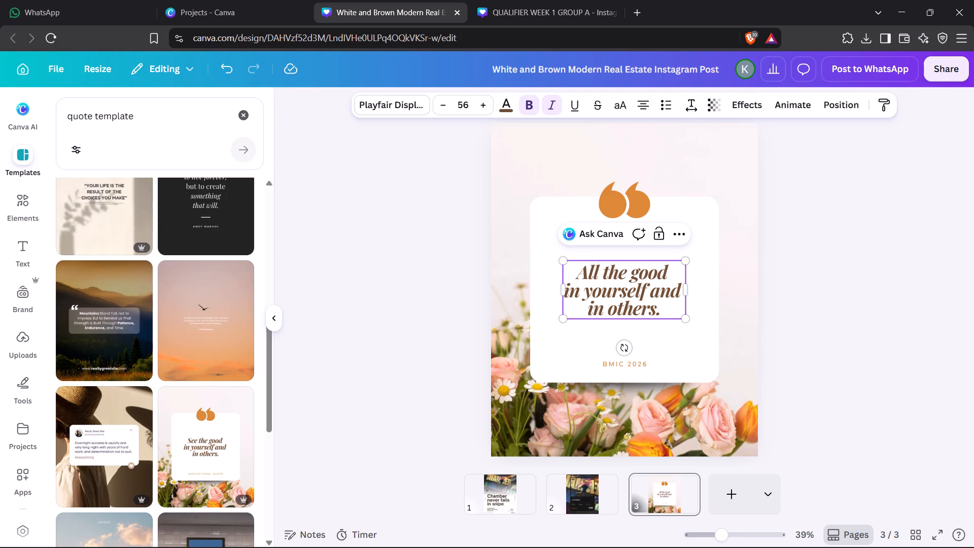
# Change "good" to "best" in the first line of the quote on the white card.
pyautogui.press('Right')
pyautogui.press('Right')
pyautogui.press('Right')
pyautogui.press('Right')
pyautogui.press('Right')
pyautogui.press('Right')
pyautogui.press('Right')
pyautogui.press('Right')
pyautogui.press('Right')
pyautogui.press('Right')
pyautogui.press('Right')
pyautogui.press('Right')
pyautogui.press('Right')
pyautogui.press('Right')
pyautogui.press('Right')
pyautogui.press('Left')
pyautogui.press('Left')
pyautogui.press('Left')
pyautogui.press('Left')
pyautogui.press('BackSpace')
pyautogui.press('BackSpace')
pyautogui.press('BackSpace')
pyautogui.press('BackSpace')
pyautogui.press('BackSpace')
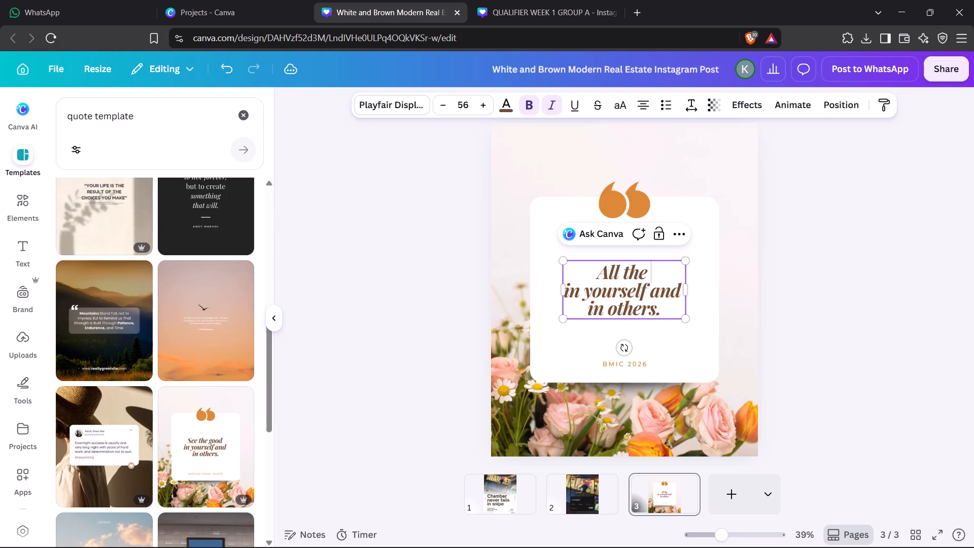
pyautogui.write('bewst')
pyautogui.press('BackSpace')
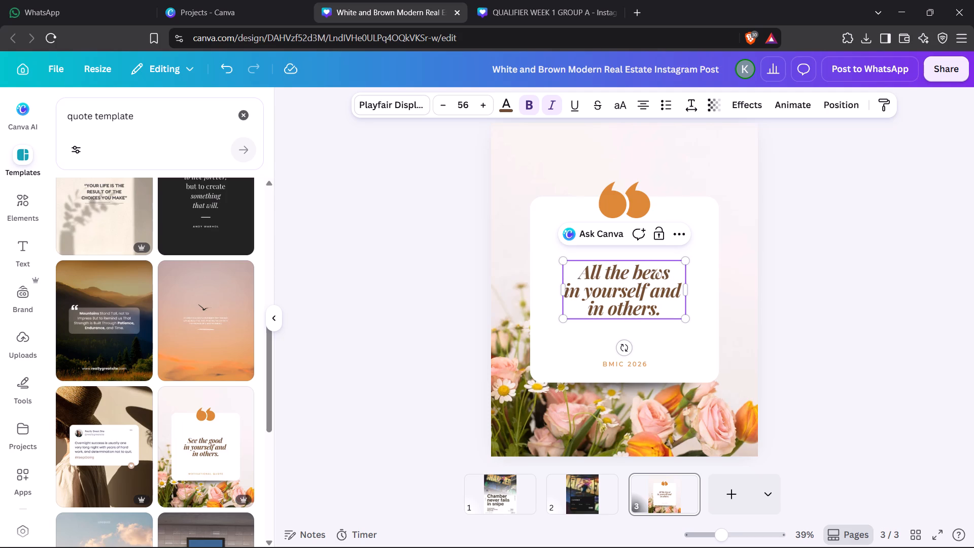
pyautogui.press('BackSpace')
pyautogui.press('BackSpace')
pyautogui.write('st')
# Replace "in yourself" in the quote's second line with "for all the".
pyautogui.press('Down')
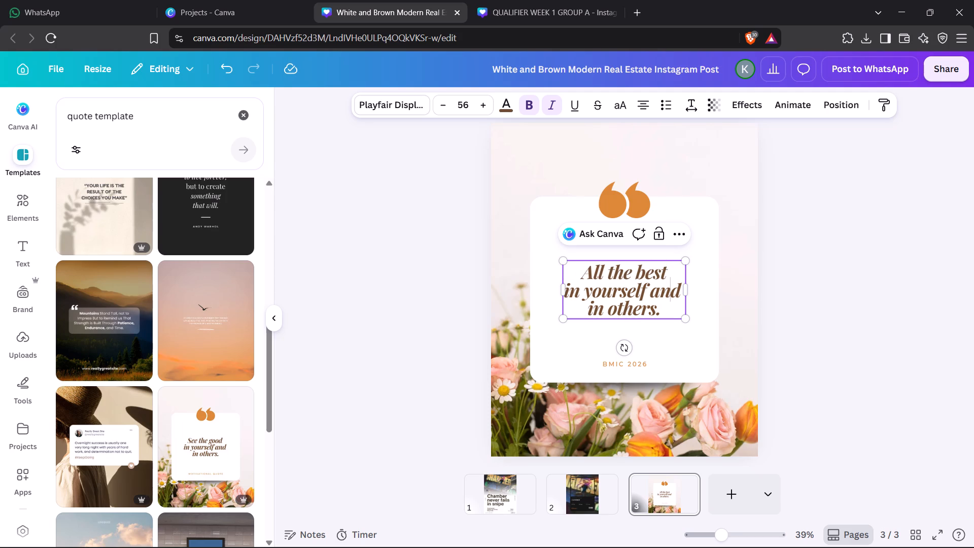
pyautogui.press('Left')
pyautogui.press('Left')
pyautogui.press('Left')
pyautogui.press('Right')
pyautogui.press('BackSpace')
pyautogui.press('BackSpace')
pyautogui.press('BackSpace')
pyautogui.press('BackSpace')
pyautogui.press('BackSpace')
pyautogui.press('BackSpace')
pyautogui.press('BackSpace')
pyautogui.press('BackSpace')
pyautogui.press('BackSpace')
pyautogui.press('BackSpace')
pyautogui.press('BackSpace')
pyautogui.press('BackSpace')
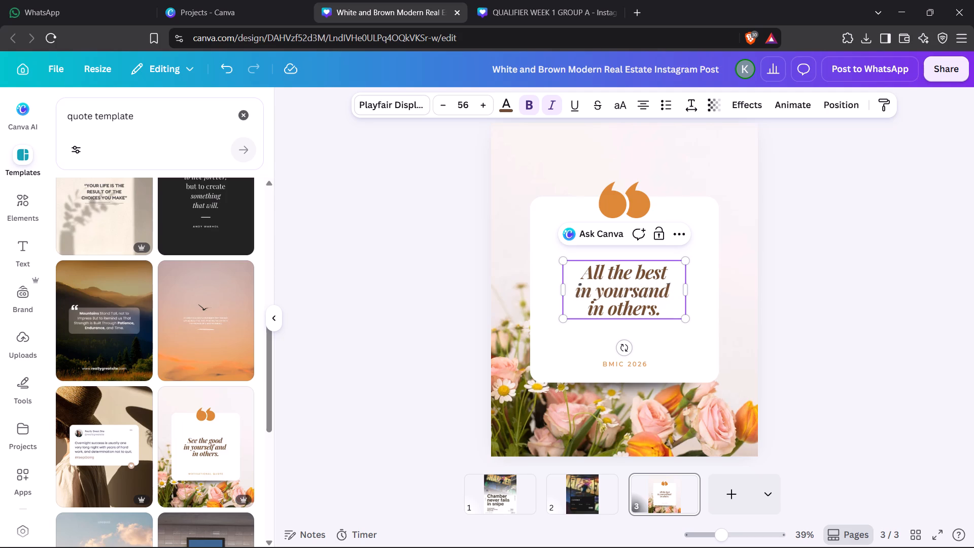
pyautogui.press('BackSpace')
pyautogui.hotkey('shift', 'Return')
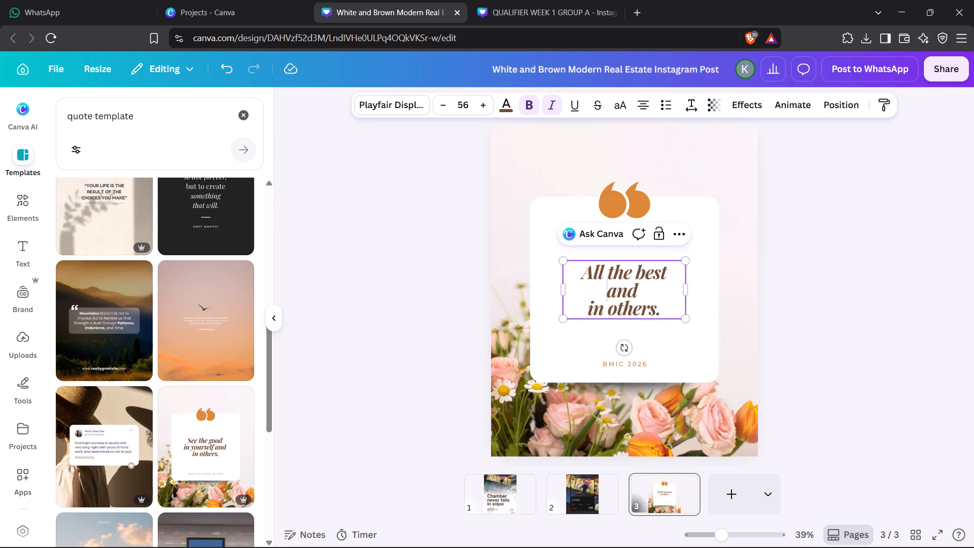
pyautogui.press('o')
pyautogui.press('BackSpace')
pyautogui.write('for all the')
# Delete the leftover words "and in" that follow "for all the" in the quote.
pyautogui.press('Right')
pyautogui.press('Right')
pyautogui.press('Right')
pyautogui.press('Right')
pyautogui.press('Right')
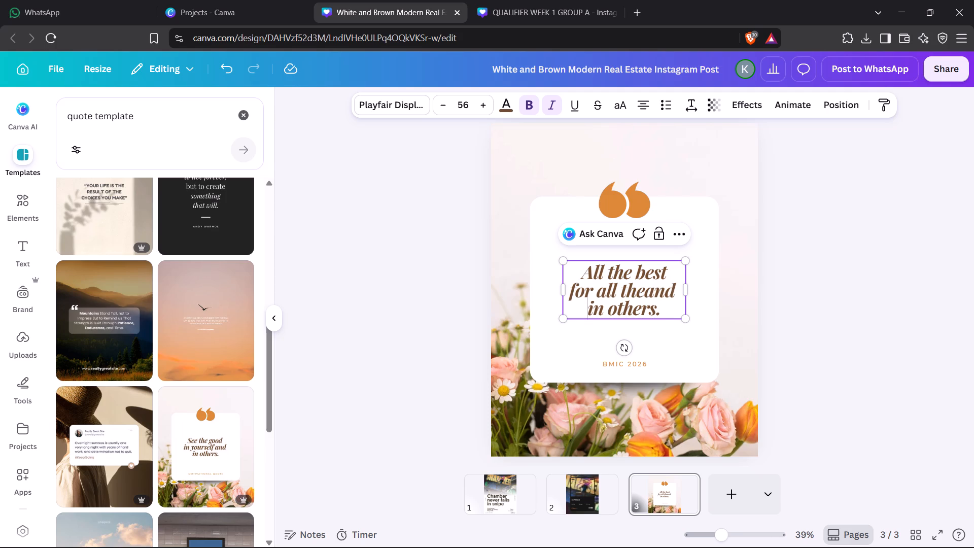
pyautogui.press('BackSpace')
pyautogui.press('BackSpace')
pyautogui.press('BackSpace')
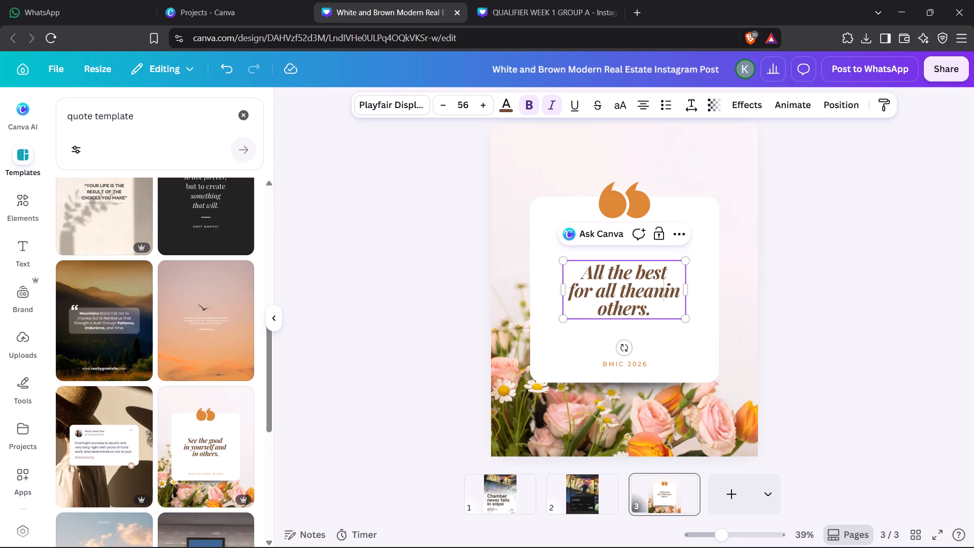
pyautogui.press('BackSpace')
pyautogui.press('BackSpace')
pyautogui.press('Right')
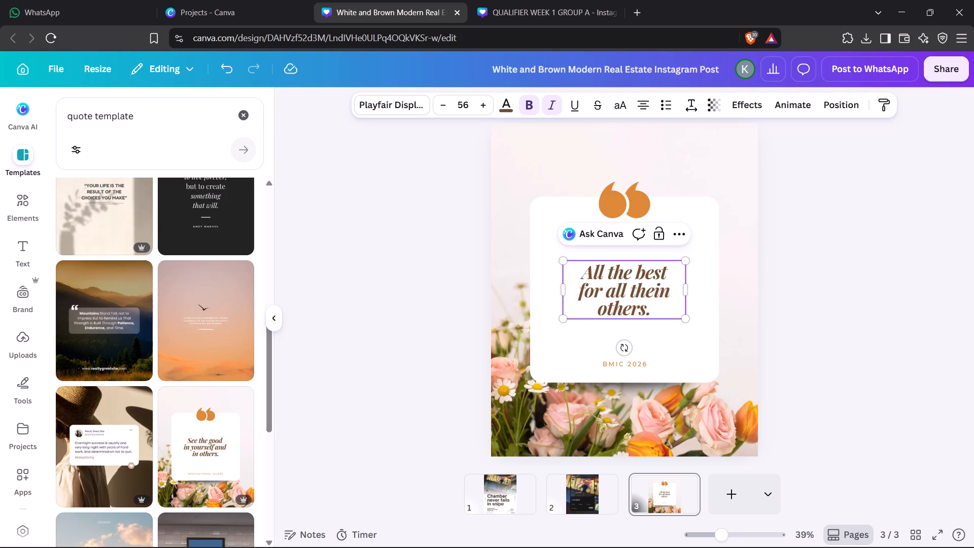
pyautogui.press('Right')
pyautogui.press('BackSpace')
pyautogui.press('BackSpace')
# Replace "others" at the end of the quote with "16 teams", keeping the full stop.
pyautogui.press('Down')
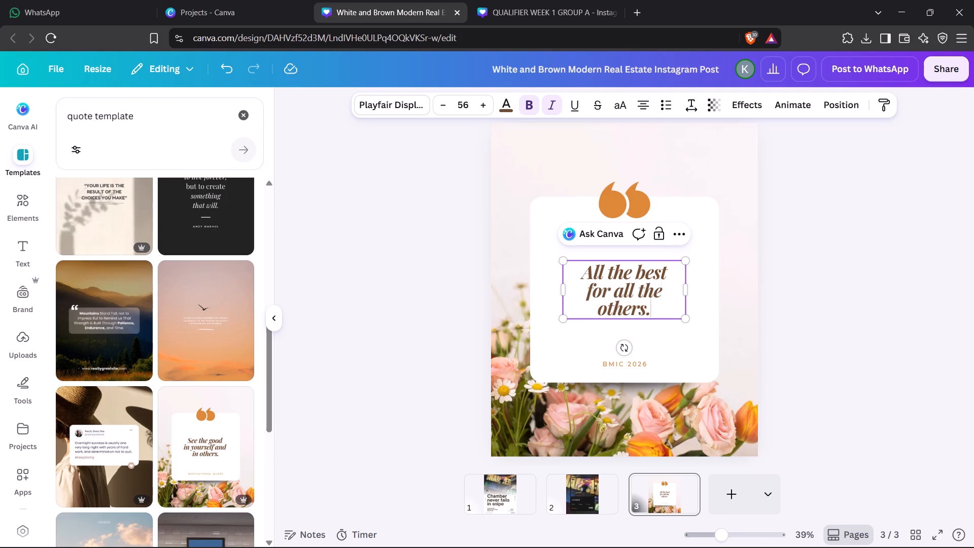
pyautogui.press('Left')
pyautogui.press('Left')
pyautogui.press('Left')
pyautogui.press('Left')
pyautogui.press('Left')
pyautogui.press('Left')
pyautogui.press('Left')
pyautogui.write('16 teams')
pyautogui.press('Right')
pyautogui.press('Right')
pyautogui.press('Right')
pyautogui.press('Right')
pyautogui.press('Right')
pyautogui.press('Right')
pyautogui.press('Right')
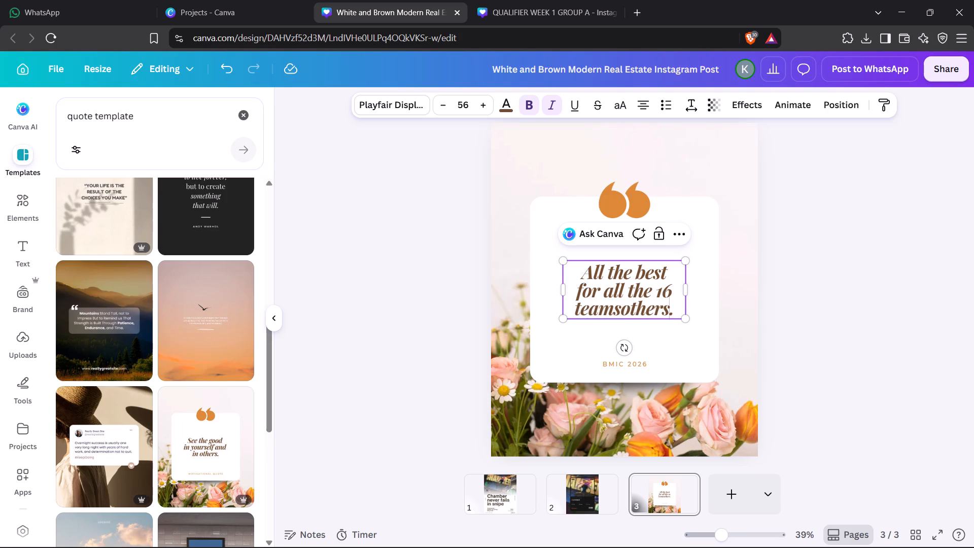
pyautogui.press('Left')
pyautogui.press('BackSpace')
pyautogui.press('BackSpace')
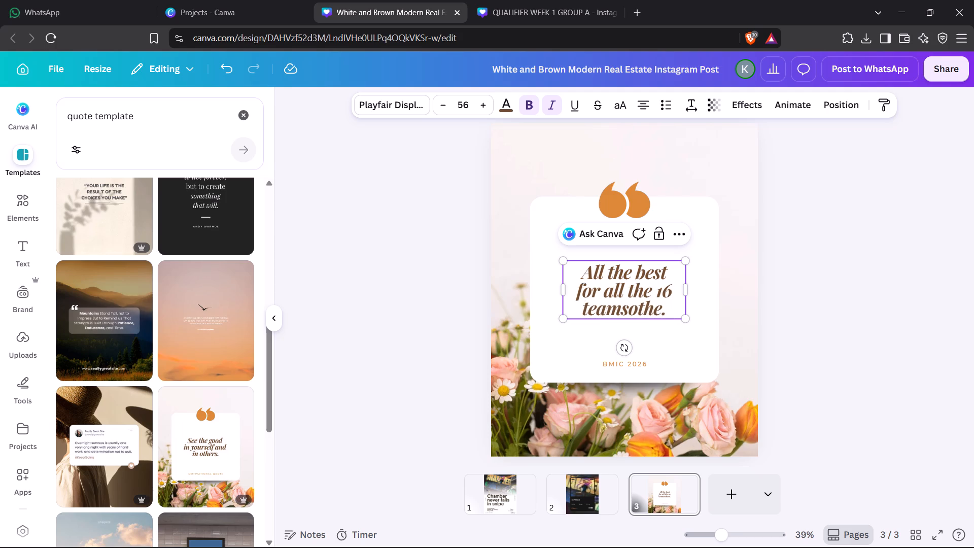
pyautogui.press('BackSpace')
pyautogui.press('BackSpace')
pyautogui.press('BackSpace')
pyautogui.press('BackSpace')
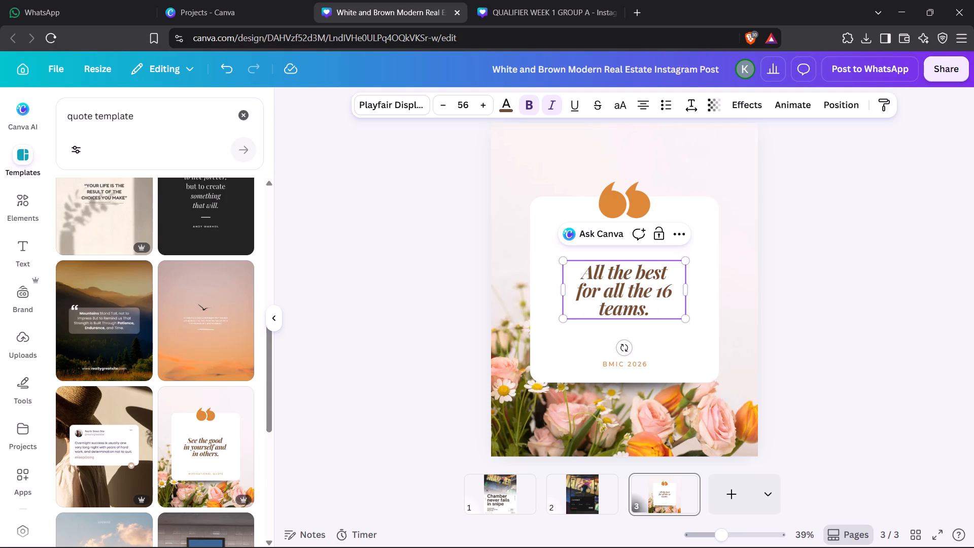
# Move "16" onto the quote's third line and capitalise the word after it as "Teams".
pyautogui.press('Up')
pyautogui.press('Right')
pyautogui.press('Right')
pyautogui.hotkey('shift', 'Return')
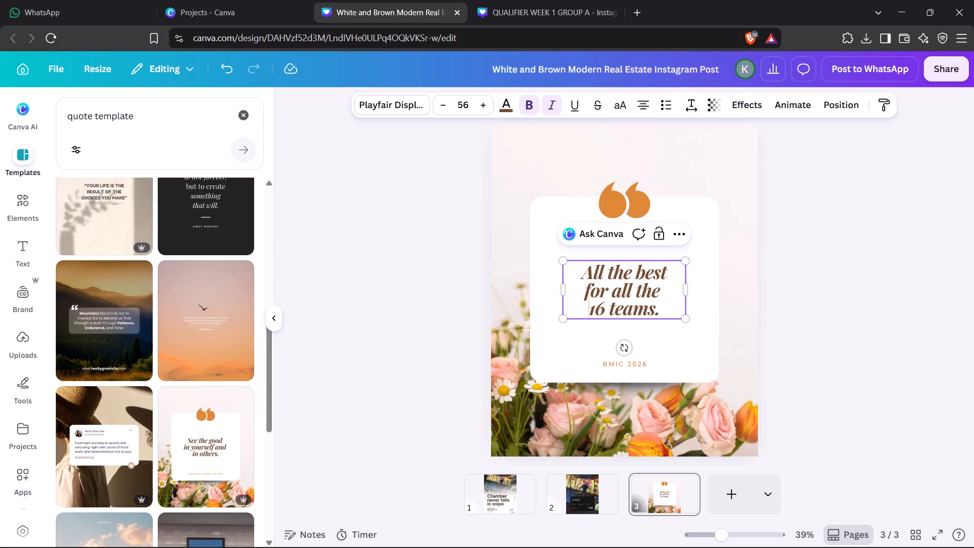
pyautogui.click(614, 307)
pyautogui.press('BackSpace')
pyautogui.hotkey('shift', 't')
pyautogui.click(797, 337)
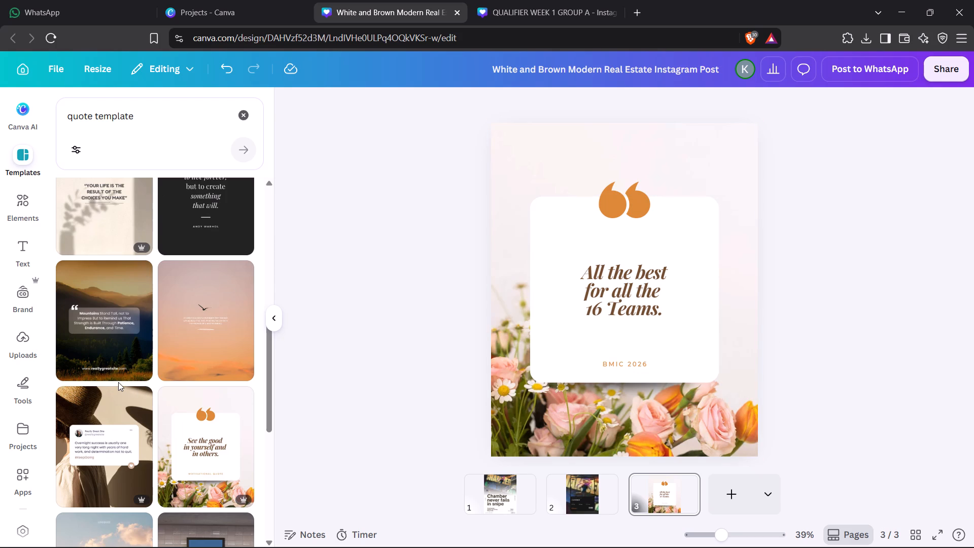
# Replace the current floral page with the mountain quote template starting "Mountains Stand Tall".
pyautogui.click(114, 334)
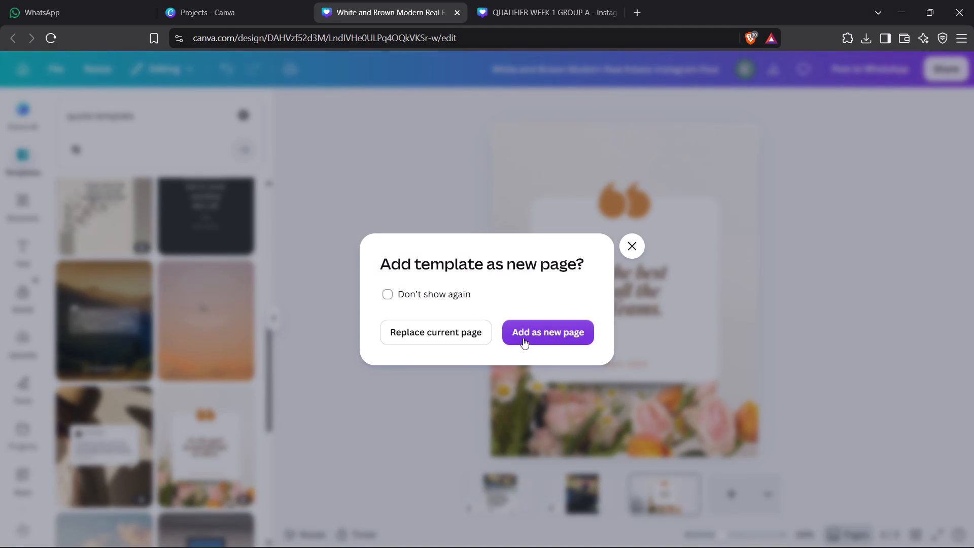
pyautogui.click(409, 338)
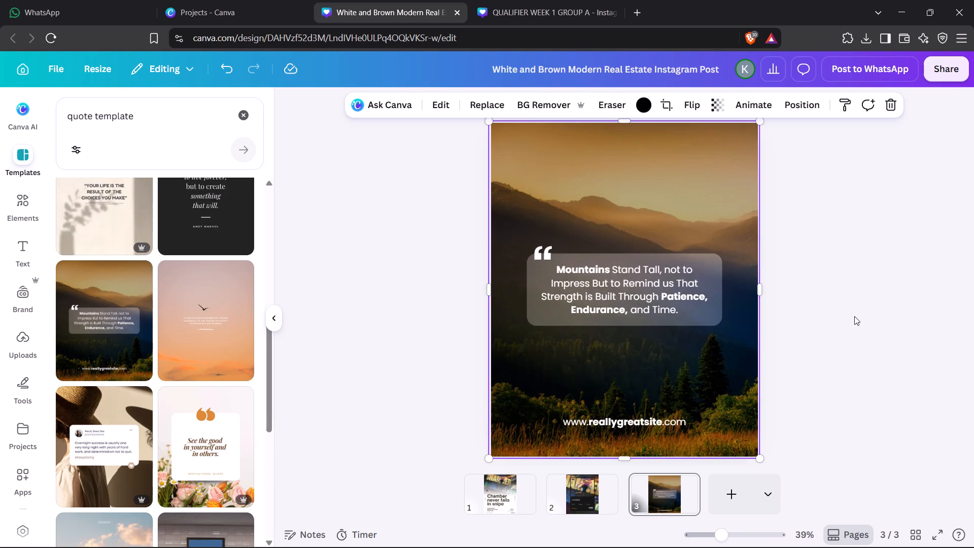
pyautogui.click(854, 316)
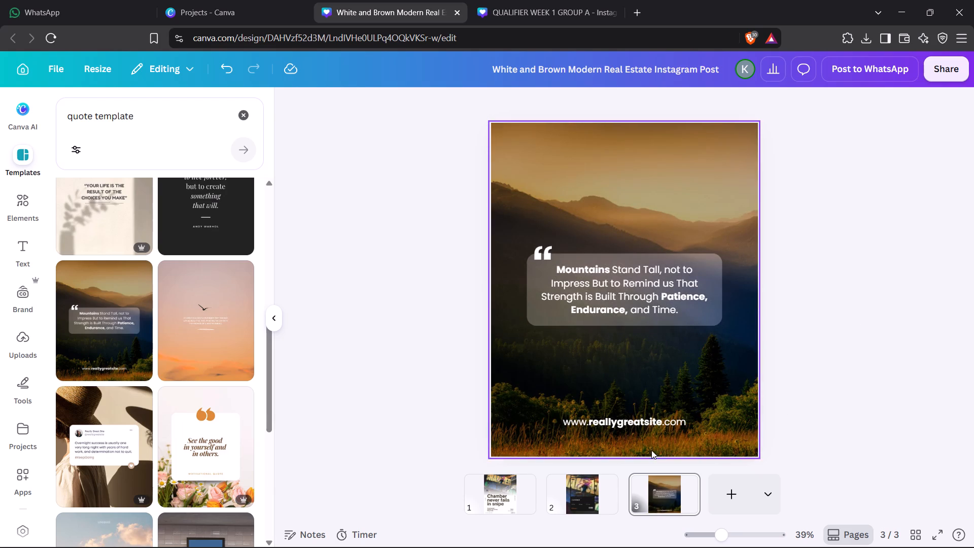
pyautogui.click(610, 302)
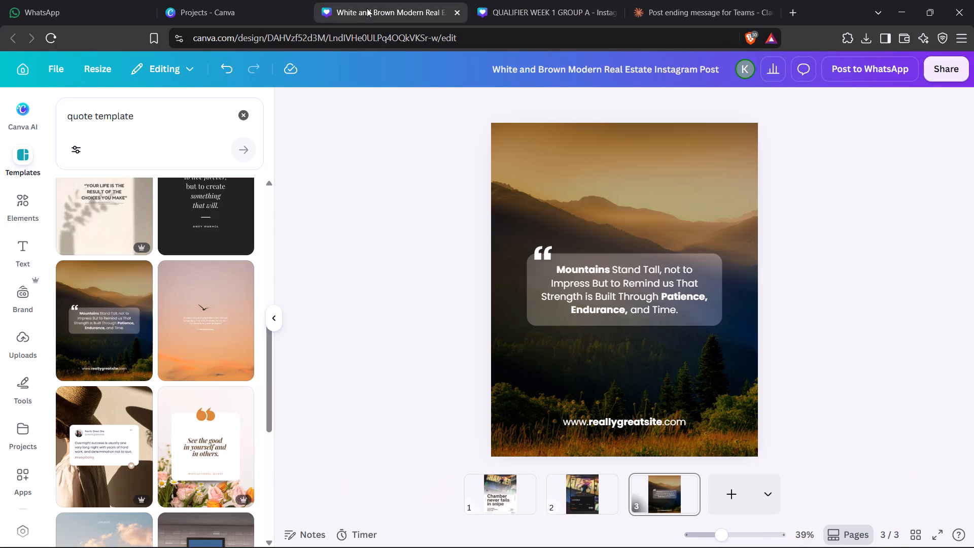
pyautogui.doubleClick(611, 305)
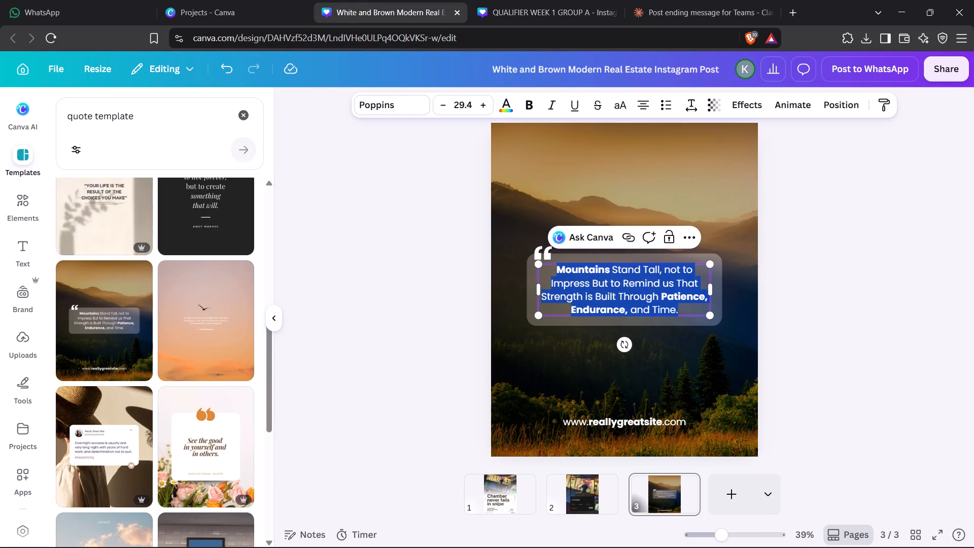
pyautogui.hotkey('ctrl', 'v')
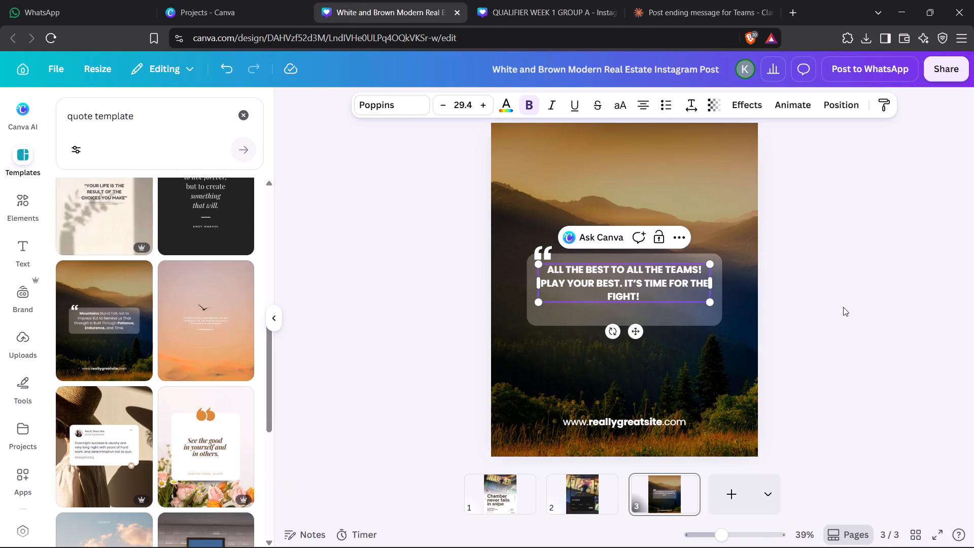
# Start "IT'S TIME FOR THE FIGHT!" on its own line and lower the message slightly within its translucent box.
pyautogui.click(843, 307)
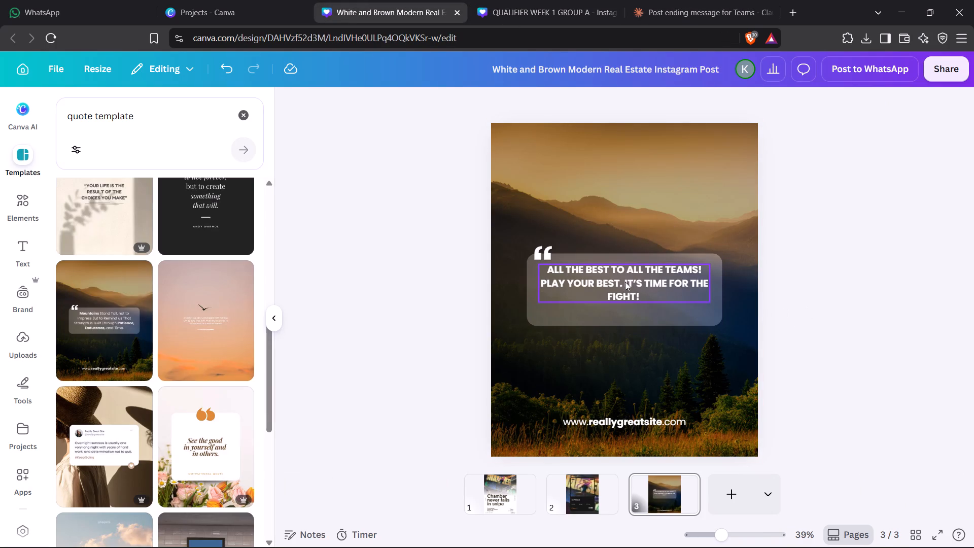
pyautogui.click(625, 282)
pyautogui.click(625, 282)
pyautogui.hotkey('shift', 'Return')
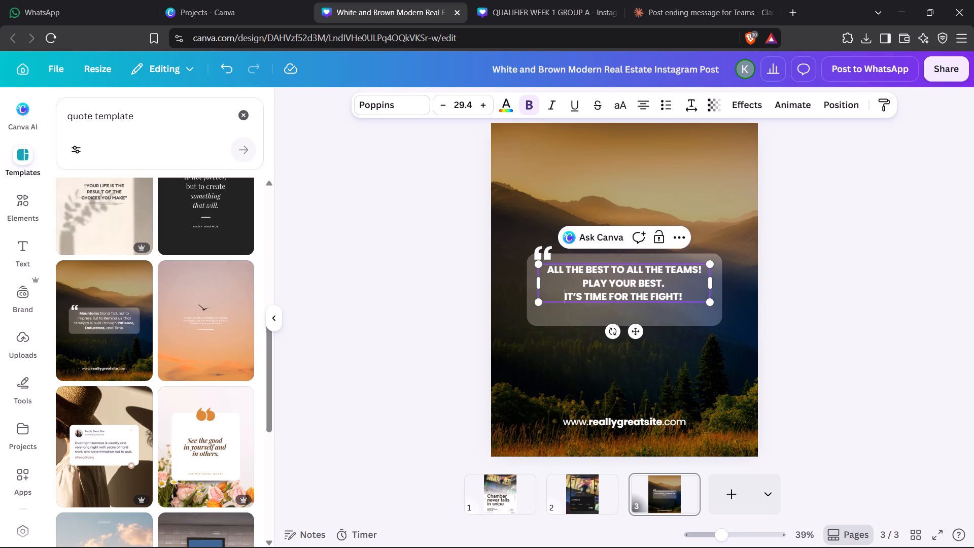
pyautogui.click(804, 320)
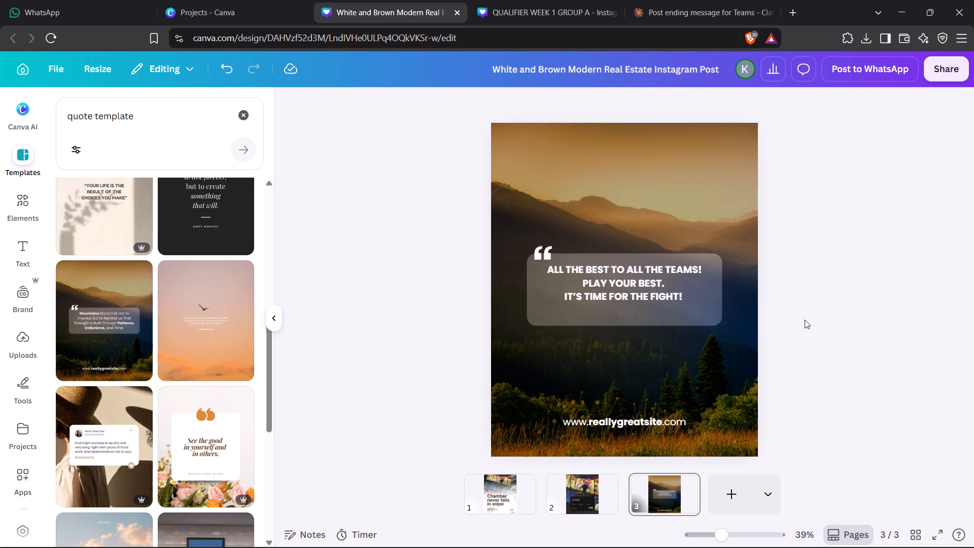
pyautogui.moveTo(633, 286); pyautogui.dragTo(633, 296)
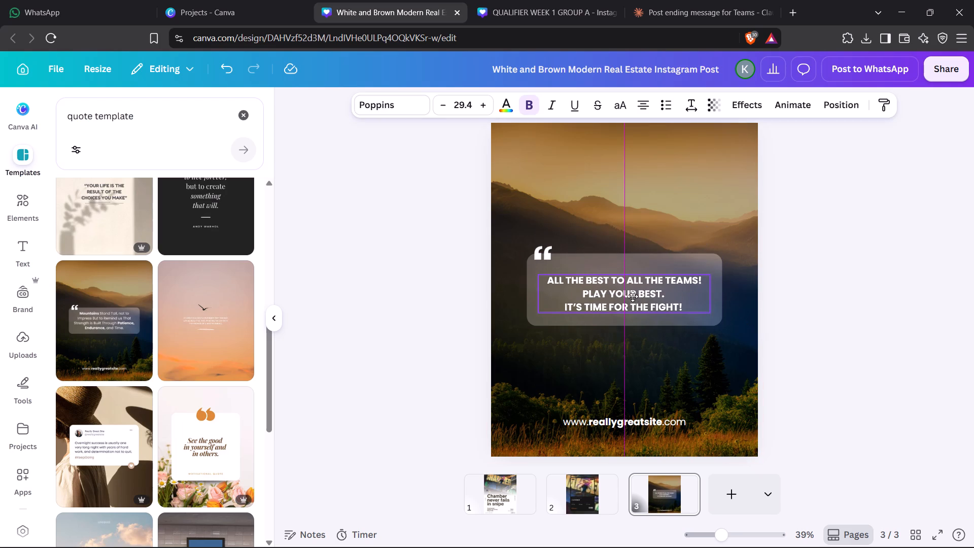
pyautogui.moveTo(633, 296); pyautogui.dragTo(633, 295)
pyautogui.click(850, 295)
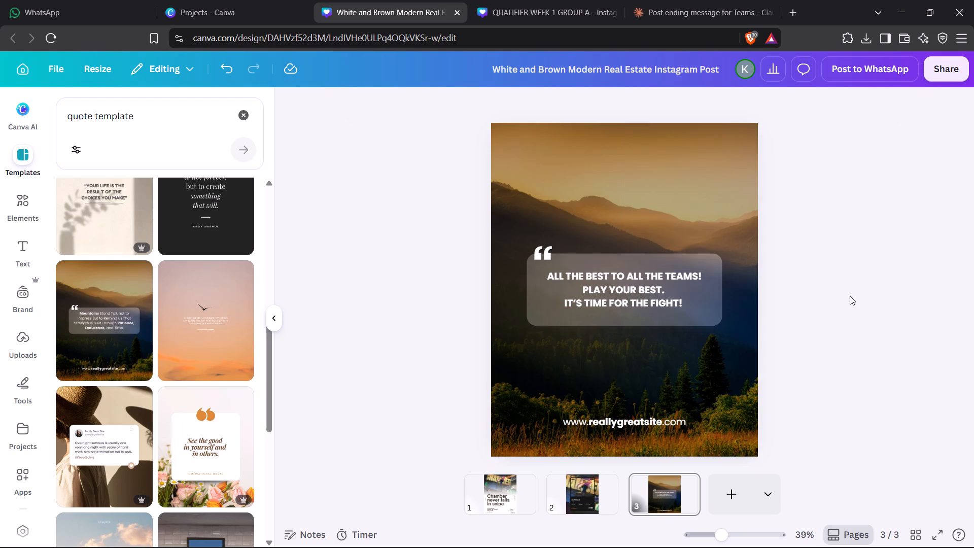
pyautogui.click(728, 382)
pyautogui.press('Delete')
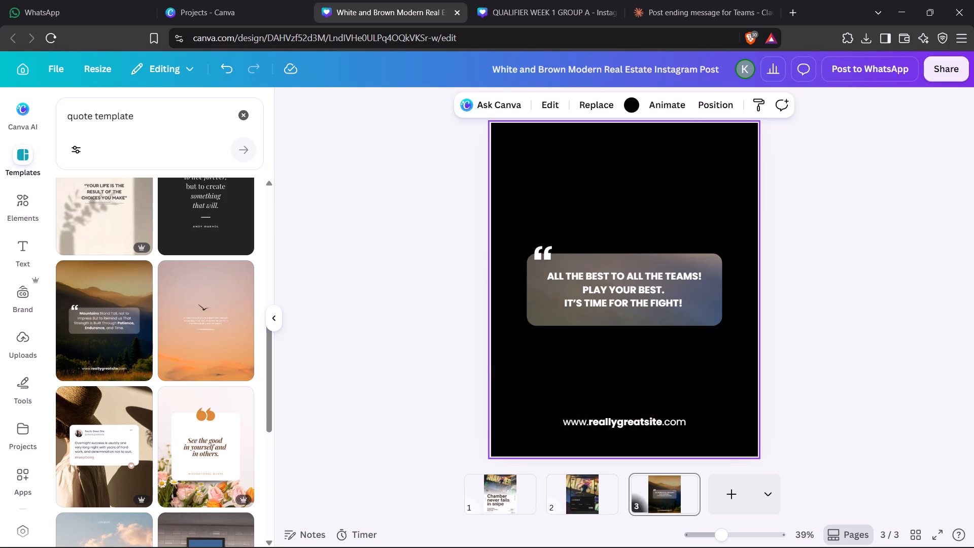
pyautogui.press('Delete')
pyautogui.click(668, 428)
pyautogui.press('Delete')
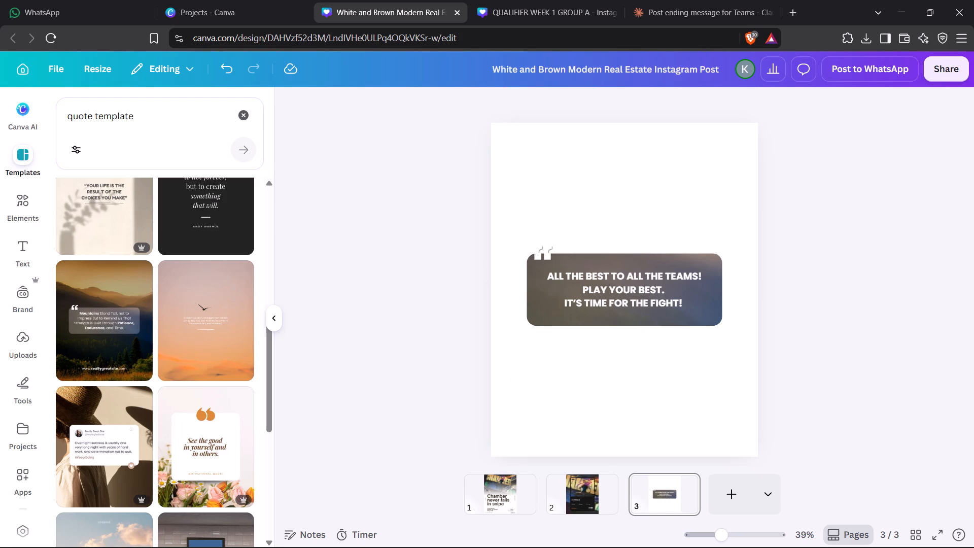
# Copy the all-the-best message together with its quotation mark and rounded box.
pyautogui.moveTo(506, 235); pyautogui.dragTo(669, 329)
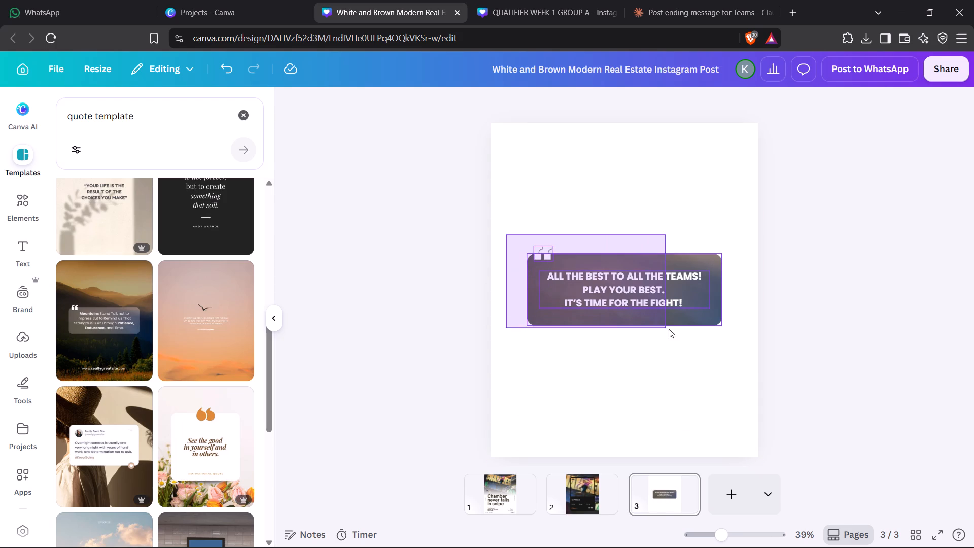
pyautogui.moveTo(669, 329); pyautogui.dragTo(735, 341)
pyautogui.hotkey('ctrl', 'c')
pyautogui.hotkey('ctrl', 'c')
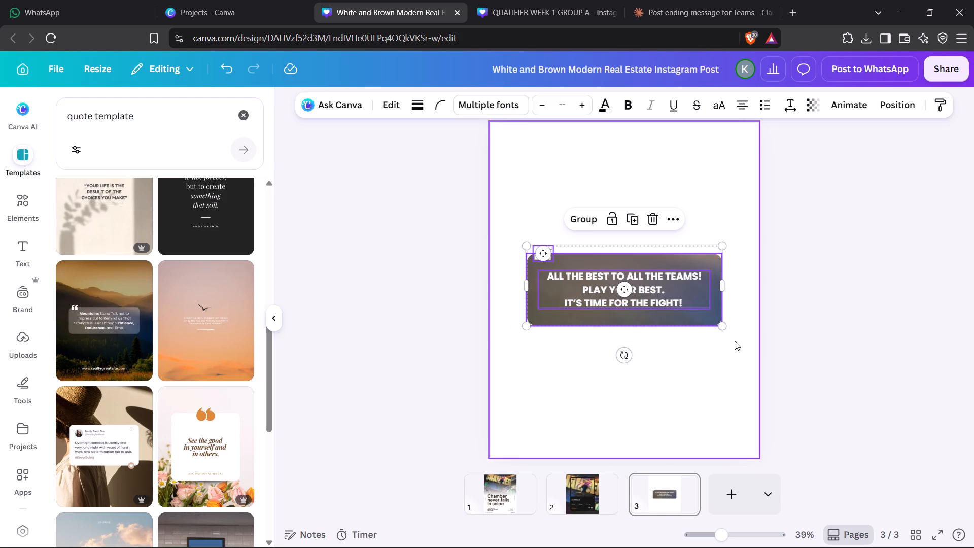
pyautogui.click(707, 375)
pyautogui.click(700, 312)
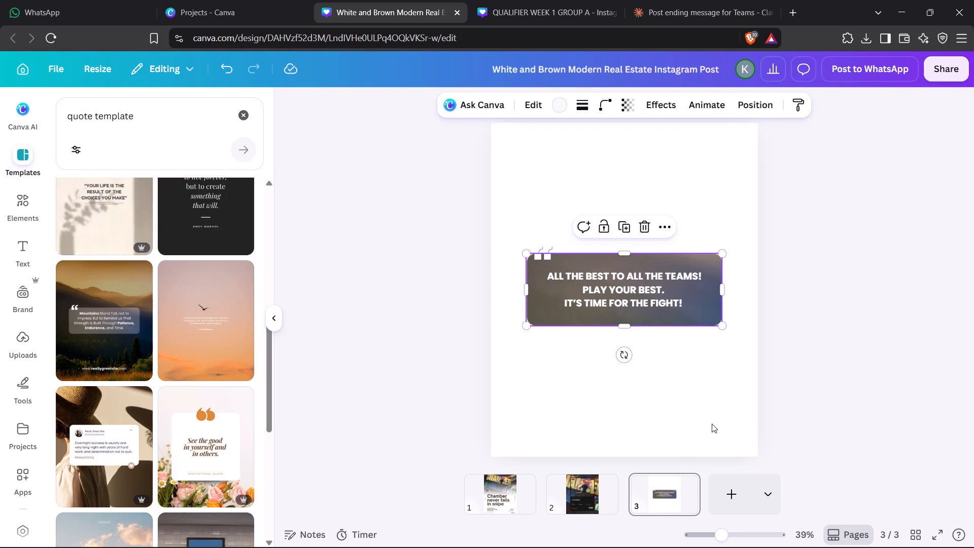
# Delete page 3 from the White and Brown Modern Real Estate design and close that design.
pyautogui.click(688, 485)
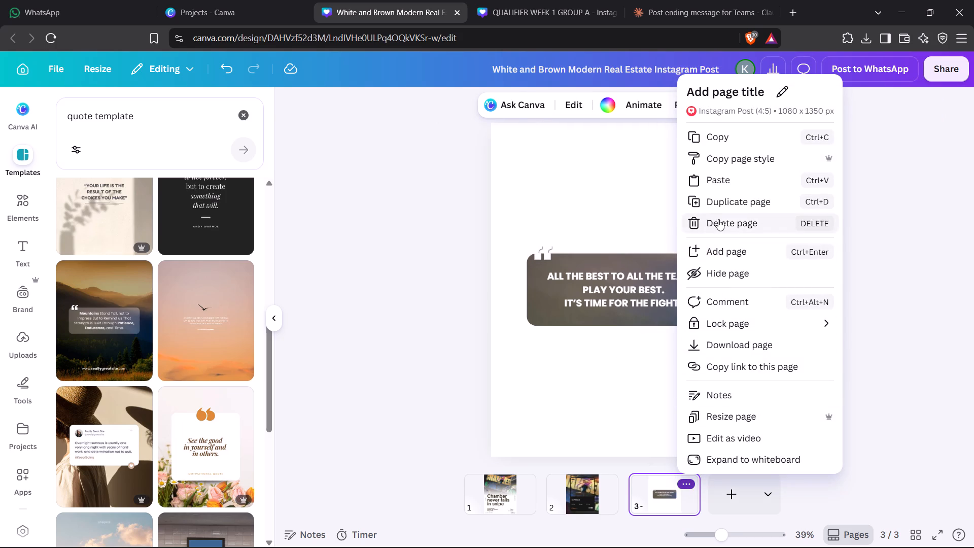
pyautogui.click(718, 220)
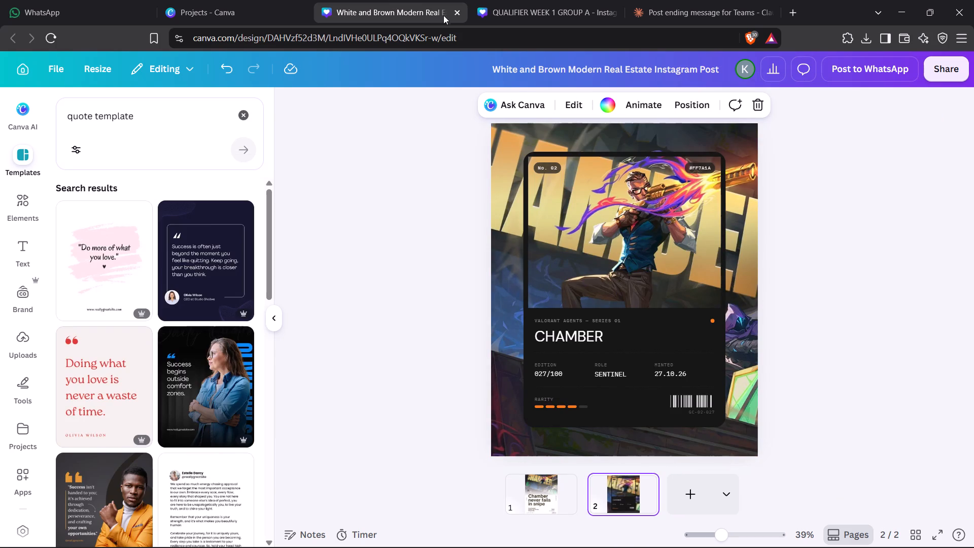
pyautogui.click(452, 9)
pyautogui.click(456, 14)
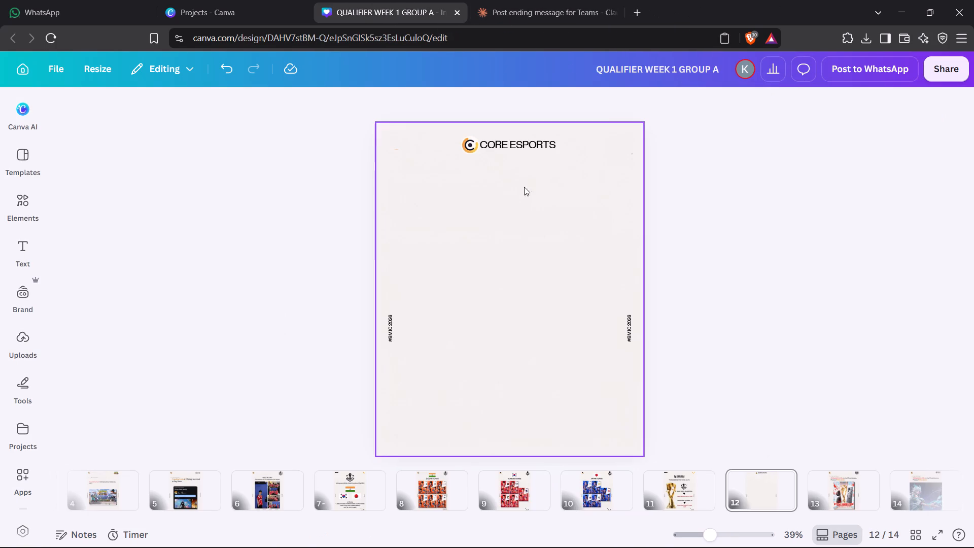
# Paste the copied quote elements onto blank page 12 of the QUALIFIER WEEK 1 GROUP A design.
pyautogui.hotkey('ctrl', 'v')
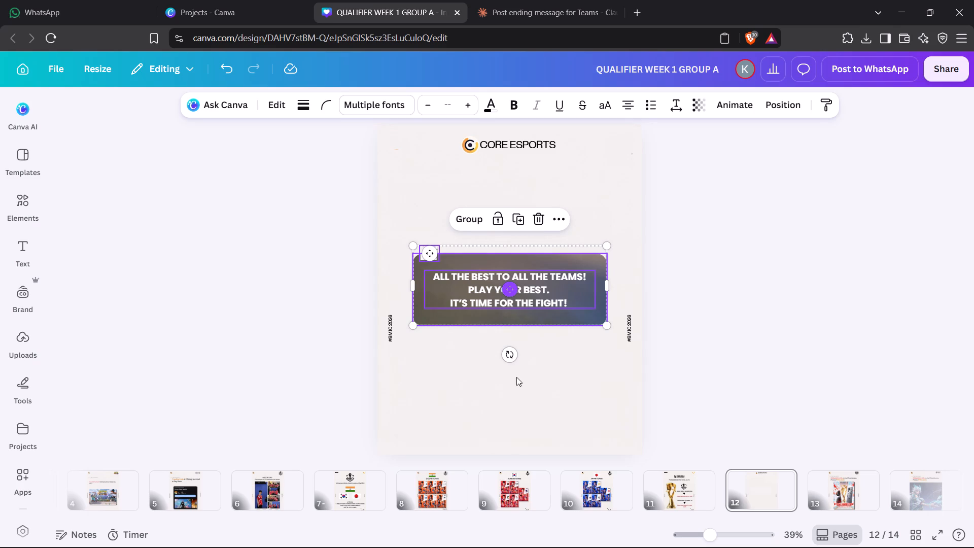
pyautogui.click(562, 387)
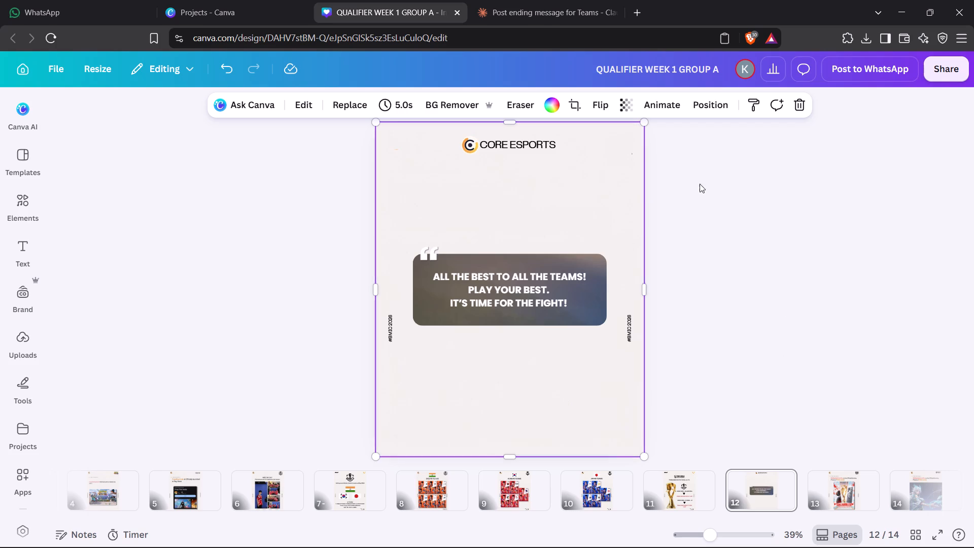
# Move the CORE ESPORTS logo slightly down page 12, keeping it horizontally centred.
pyautogui.moveTo(437, 148); pyautogui.dragTo(562, 168)
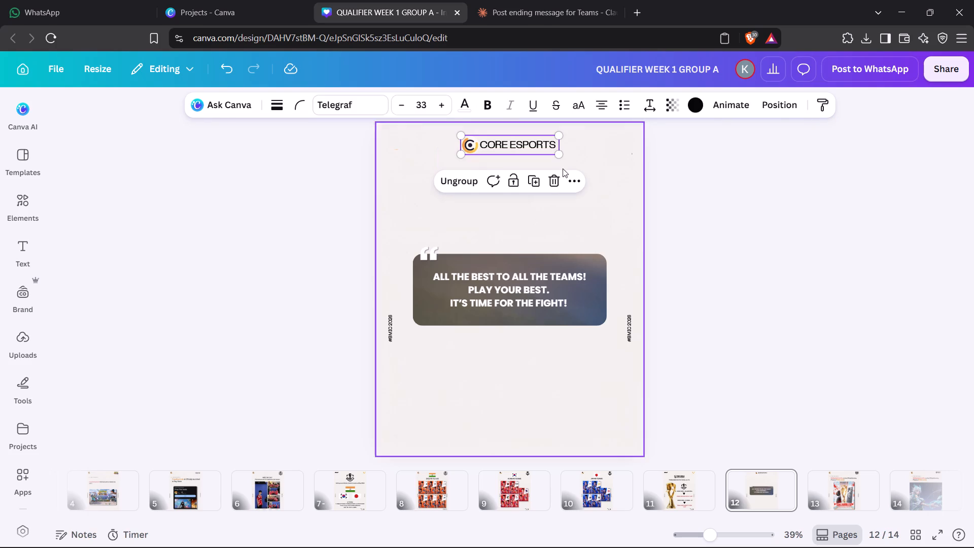
pyautogui.moveTo(513, 145); pyautogui.dragTo(514, 170)
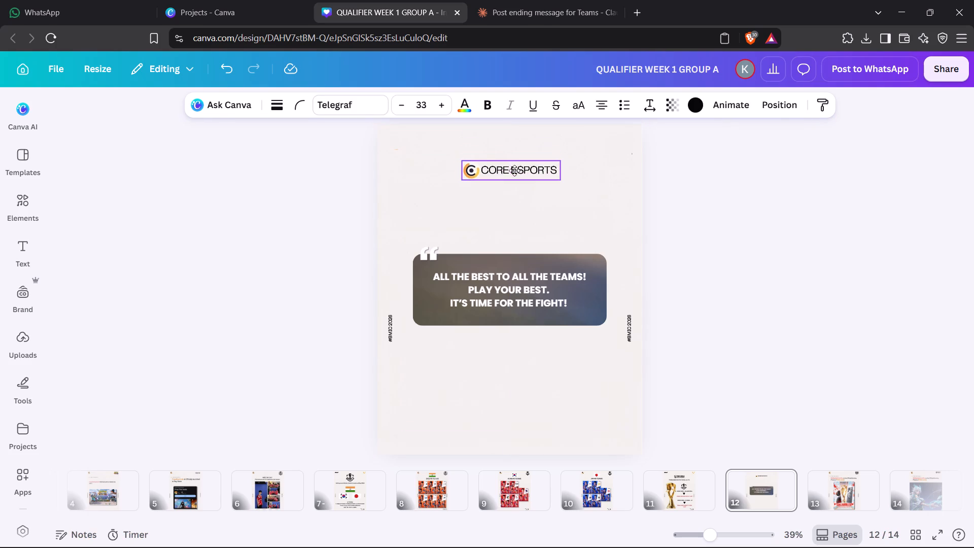
pyautogui.moveTo(514, 170); pyautogui.dragTo(514, 164)
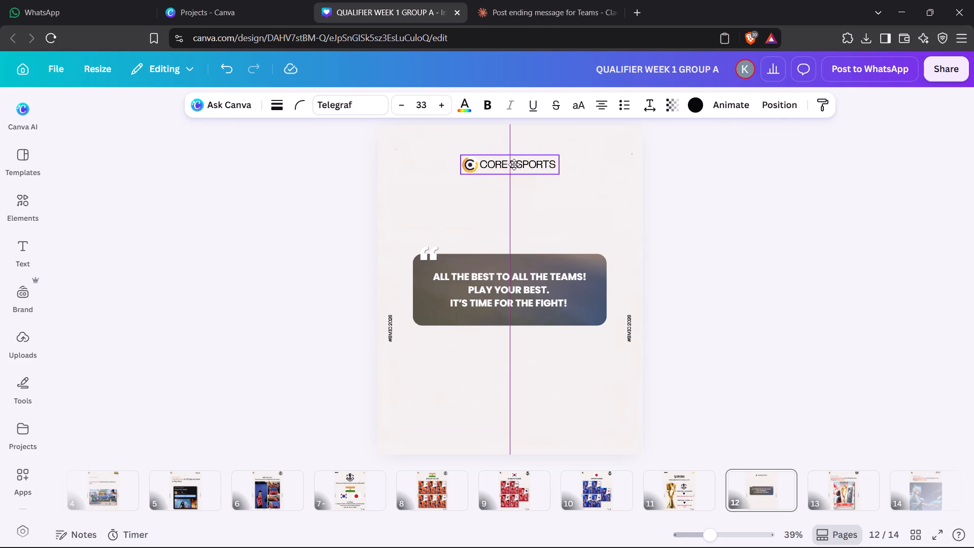
pyautogui.click(689, 302)
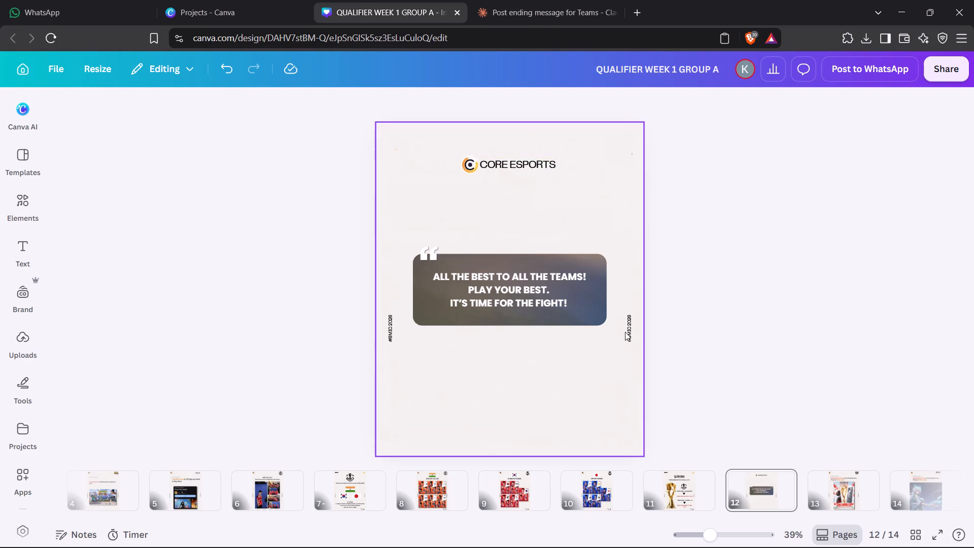
# Delete both vertical #BMIC 2026 labels from the sides of page 12.
pyautogui.click(631, 330)
pyautogui.press('Delete')
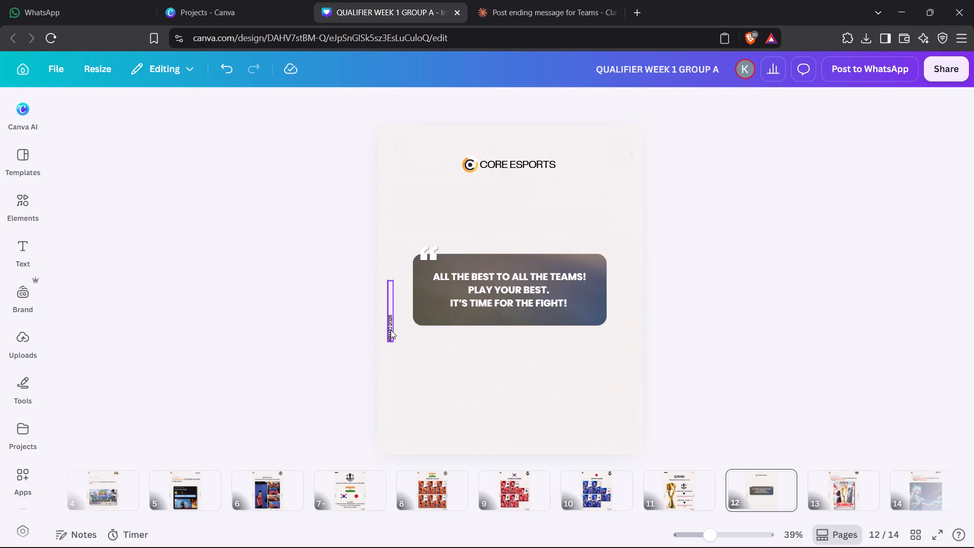
pyautogui.click(391, 330)
pyautogui.press('Delete')
pyautogui.click(518, 385)
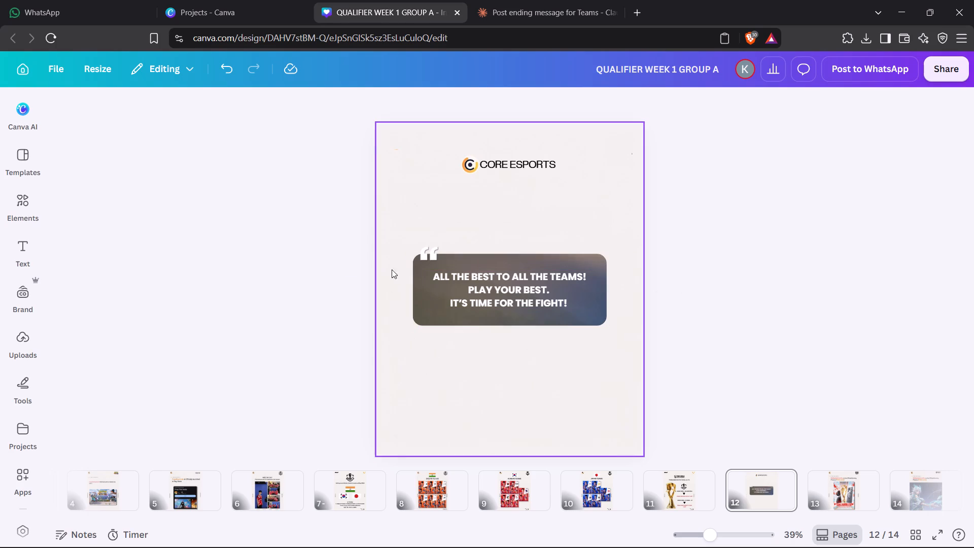
# Enlarge the quote box, quotation mark and message together to nearly page width, and centre them horizontally below the logo.
pyautogui.moveTo(392, 257); pyautogui.dragTo(626, 345)
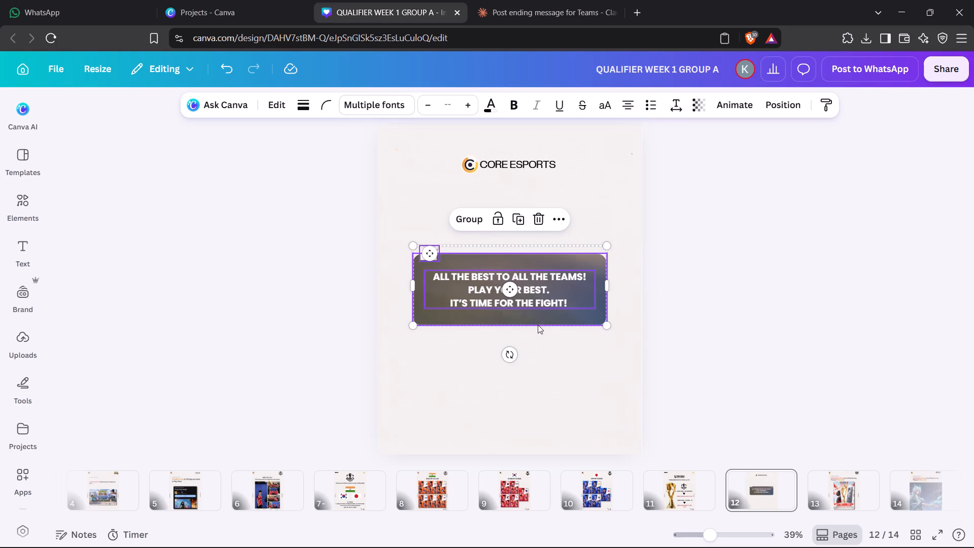
pyautogui.moveTo(532, 324); pyautogui.dragTo(516, 294)
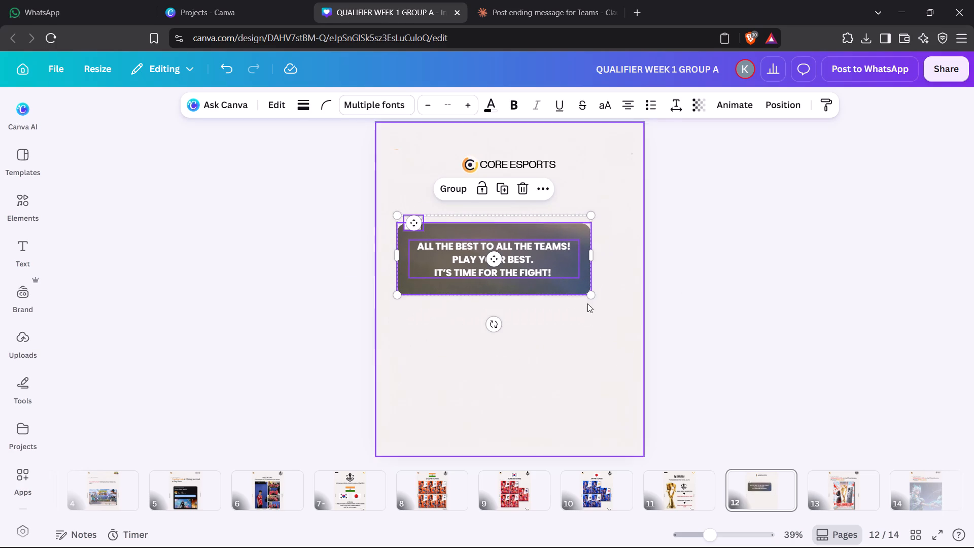
pyautogui.moveTo(585, 297); pyautogui.dragTo(617, 327)
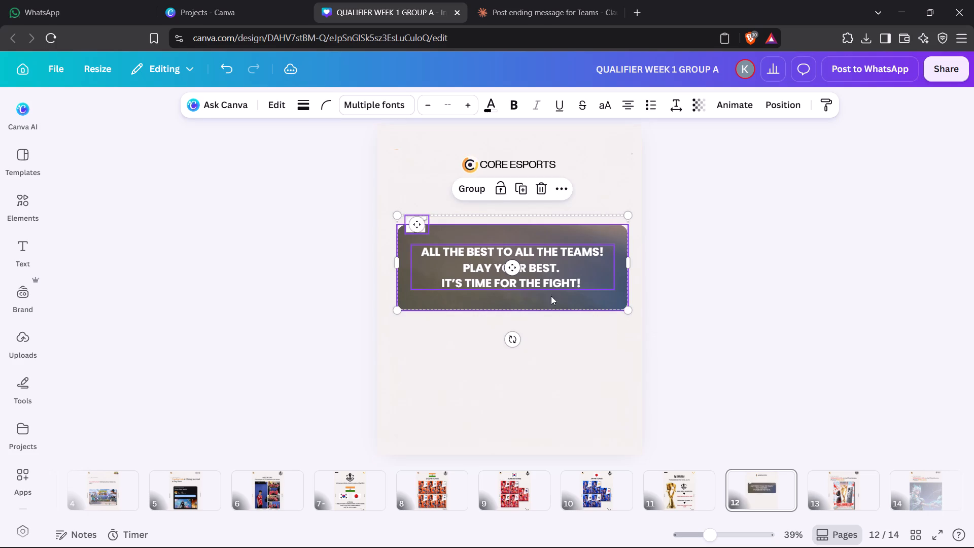
pyautogui.moveTo(546, 286); pyautogui.dragTo(541, 301)
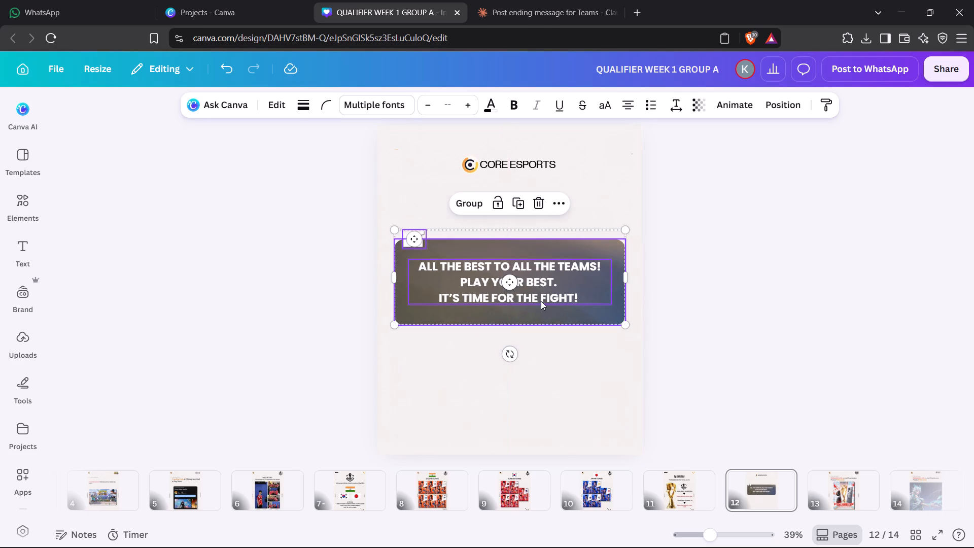
pyautogui.click(780, 261)
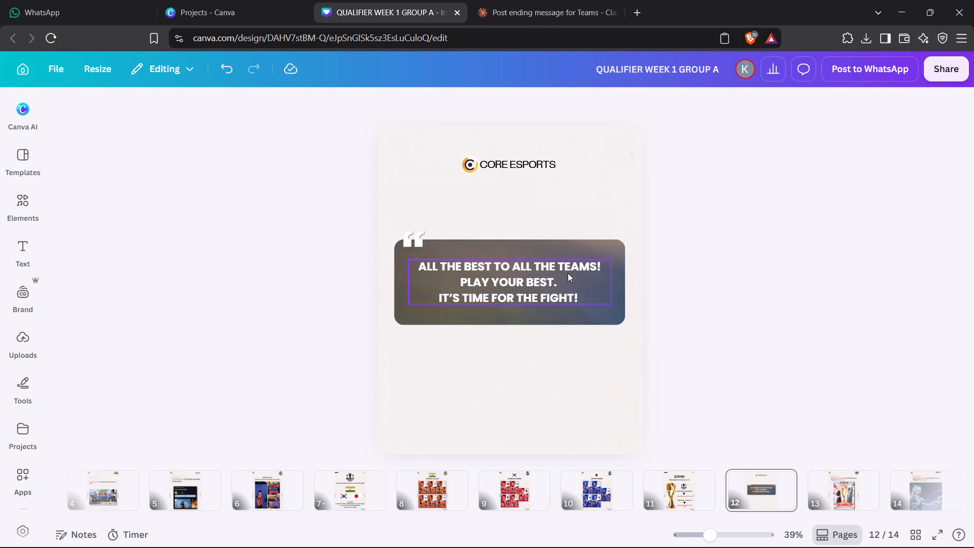
pyautogui.click(704, 293)
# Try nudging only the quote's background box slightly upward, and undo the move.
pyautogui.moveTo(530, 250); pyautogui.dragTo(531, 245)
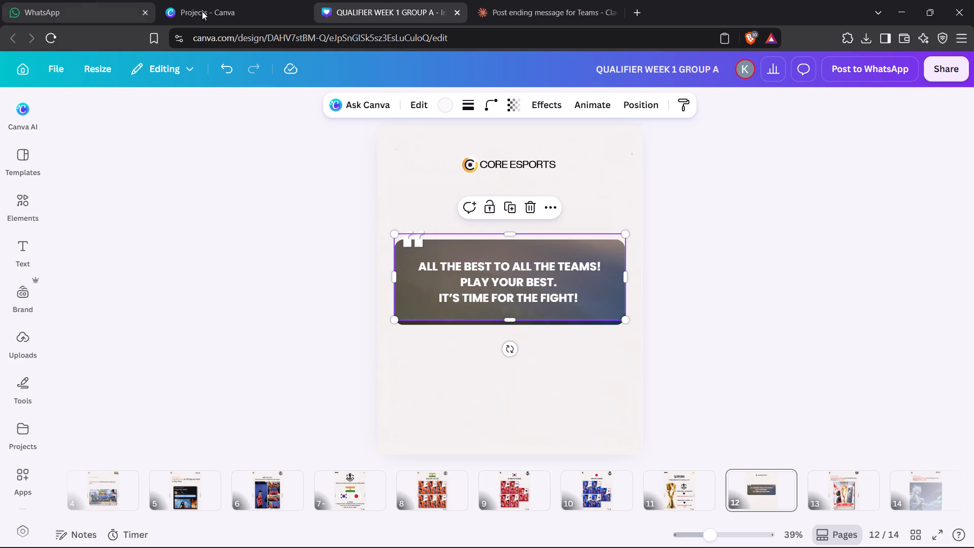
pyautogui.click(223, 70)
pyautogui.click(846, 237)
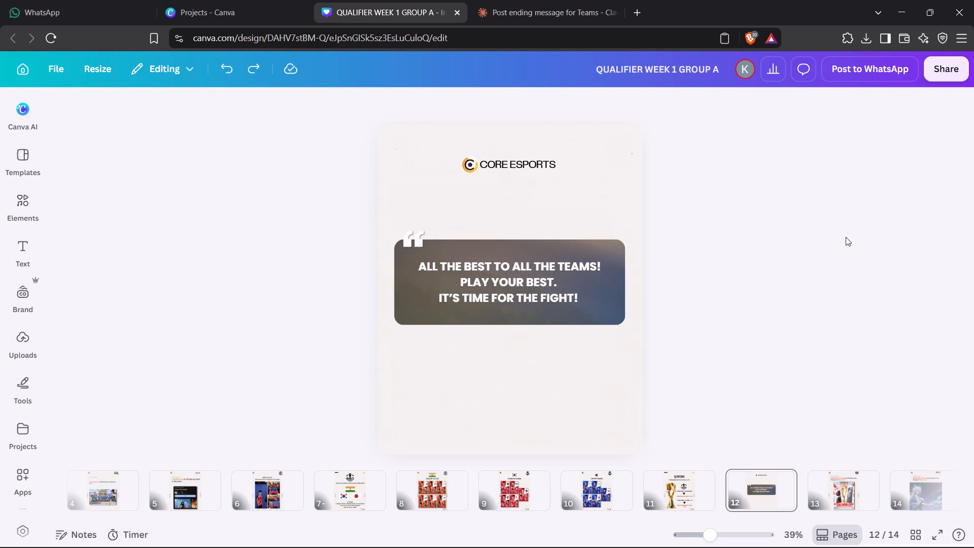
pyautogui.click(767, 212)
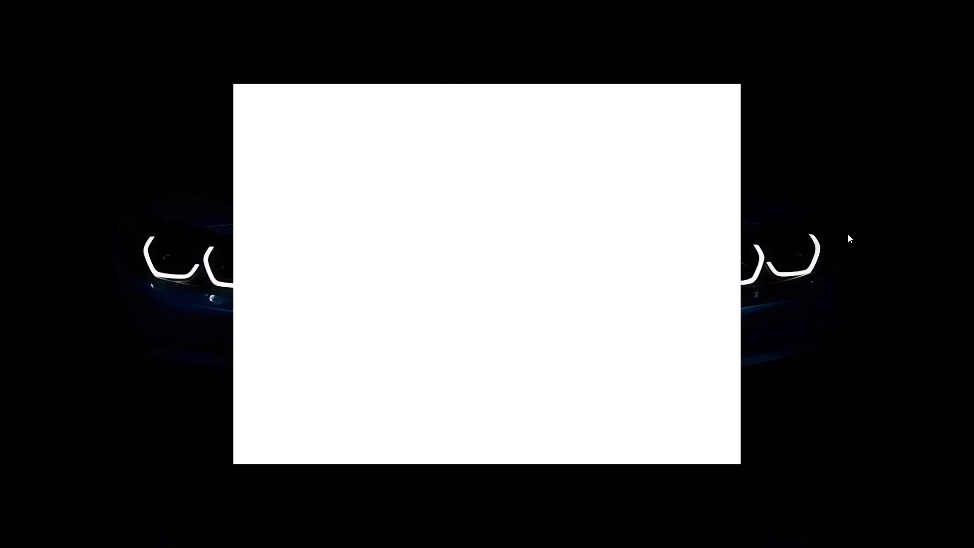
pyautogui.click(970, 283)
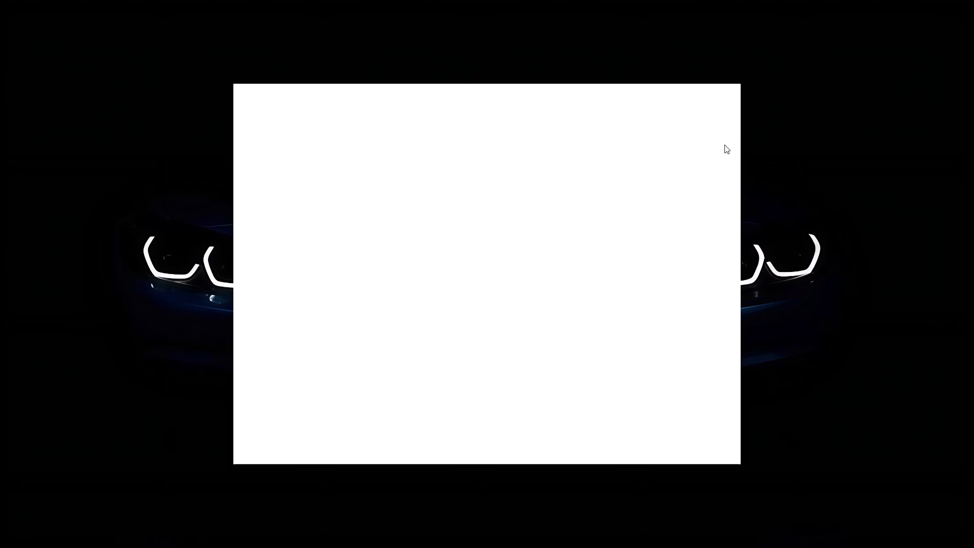
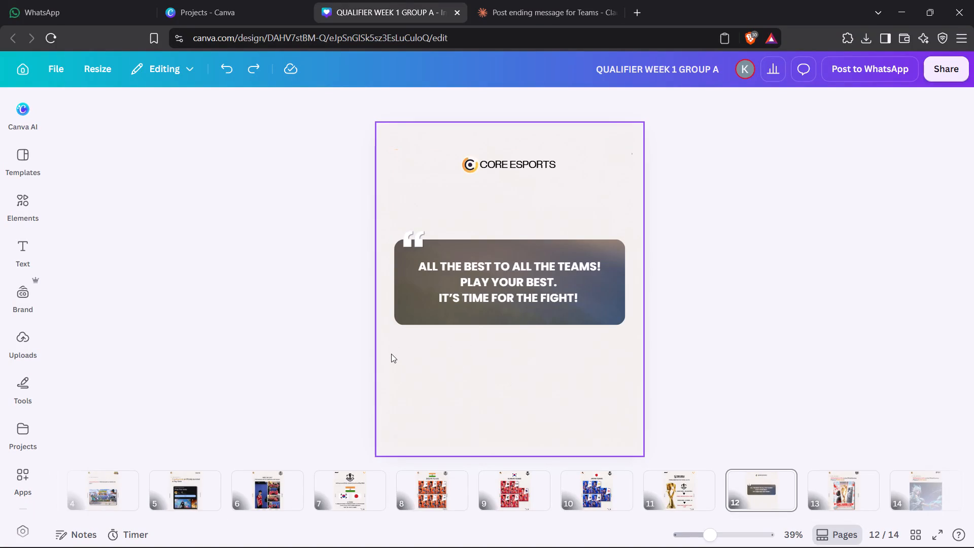
# Look through the uploaded images, back to the most recent ones, for artwork to use on page 12.
pyautogui.click(25, 351)
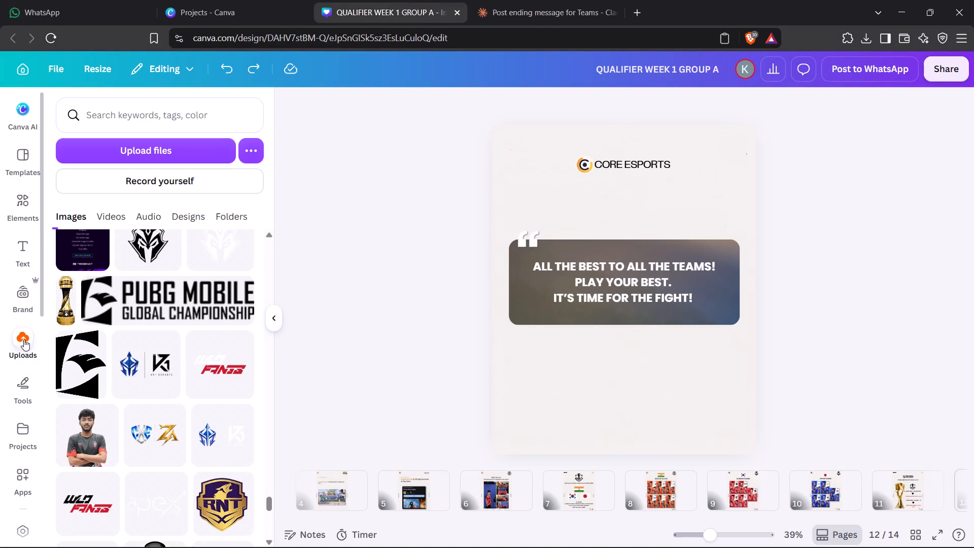
pyautogui.scroll(6, 146, 340)
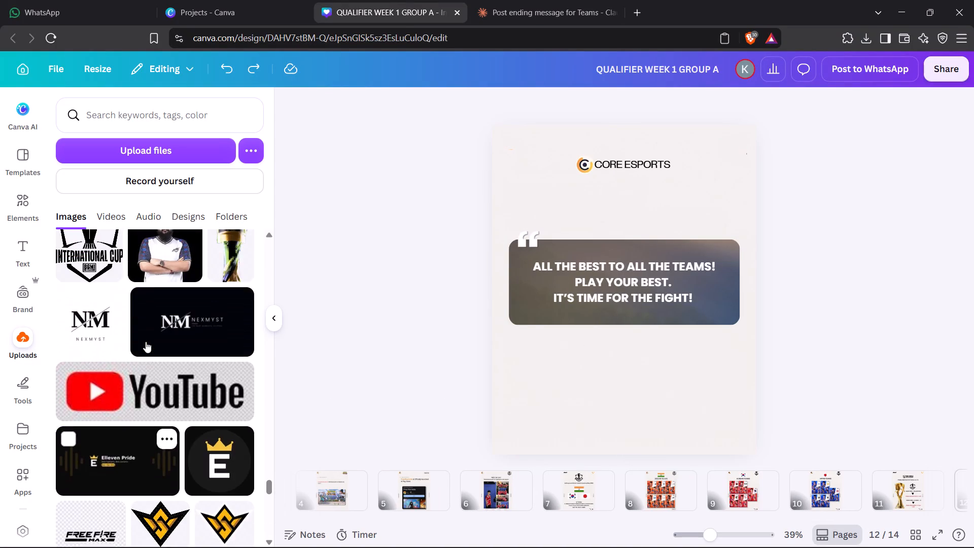
pyautogui.scroll(14, 146, 341)
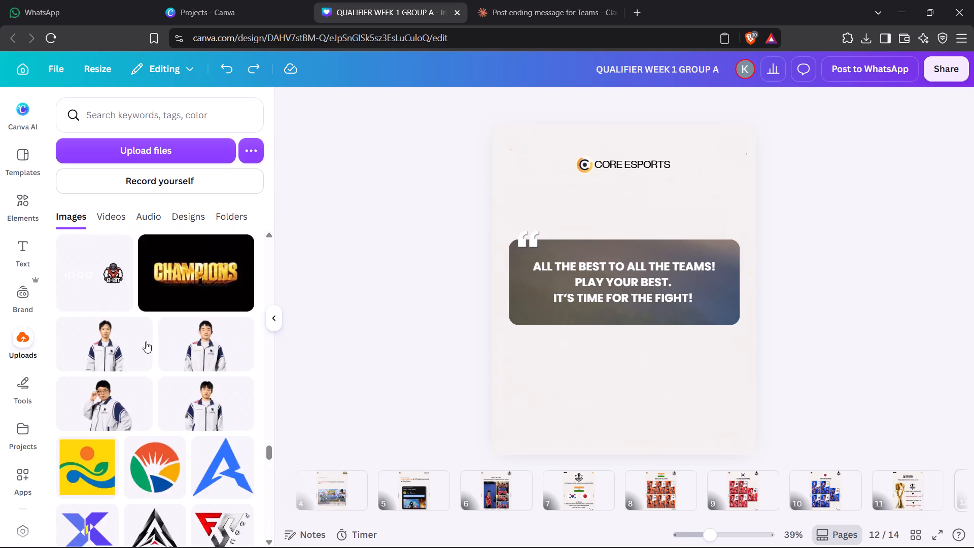
pyautogui.scroll(11, 146, 341)
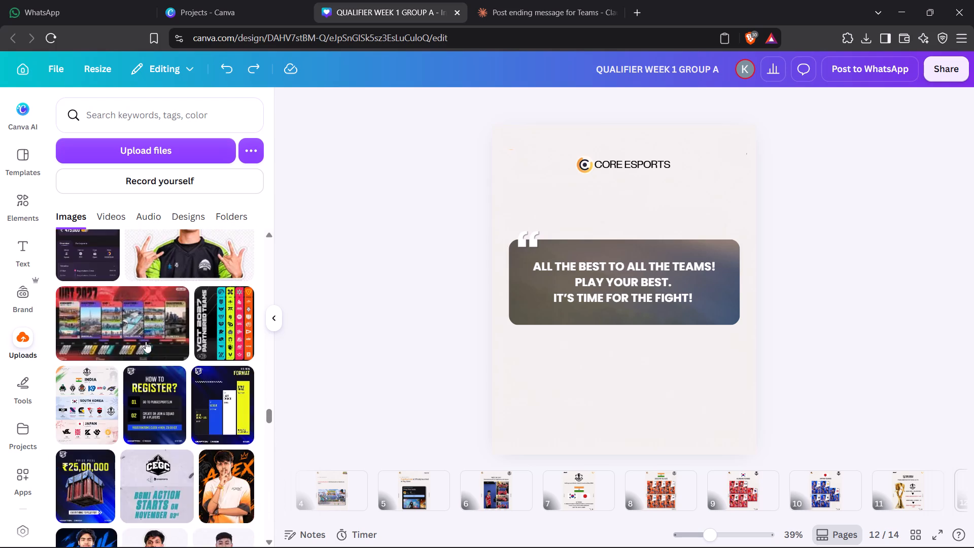
pyautogui.scroll(11, 146, 341)
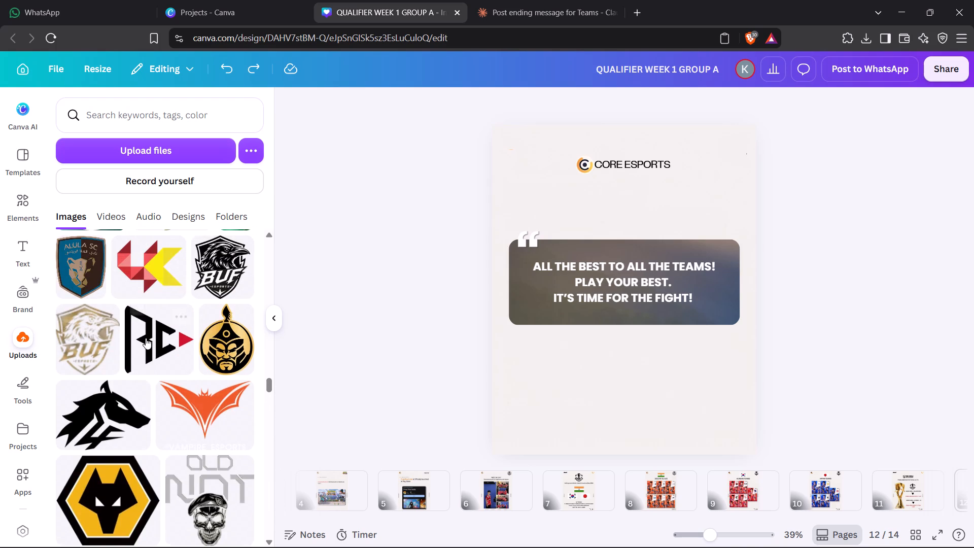
pyautogui.scroll(14, 146, 338)
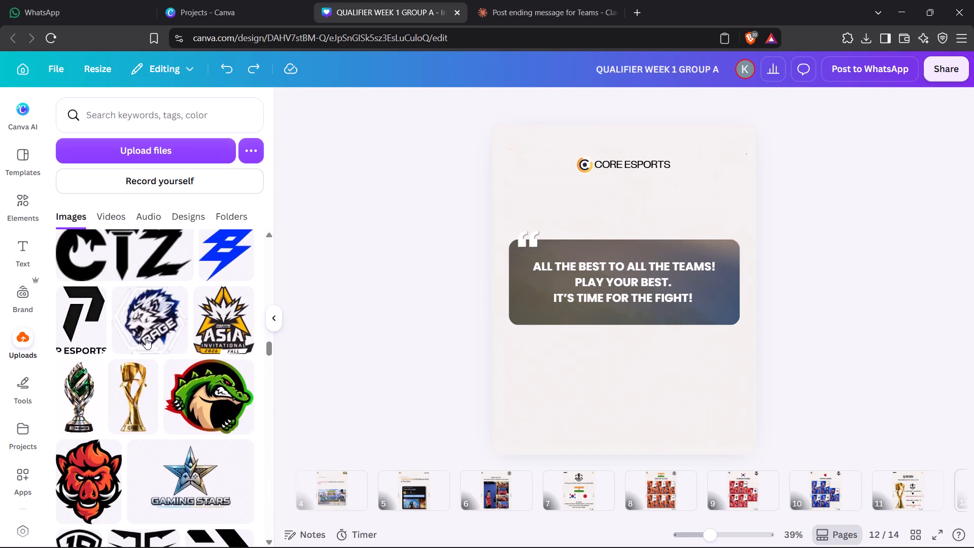
pyautogui.scroll(20, 146, 338)
pyautogui.scroll(3, 146, 338)
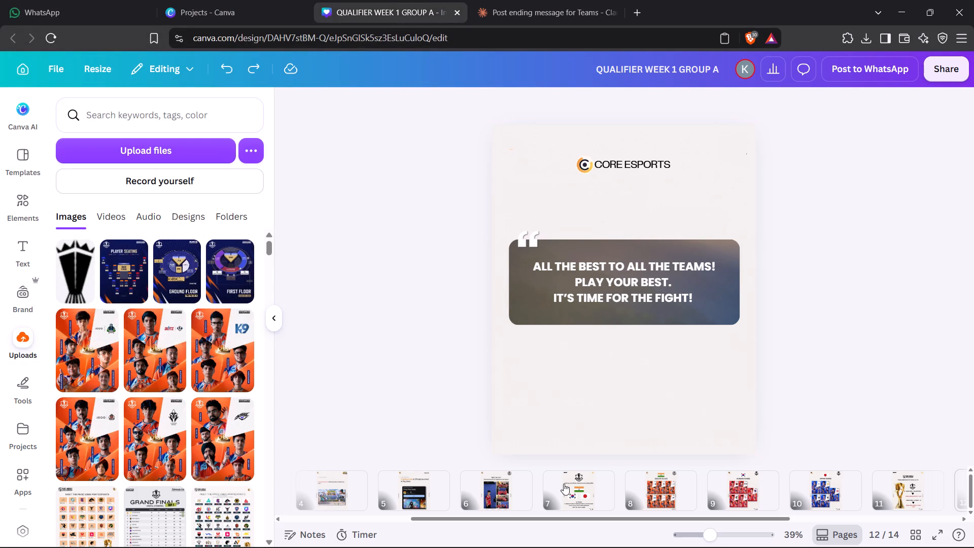
# Copy the International Cup logo from page 11 and return to page 12.
pyautogui.press('Left')
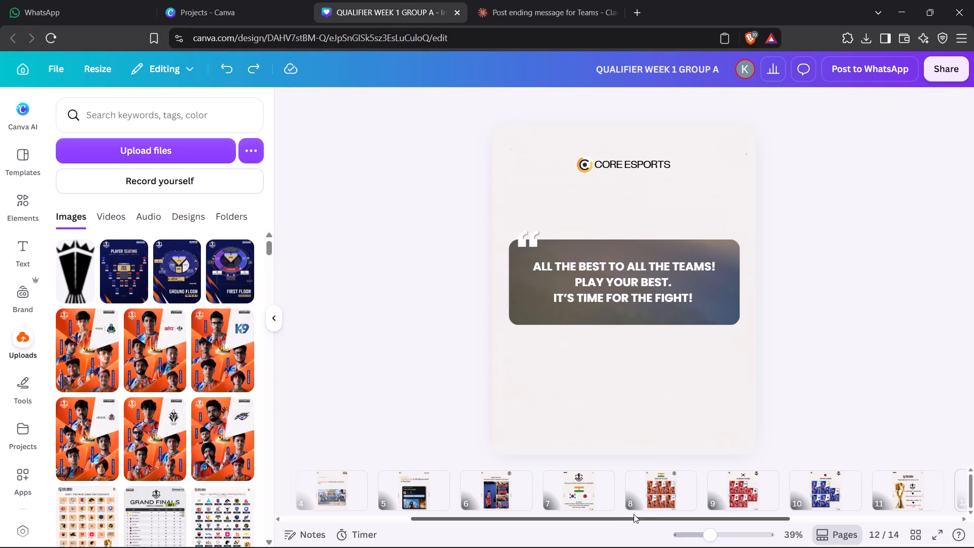
pyautogui.click(916, 487)
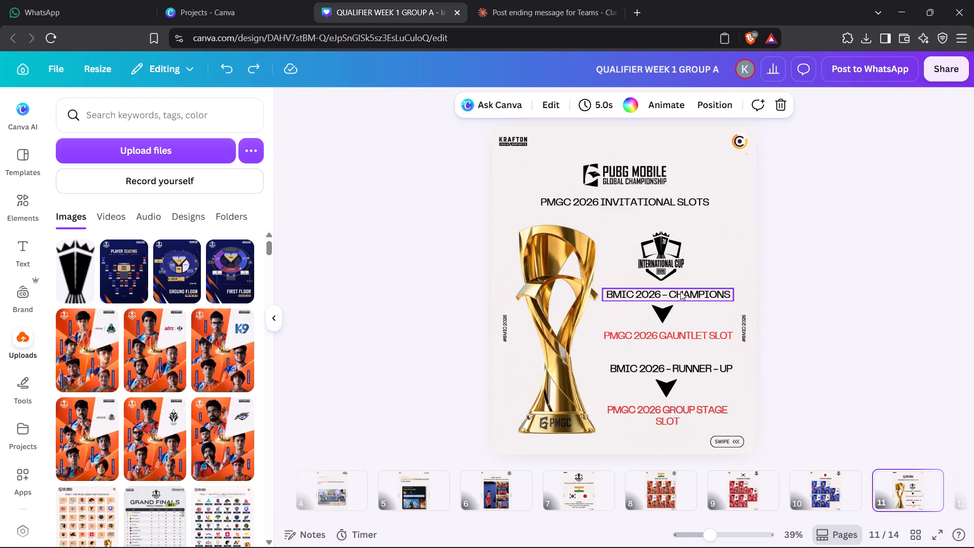
pyautogui.click(662, 262)
pyautogui.hotkey('ctrl', 'c')
pyautogui.click(810, 270)
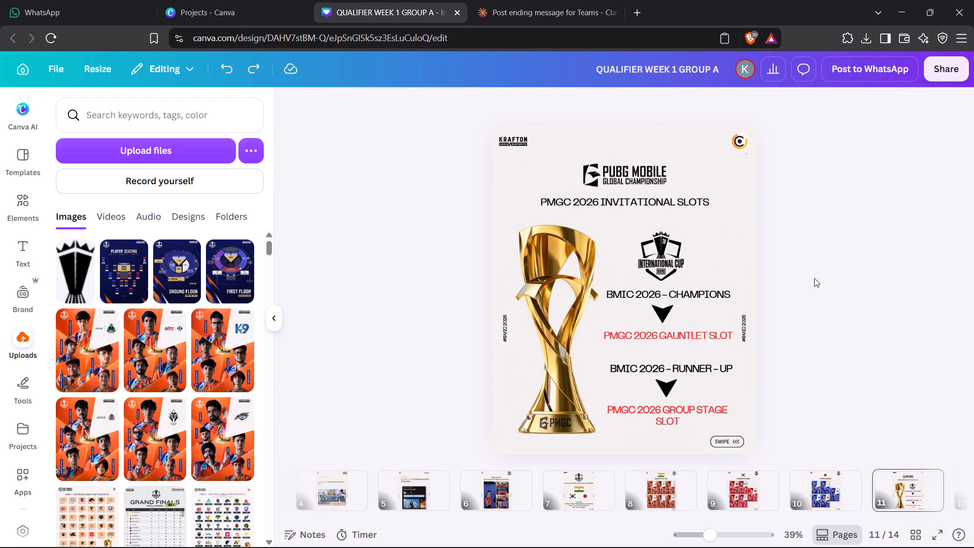
pyautogui.press('Right')
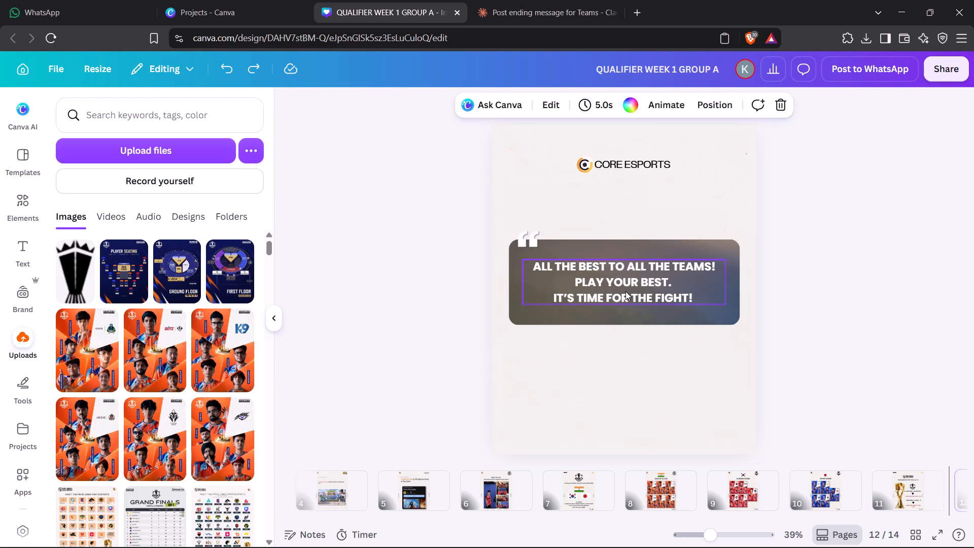
# Move the quote box, quotation mark and message together down page 12, leaving a wider gap below the CORE ESPORTS logo.
pyautogui.moveTo(522, 211); pyautogui.dragTo(679, 342)
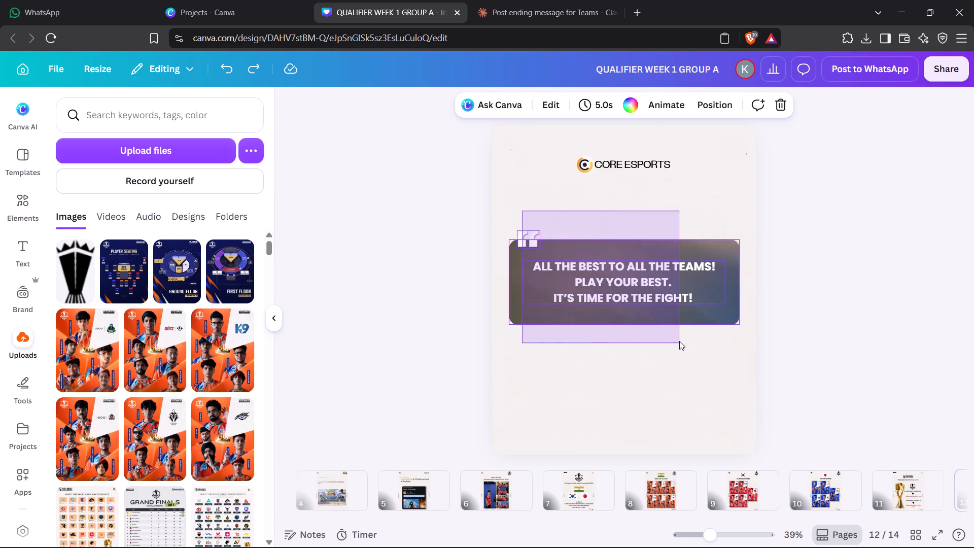
pyautogui.press('Down')
pyautogui.press('Down')
pyautogui.press('Down')
pyautogui.press('Down')
pyautogui.press('Down')
pyautogui.press('Down')
pyautogui.press('Down')
pyautogui.press('Down')
pyautogui.press('Down')
pyautogui.press('Down')
pyautogui.press('Down')
pyautogui.press('Down')
pyautogui.press('Down')
pyautogui.press('Down')
pyautogui.press('Down')
pyautogui.press('Down')
pyautogui.press('Down')
pyautogui.press('Down')
pyautogui.press('Down')
pyautogui.press('Down')
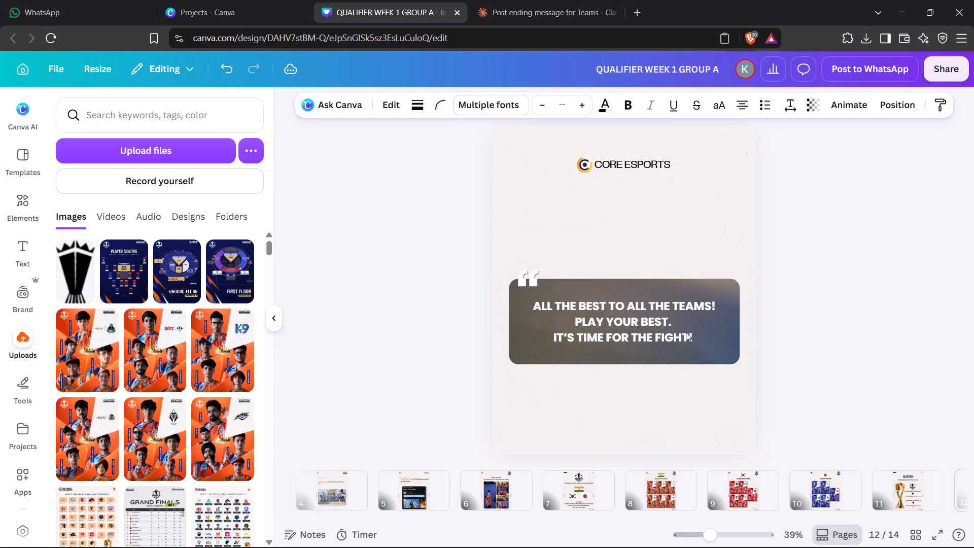
# Nudge the CORE ESPORTS logo slightly up page 12, keeping it horizontally centred.
pyautogui.moveTo(560, 157); pyautogui.dragTo(670, 172)
pyautogui.press('Up')
pyautogui.press('Up')
pyautogui.press('Up')
pyautogui.press('Up')
pyautogui.press('Up')
pyautogui.press('Up')
pyautogui.press('Up')
pyautogui.press('Up')
pyautogui.press('Up')
pyautogui.press('Up')
pyautogui.press('Up')
pyautogui.press('Up')
pyautogui.press('Up')
pyautogui.press('Up')
pyautogui.press('Up')
pyautogui.press('Up')
pyautogui.press('Up')
pyautogui.press('Up')
pyautogui.press('Up')
pyautogui.press('Up')
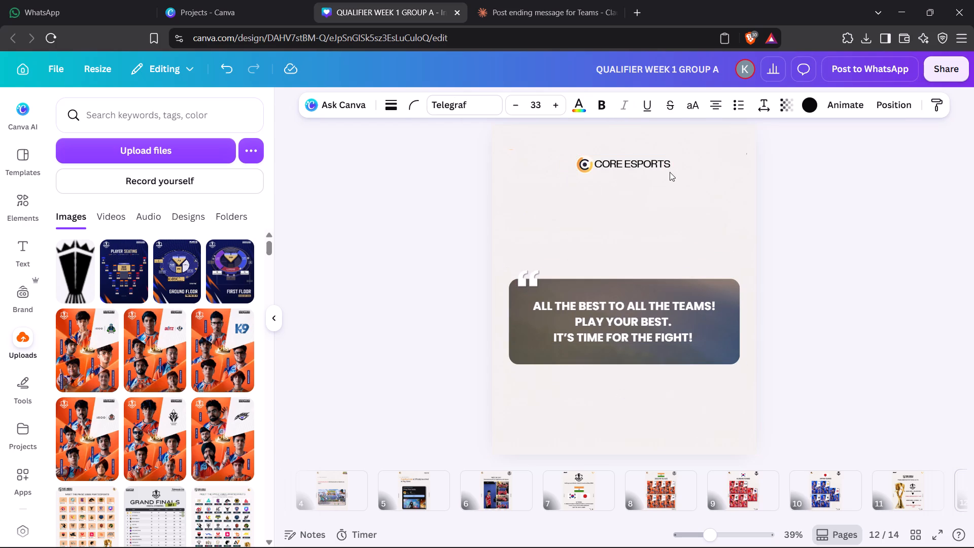
pyautogui.press('Down')
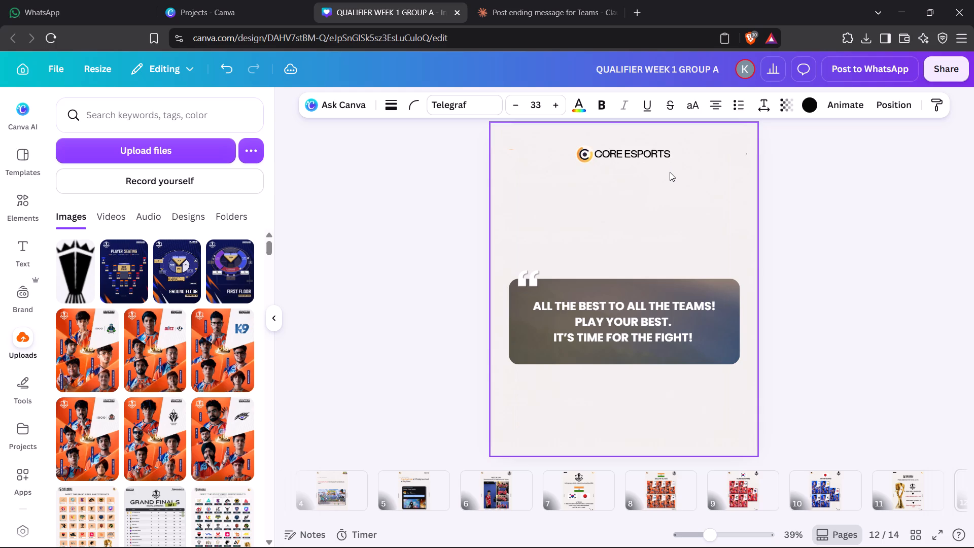
pyautogui.press('Down')
# Paste the International Cup logo on page 12, enlarge it, and centre it between the CORE ESPORTS logo and the quote box.
pyautogui.click(673, 216)
pyautogui.hotkey('ctrl', 'v')
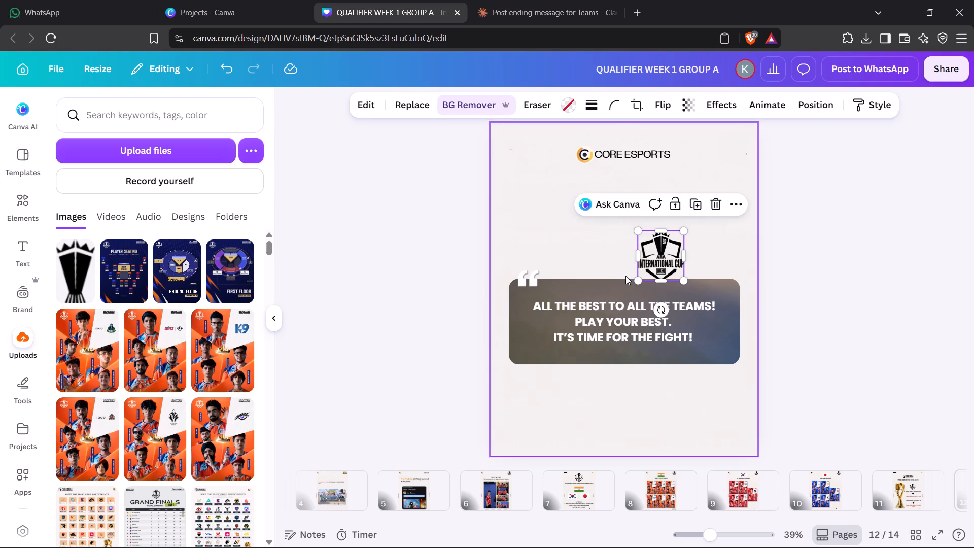
pyautogui.moveTo(638, 236); pyautogui.dragTo(585, 214)
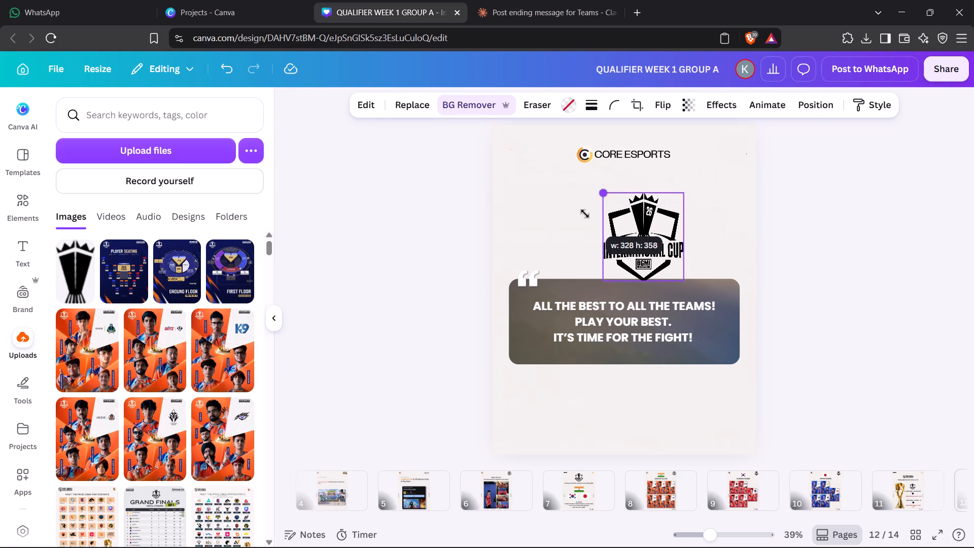
pyautogui.moveTo(585, 214); pyautogui.dragTo(609, 210)
pyautogui.moveTo(659, 249); pyautogui.dragTo(629, 243)
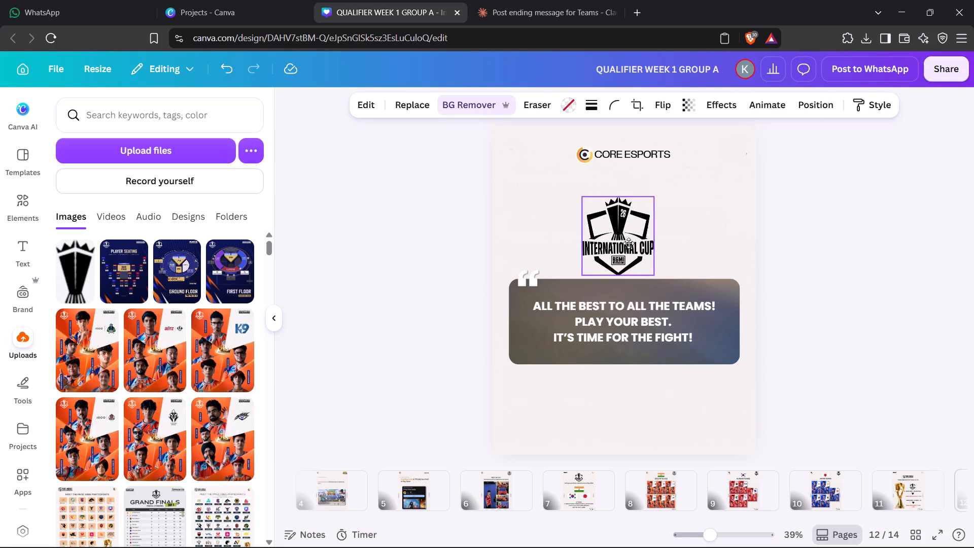
pyautogui.moveTo(629, 243); pyautogui.dragTo(636, 229)
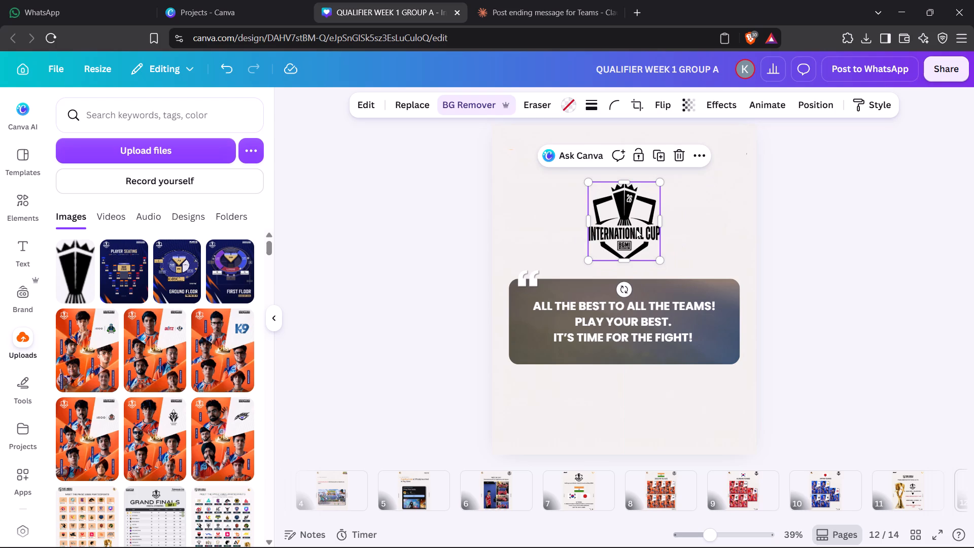
pyautogui.click(838, 215)
pyautogui.click(581, 388)
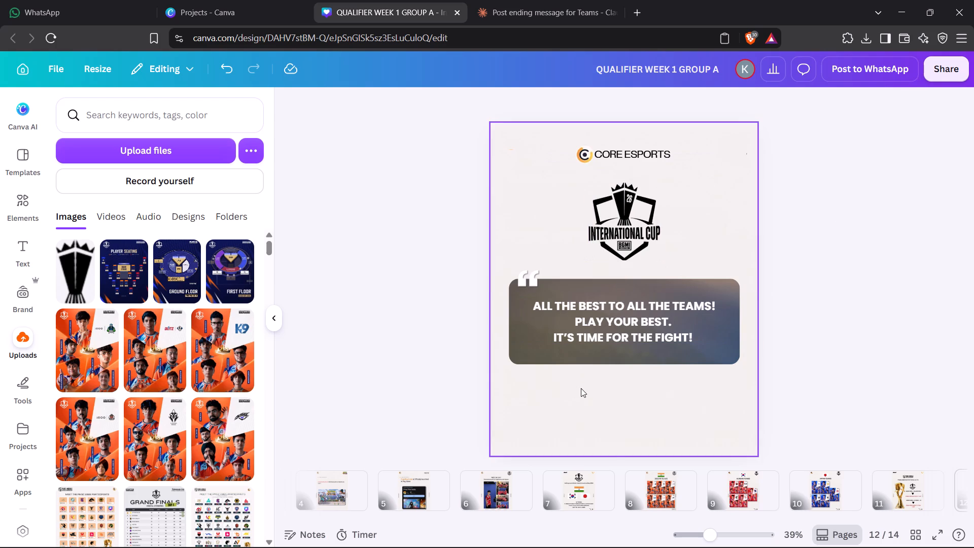
# Replace the quote box's background picture with the uploaded image of the blue-caped ninja figure.
pyautogui.click(518, 332)
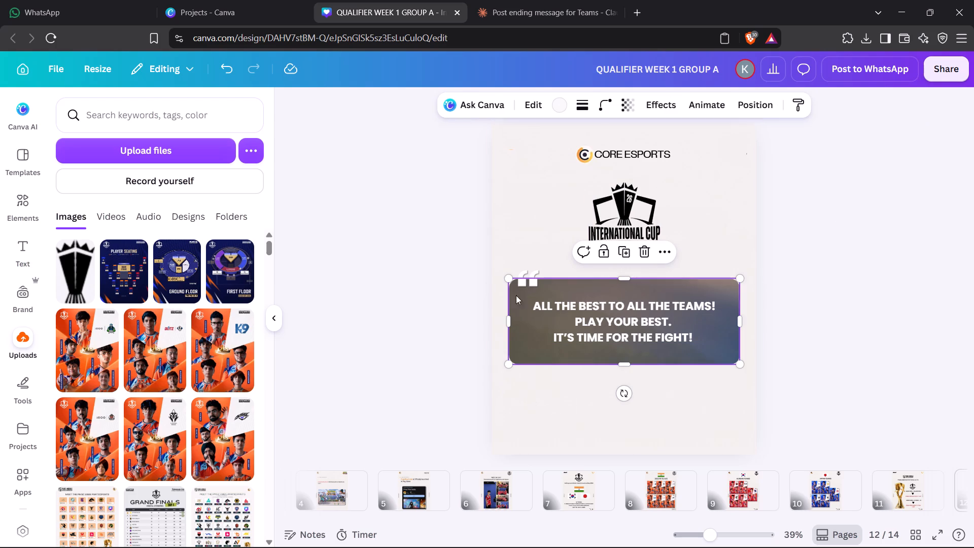
pyautogui.click(357, 251)
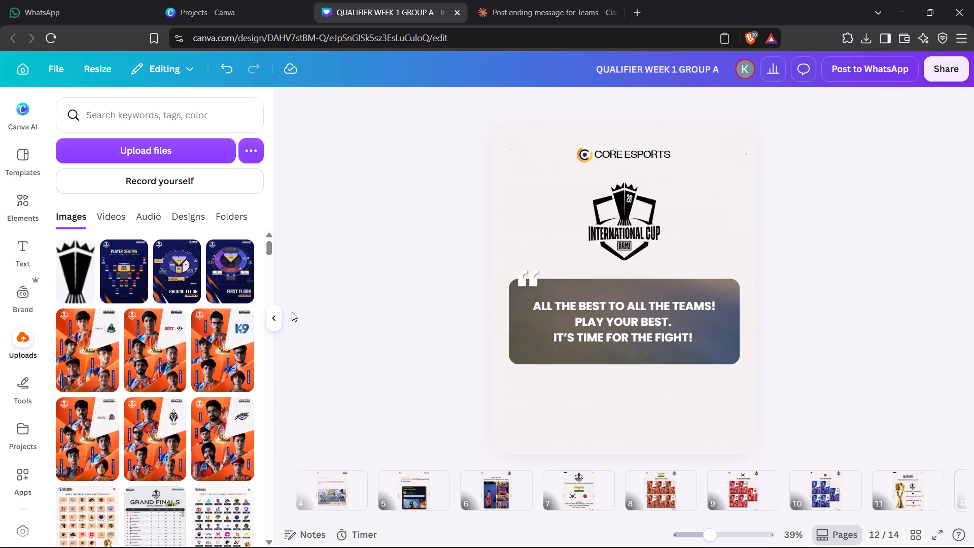
pyautogui.scroll(-7, 212, 382)
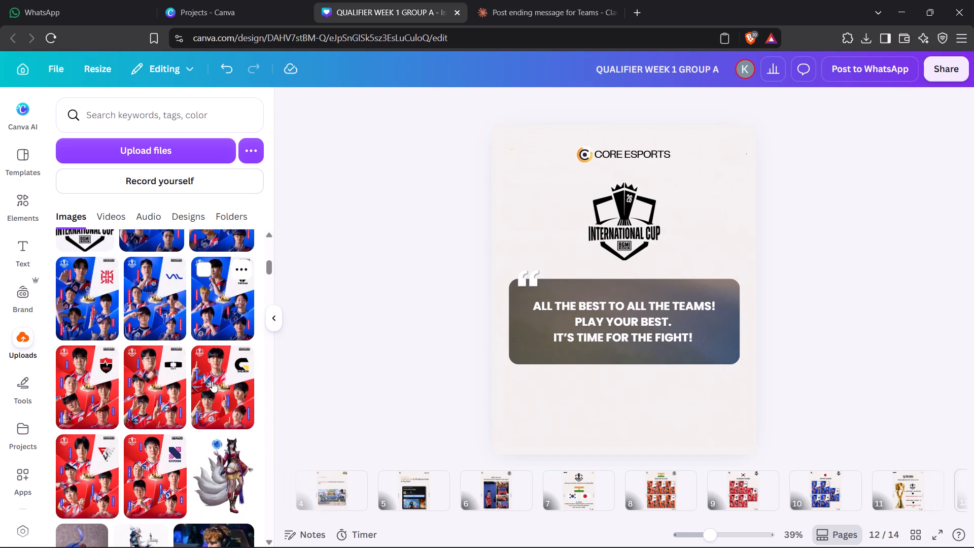
pyautogui.scroll(-4, 212, 381)
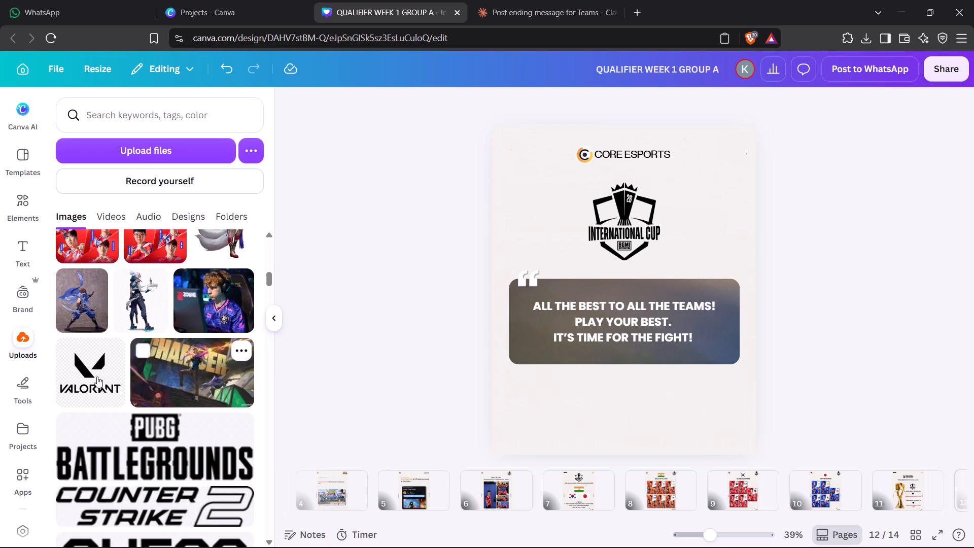
pyautogui.moveTo(80, 303); pyautogui.dragTo(639, 331)
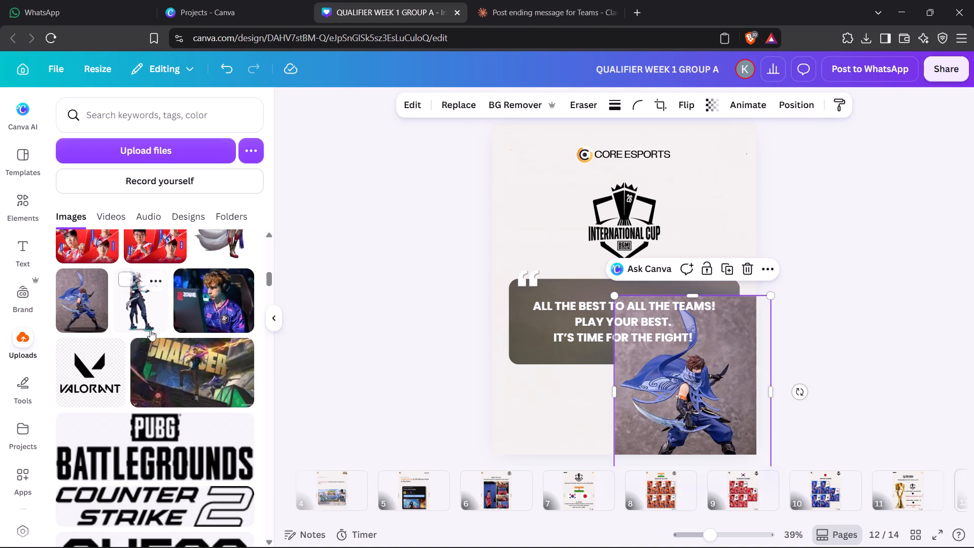
pyautogui.moveTo(750, 408); pyautogui.dragTo(732, 340)
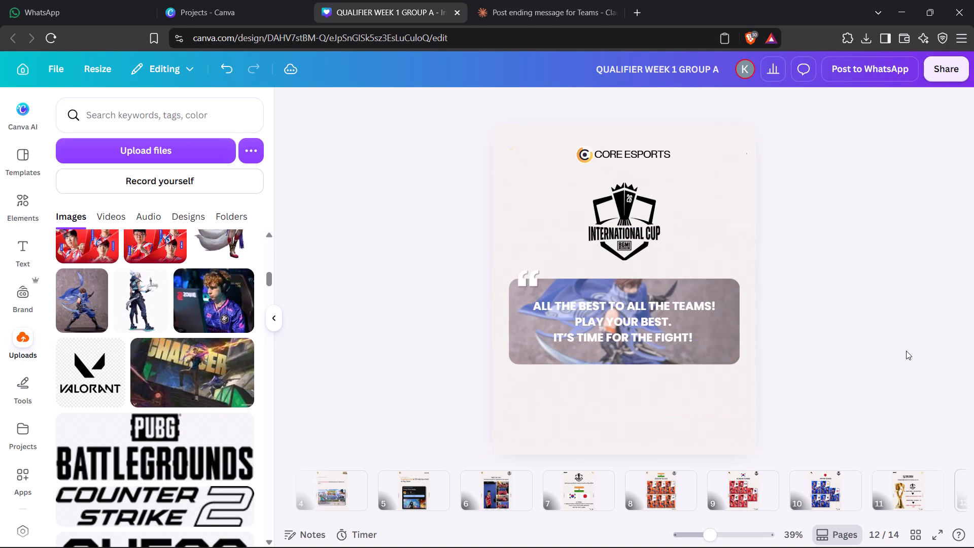
pyautogui.click(906, 351)
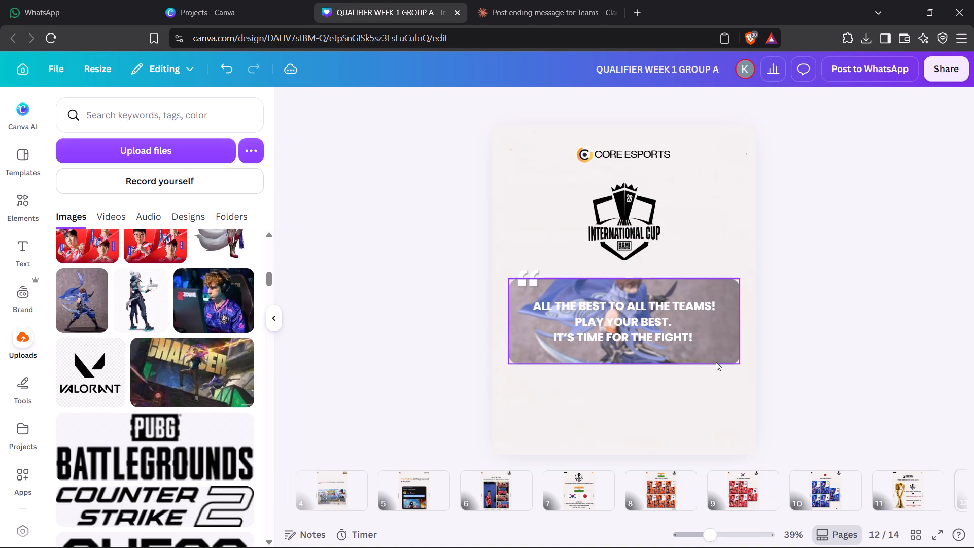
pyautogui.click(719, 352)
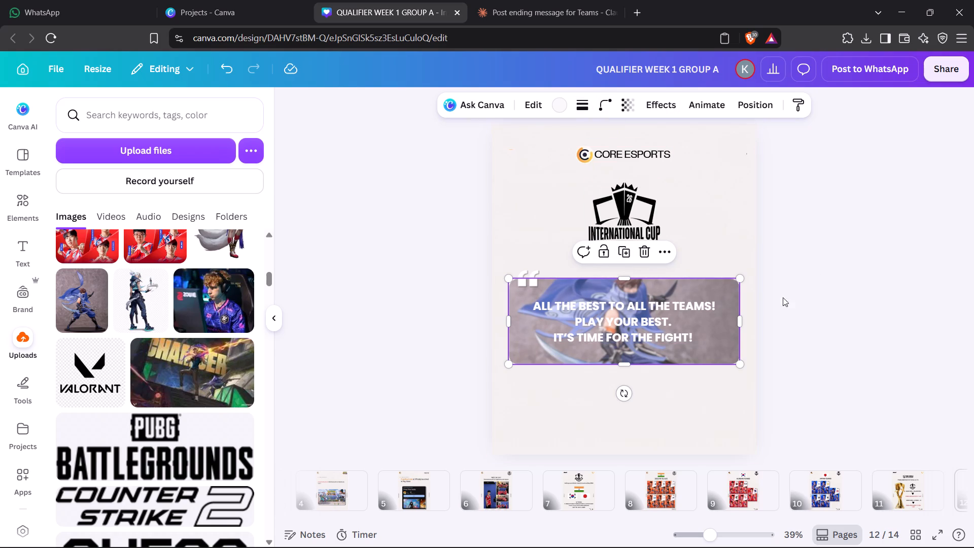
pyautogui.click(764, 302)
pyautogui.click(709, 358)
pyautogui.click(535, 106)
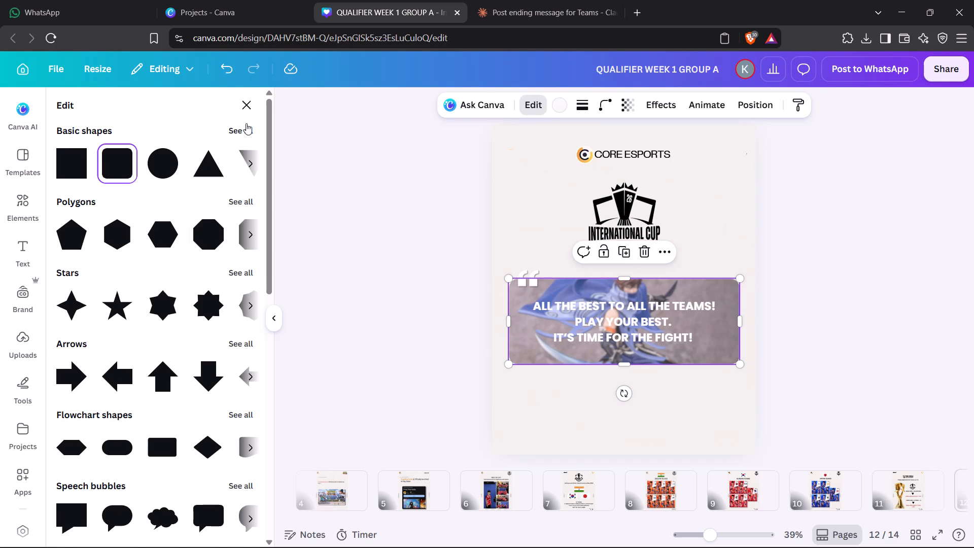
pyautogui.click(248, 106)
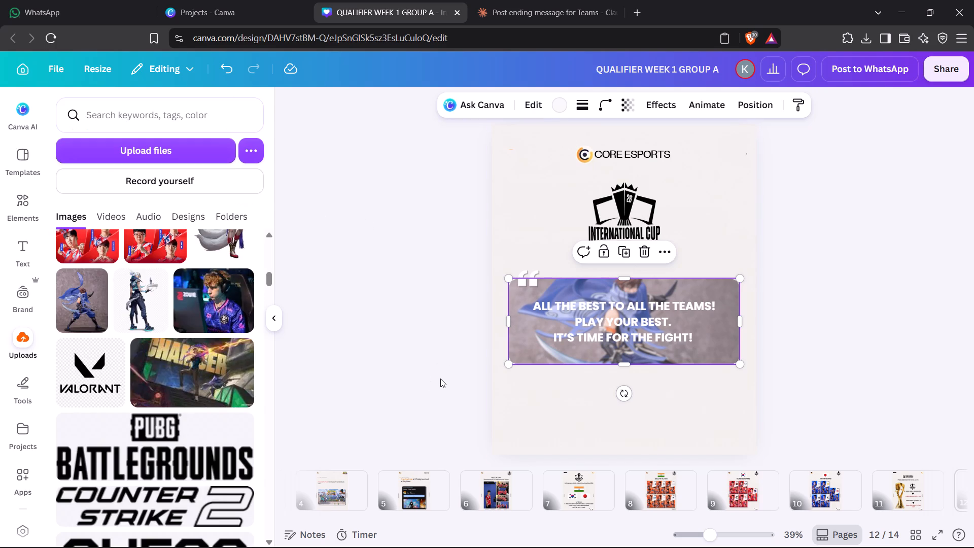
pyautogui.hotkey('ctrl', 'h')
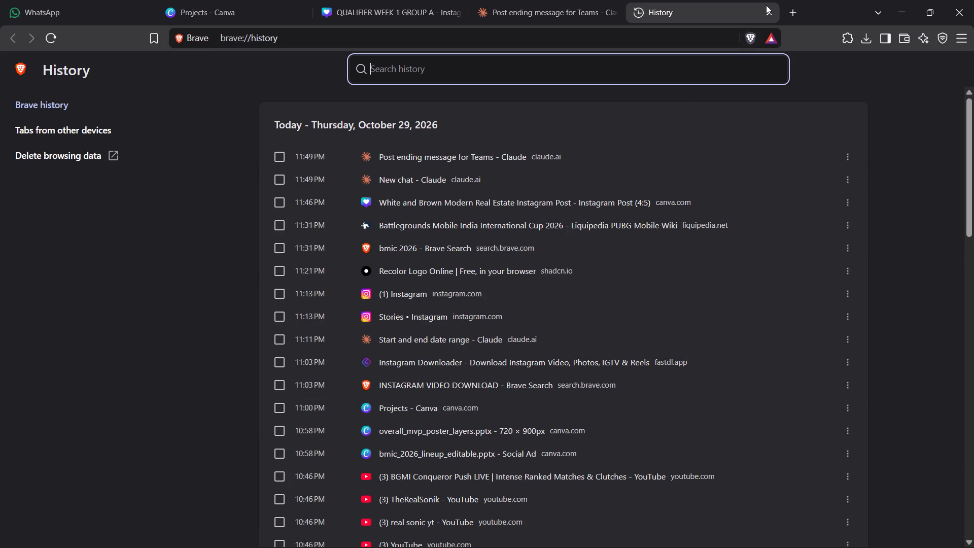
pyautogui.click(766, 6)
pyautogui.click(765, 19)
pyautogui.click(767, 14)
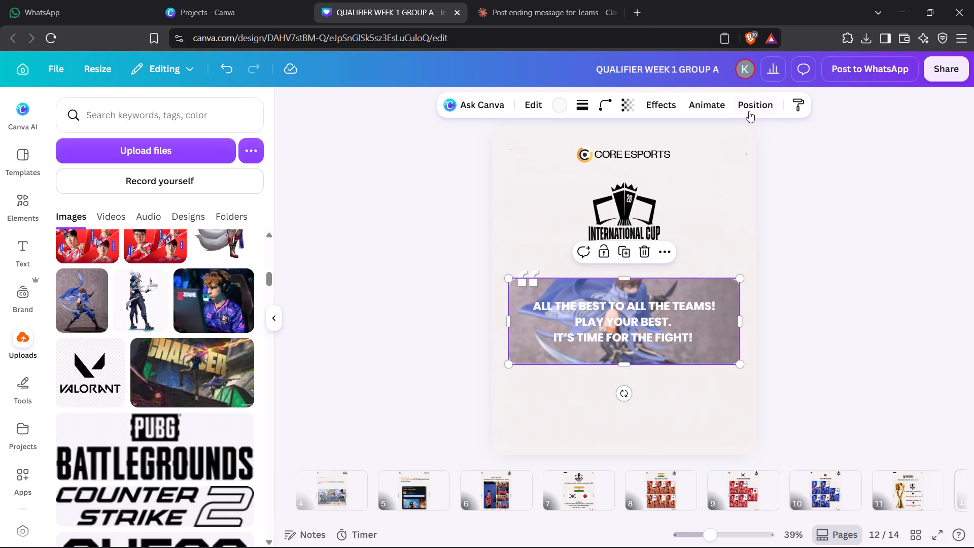
# Move the pale overlay shape beneath the ninja image in page 12's layer order.
pyautogui.click(752, 98)
pyautogui.click(193, 374)
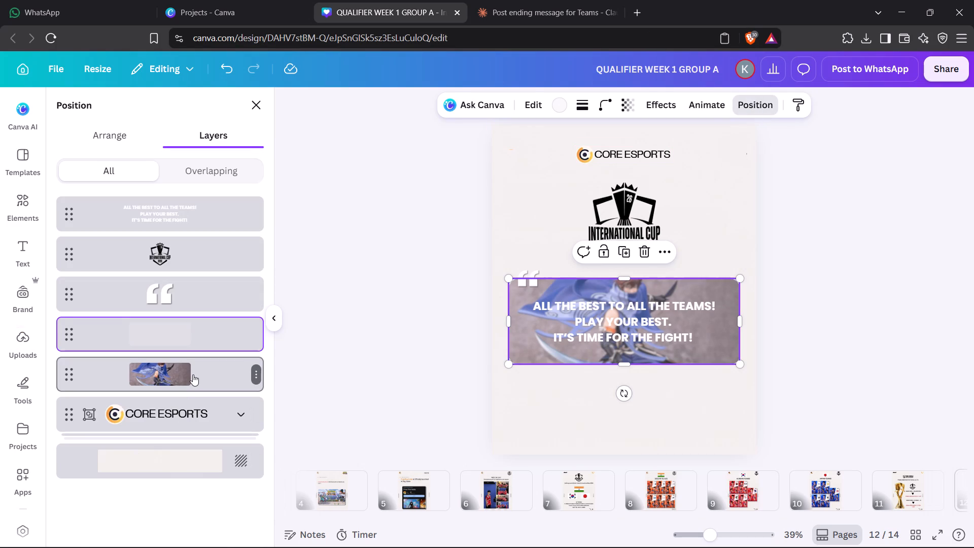
pyautogui.moveTo(172, 329); pyautogui.dragTo(177, 395)
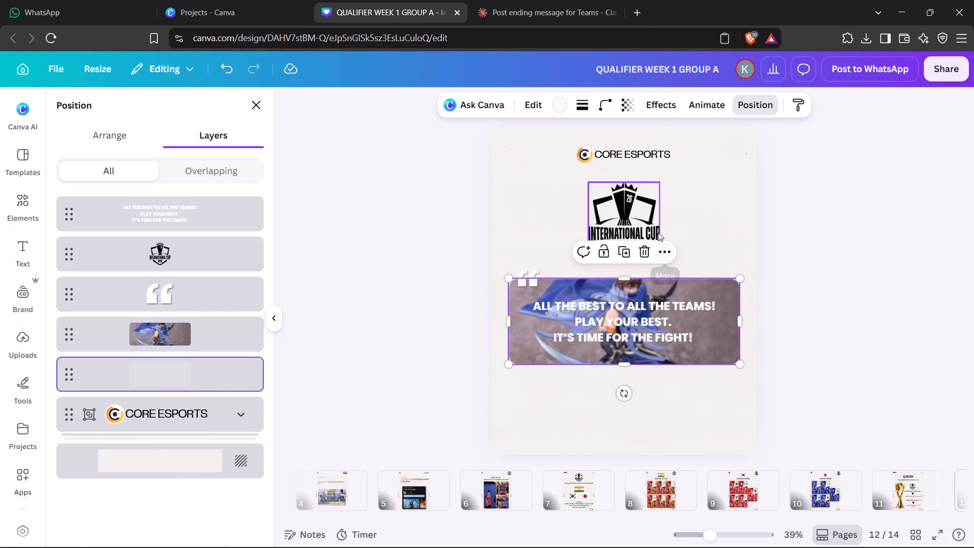
# Shift the ninja image downward within its crop so the figure's head and cape show inside the quote box.
pyautogui.click(707, 341)
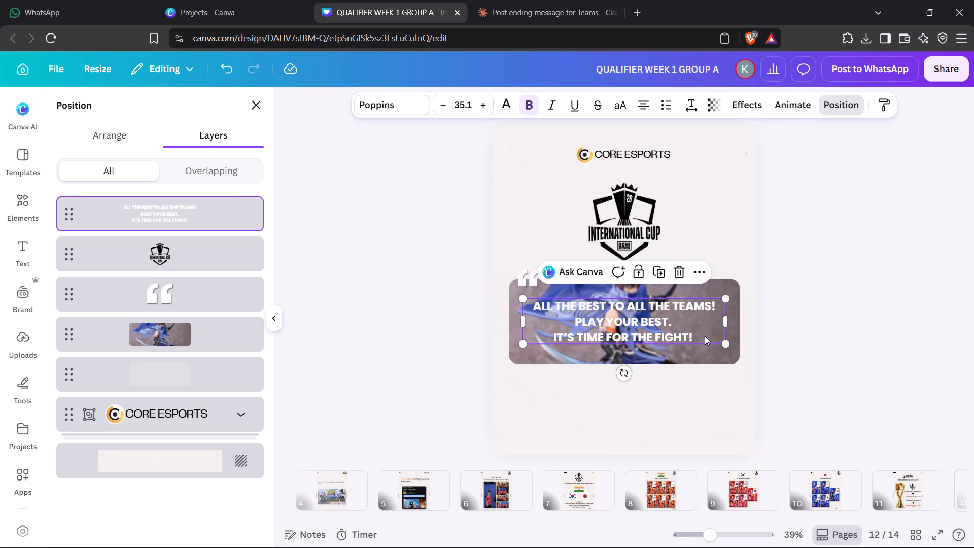
pyautogui.click(726, 287)
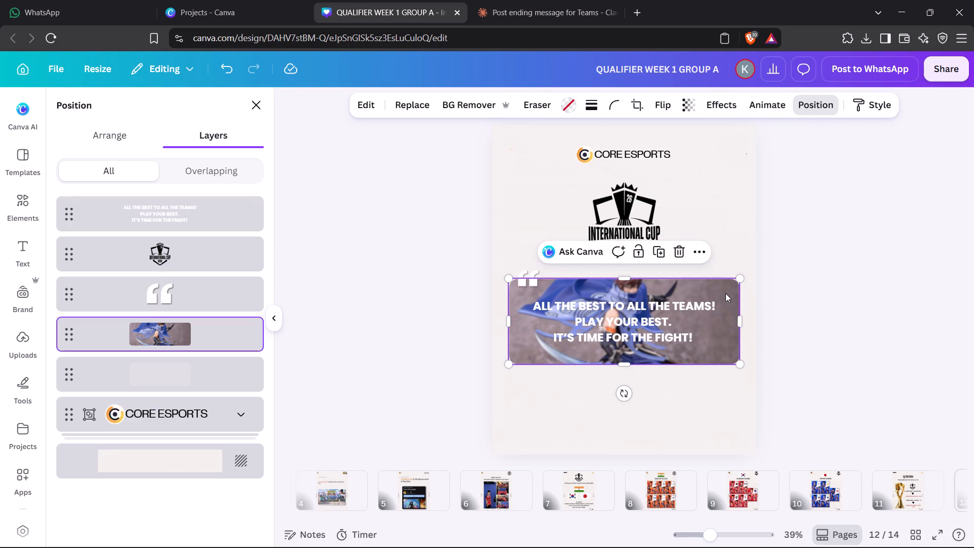
pyautogui.click(638, 102)
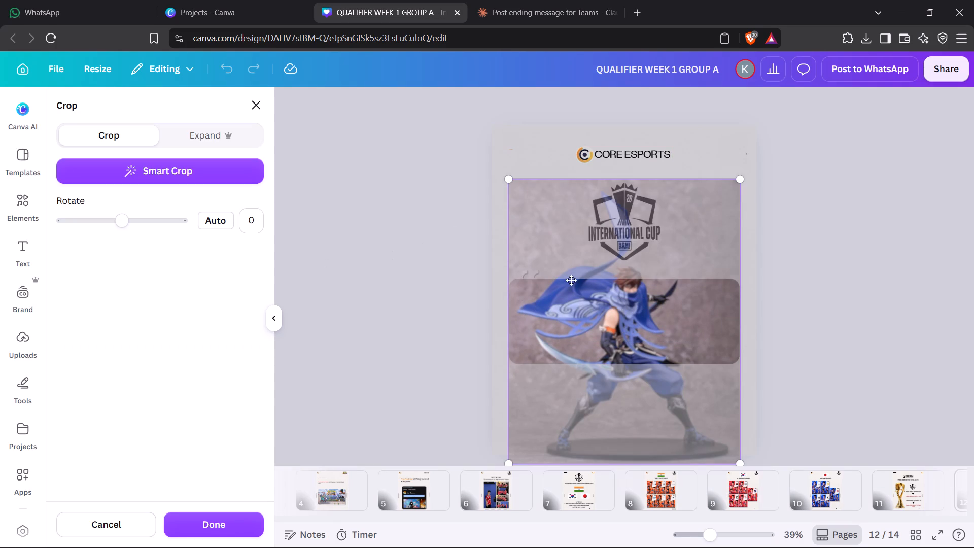
pyautogui.moveTo(625, 256); pyautogui.dragTo(635, 286)
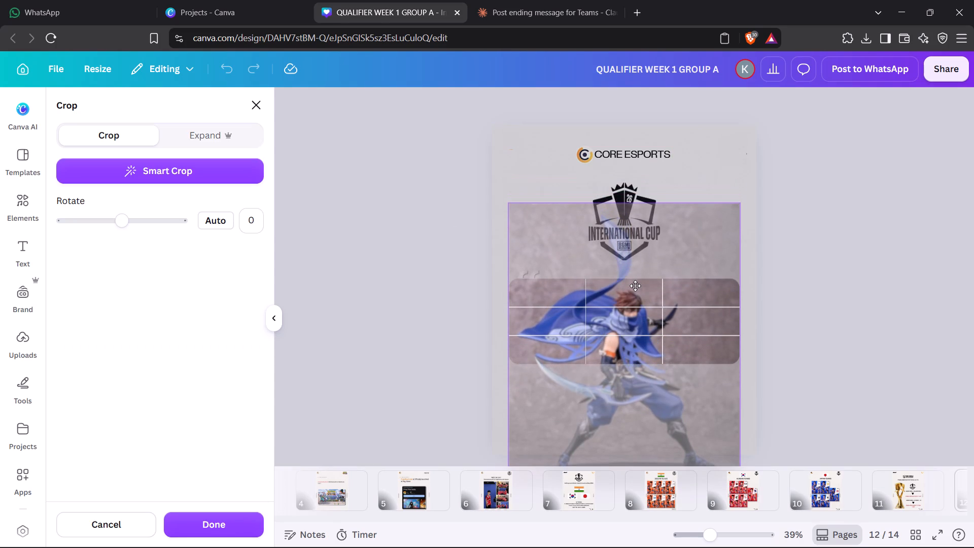
pyautogui.moveTo(635, 286); pyautogui.dragTo(637, 283)
pyautogui.click(822, 263)
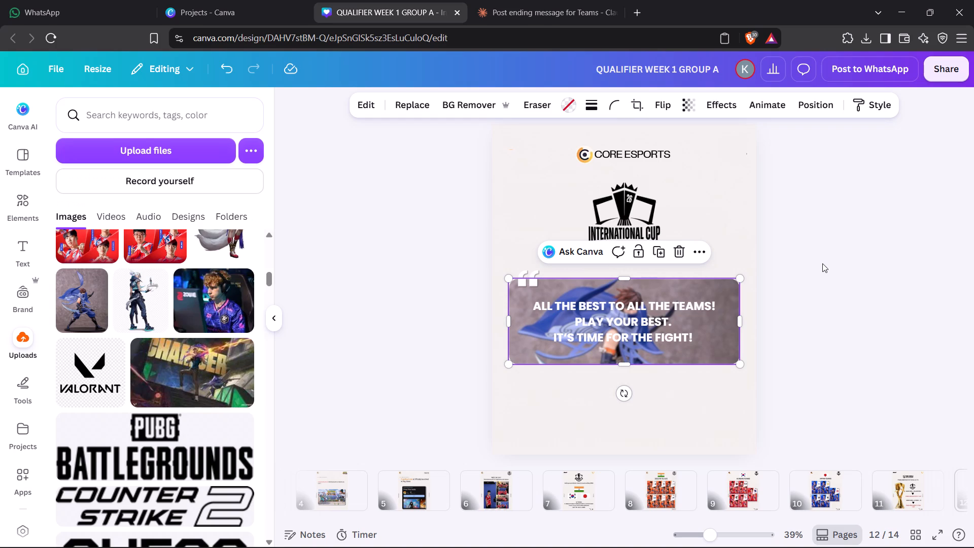
pyautogui.click(822, 263)
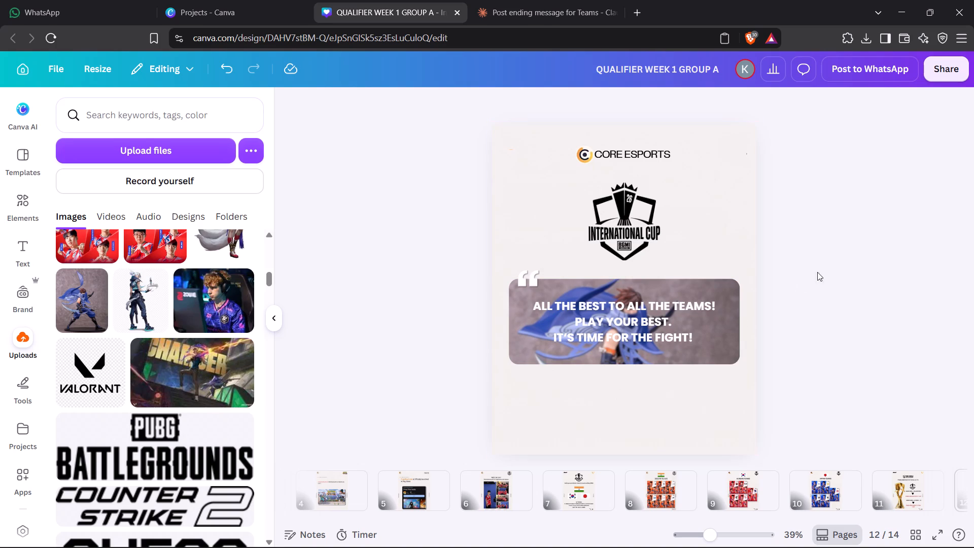
pyautogui.click(823, 263)
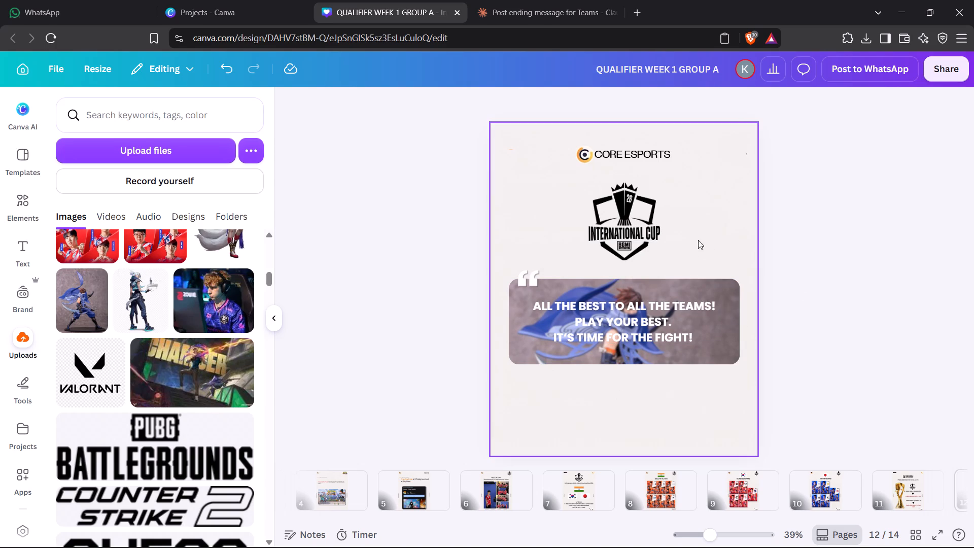
# Move the pale overlay shape directly above the ninja image in page 12's layer order.
pyautogui.click(727, 294)
pyautogui.click(807, 104)
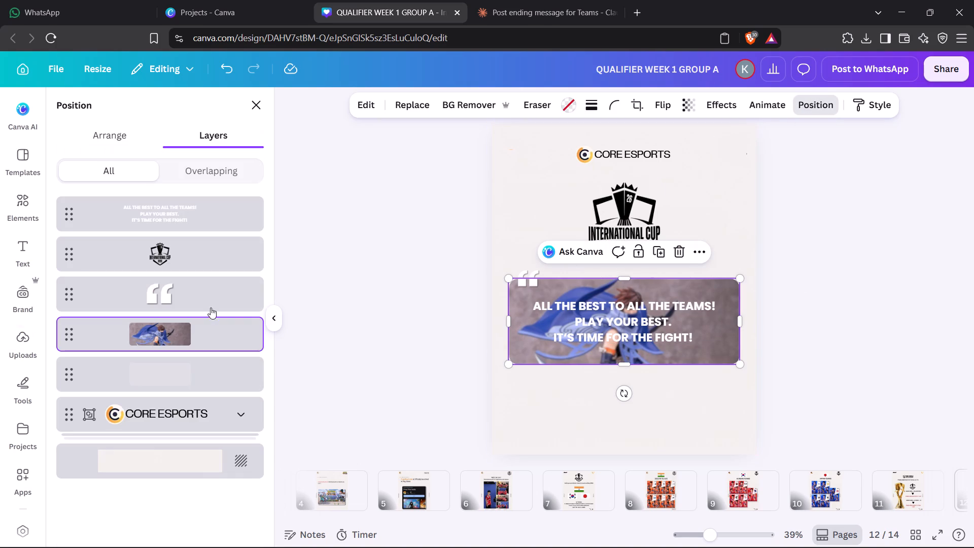
pyautogui.moveTo(159, 366); pyautogui.dragTo(155, 323)
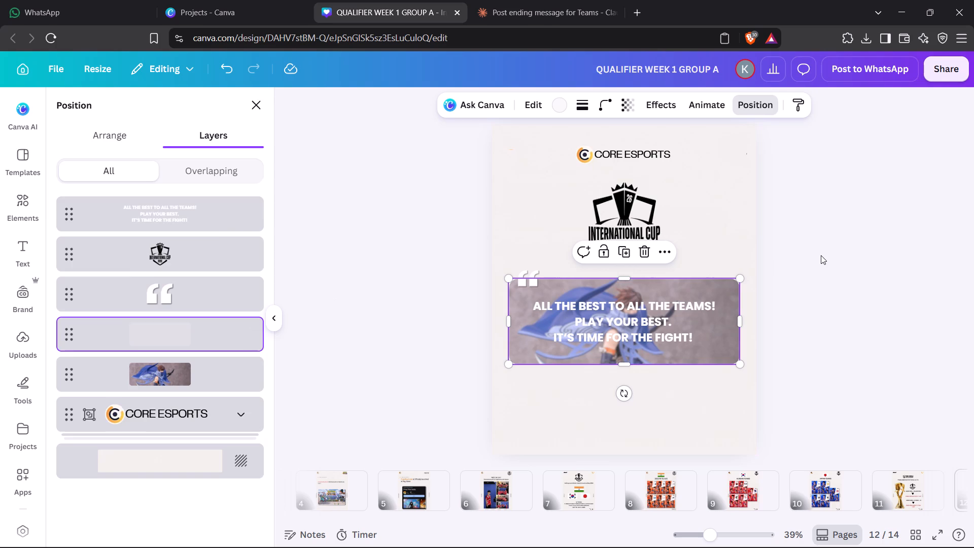
pyautogui.click(821, 255)
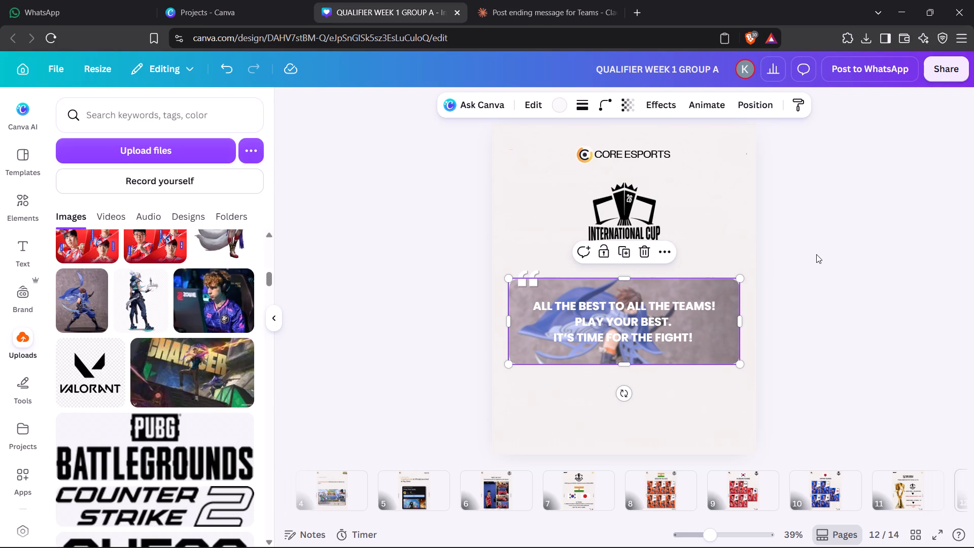
pyautogui.click(819, 247)
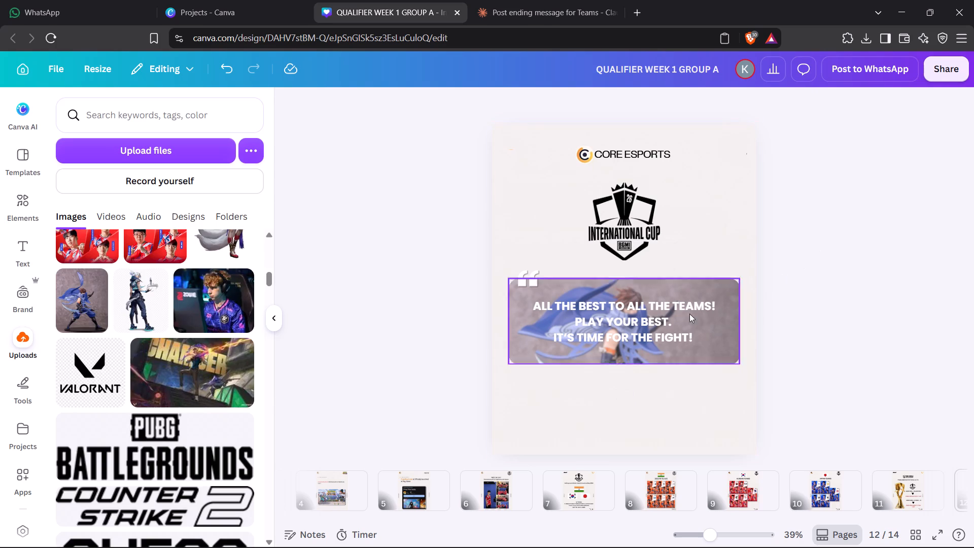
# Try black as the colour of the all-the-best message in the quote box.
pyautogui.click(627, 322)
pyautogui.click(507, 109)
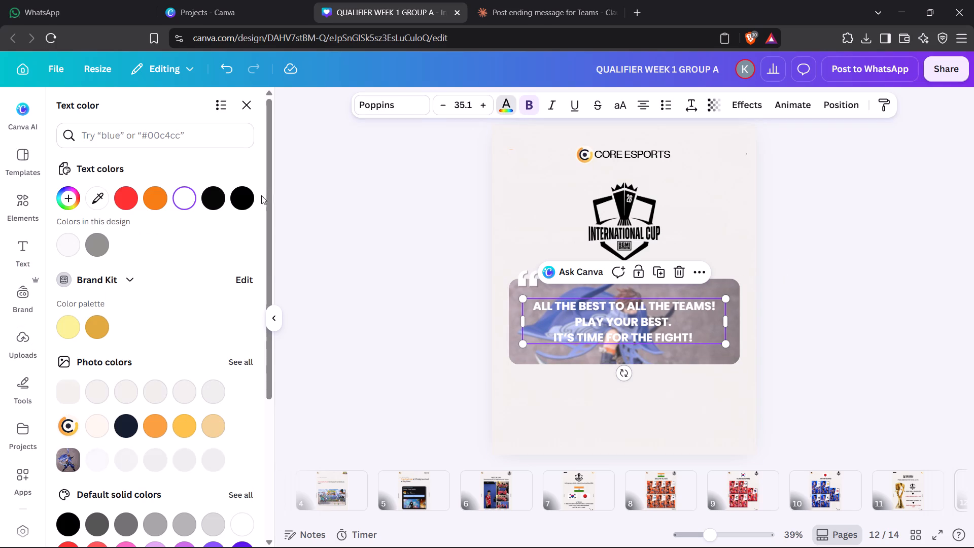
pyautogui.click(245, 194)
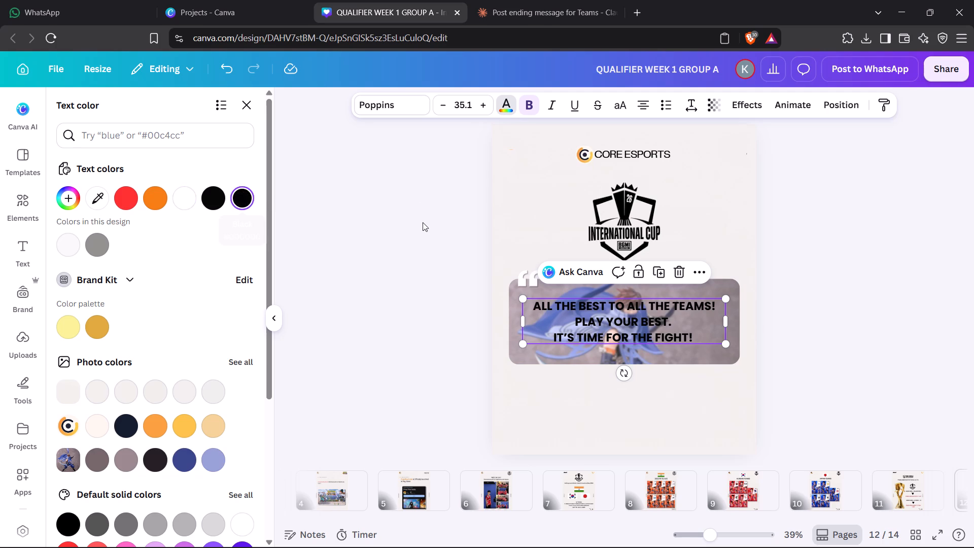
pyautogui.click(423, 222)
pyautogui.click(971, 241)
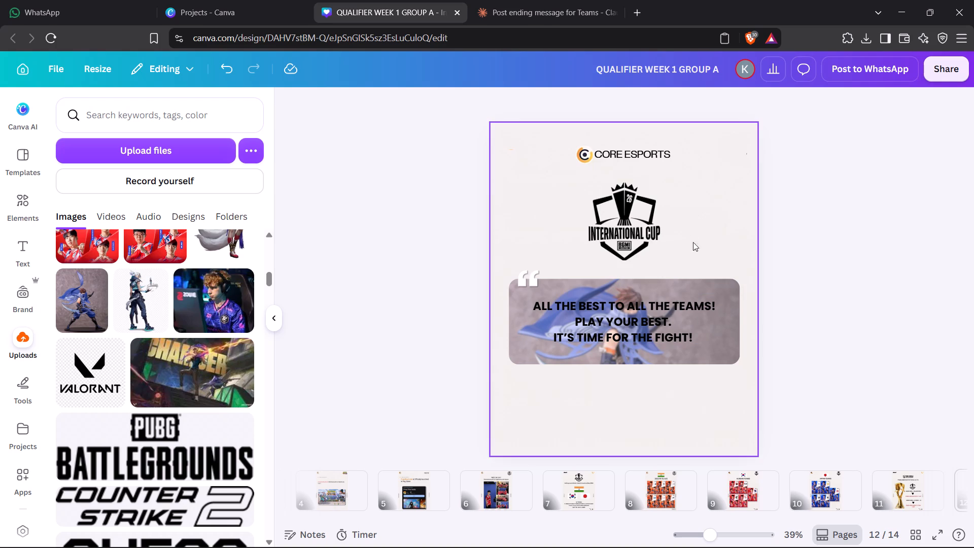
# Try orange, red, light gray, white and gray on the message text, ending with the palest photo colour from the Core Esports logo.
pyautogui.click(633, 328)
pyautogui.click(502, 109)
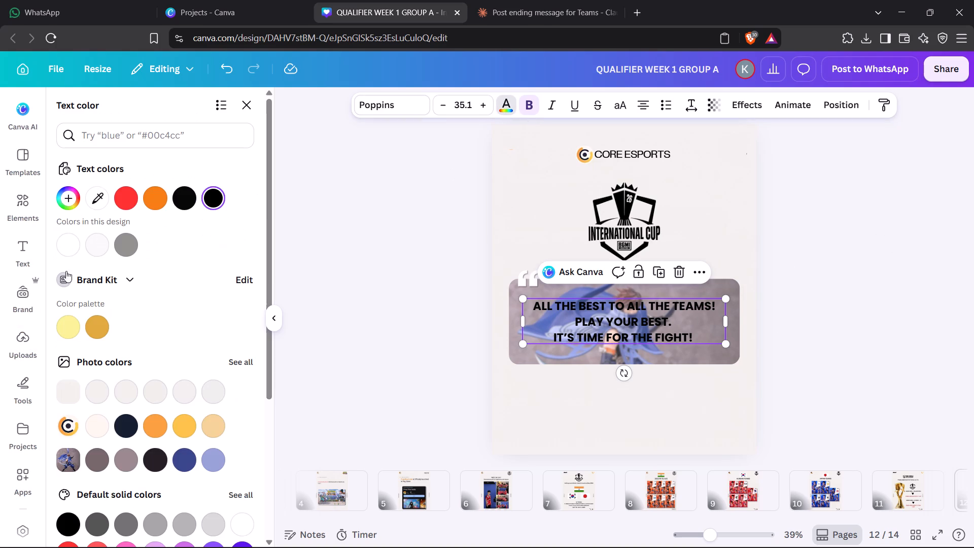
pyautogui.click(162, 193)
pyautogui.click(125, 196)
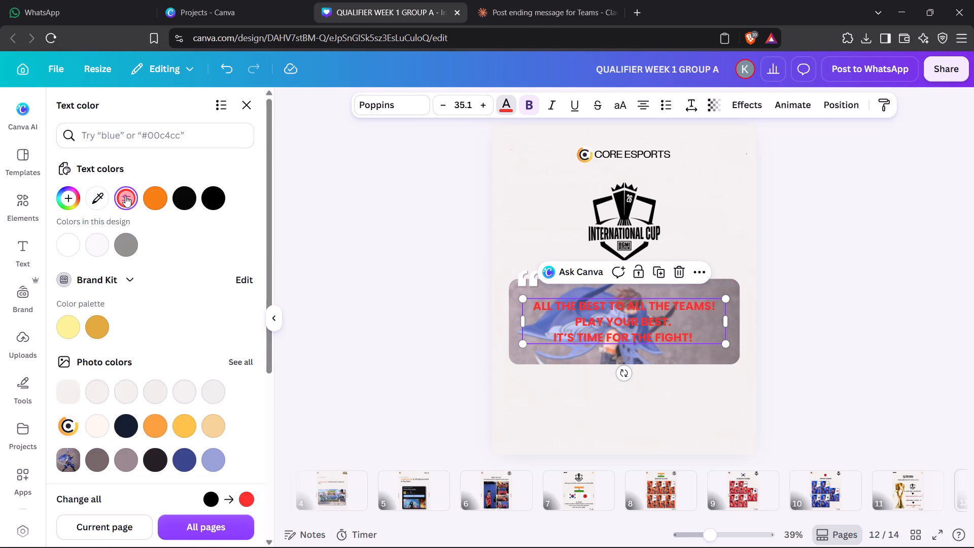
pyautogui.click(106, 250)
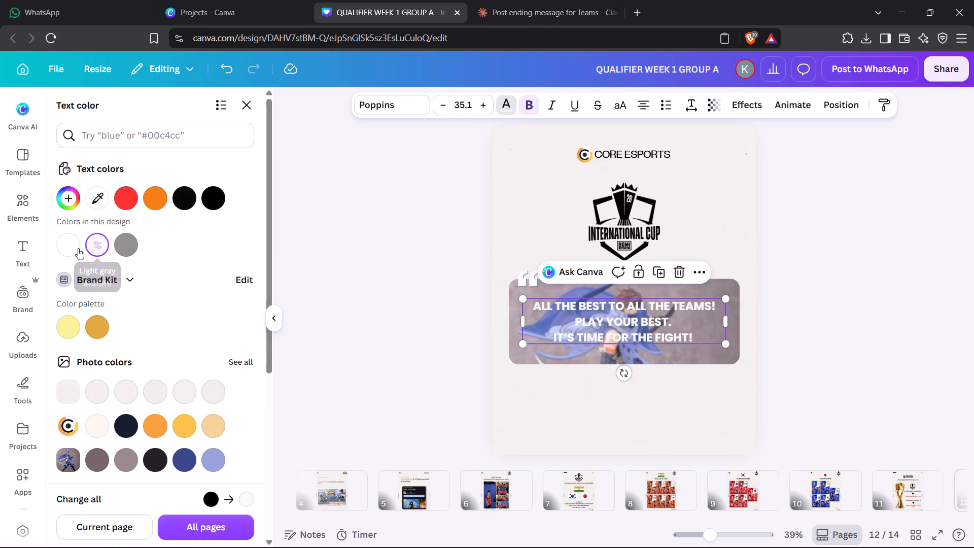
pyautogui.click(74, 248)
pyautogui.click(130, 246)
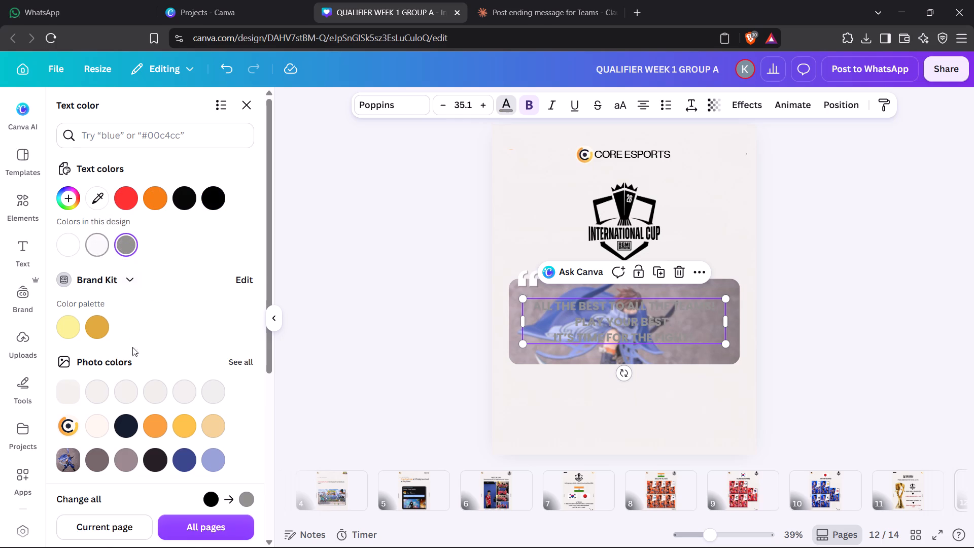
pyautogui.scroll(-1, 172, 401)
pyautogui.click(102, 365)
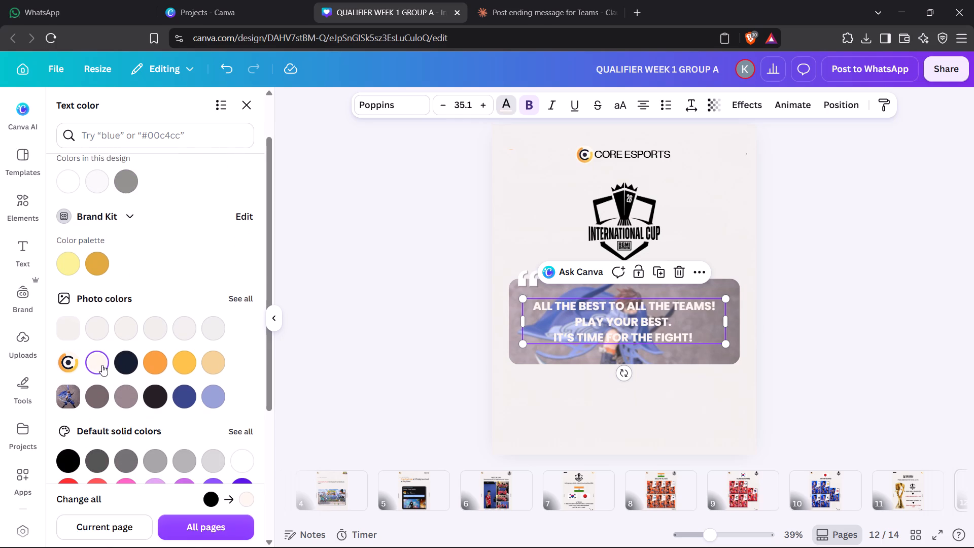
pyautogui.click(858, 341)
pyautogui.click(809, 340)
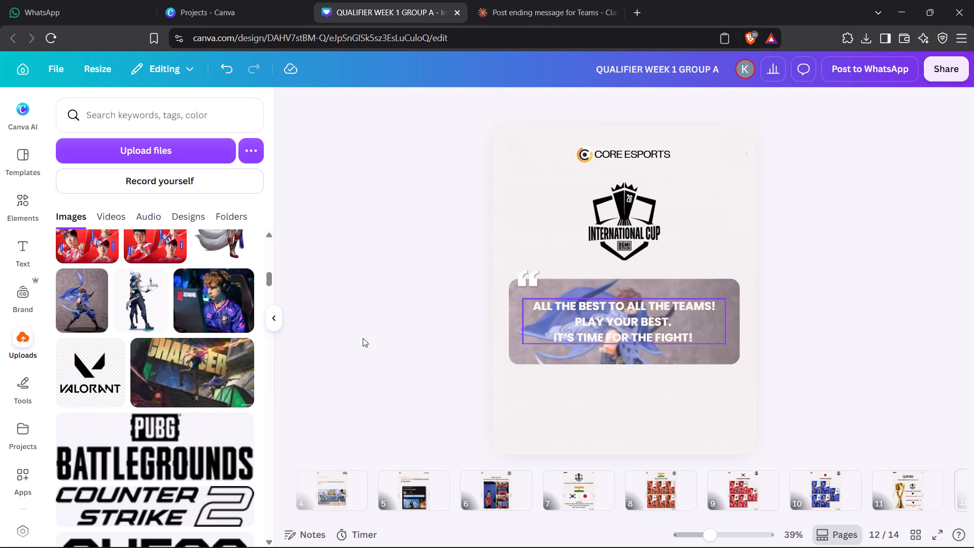
# Replace the ninja picture in the quote box with the uploaded white-and-blue gradient image.
pyautogui.scroll(-8, 160, 372)
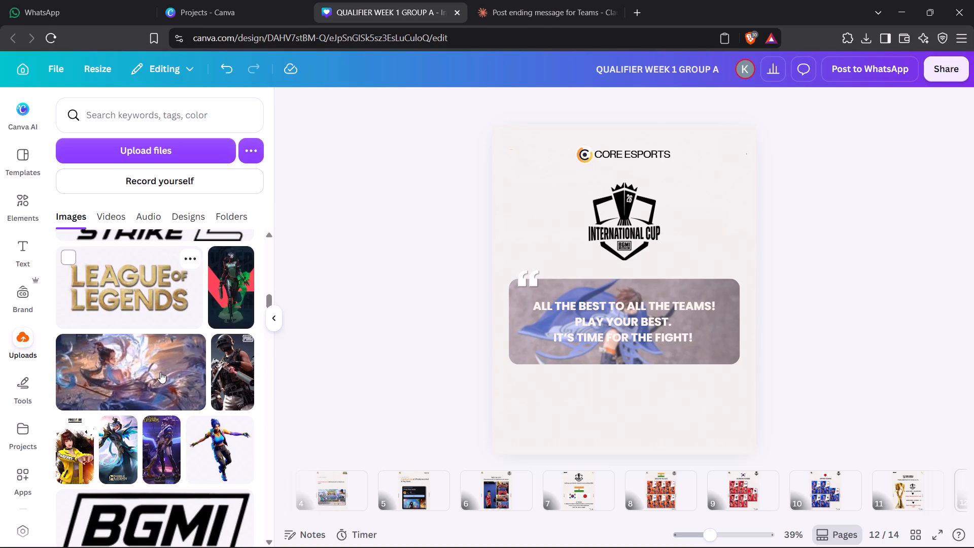
pyautogui.scroll(-14, 160, 372)
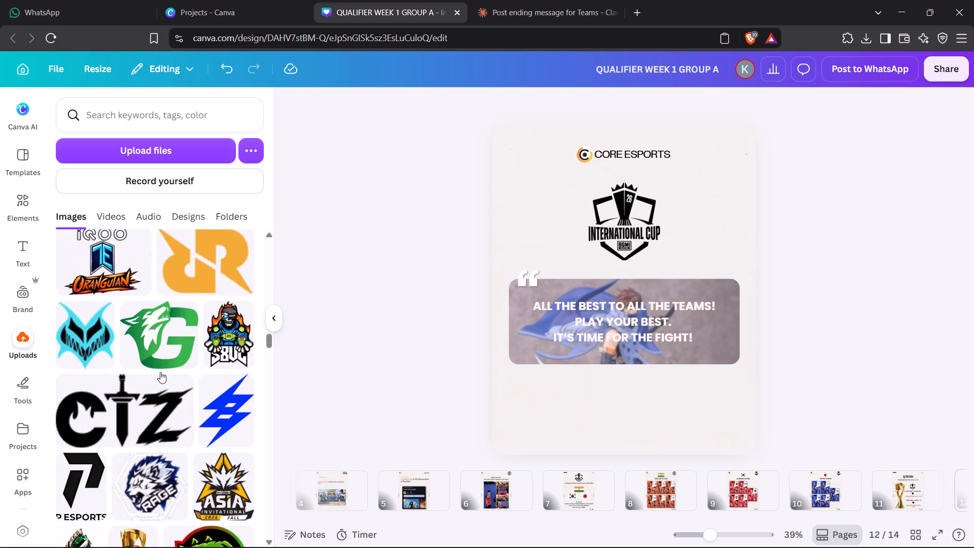
pyautogui.scroll(-14, 160, 372)
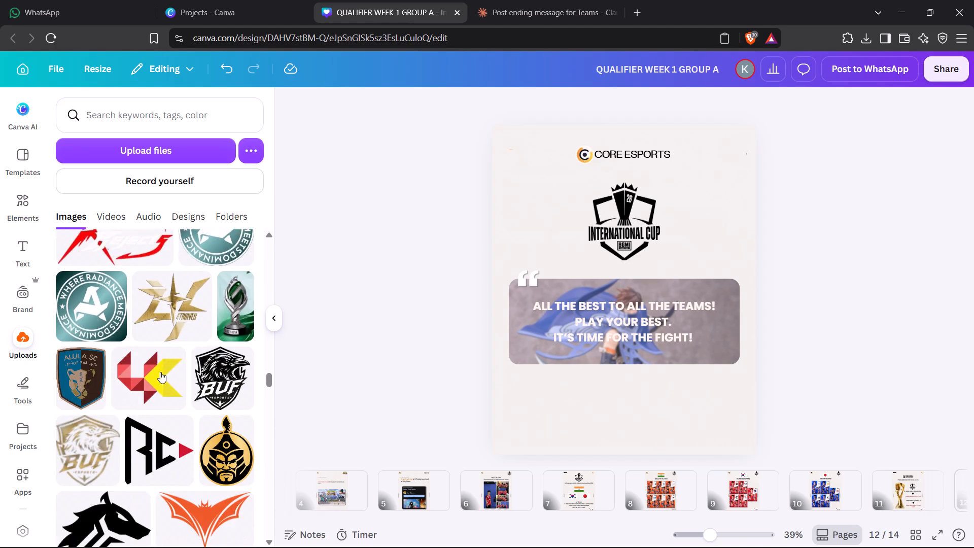
pyautogui.scroll(-11, 160, 372)
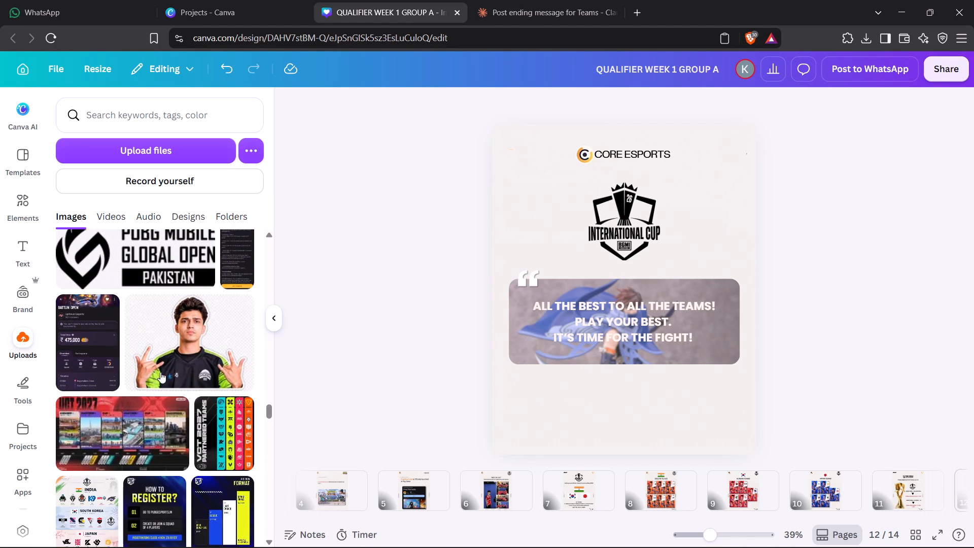
pyautogui.scroll(3, 160, 372)
pyautogui.scroll(-5, 160, 372)
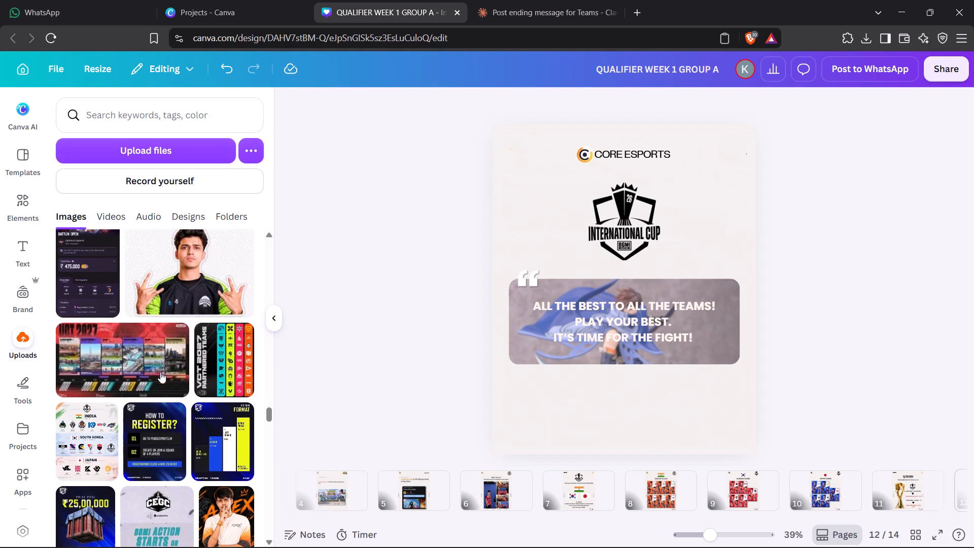
pyautogui.scroll(-12, 160, 372)
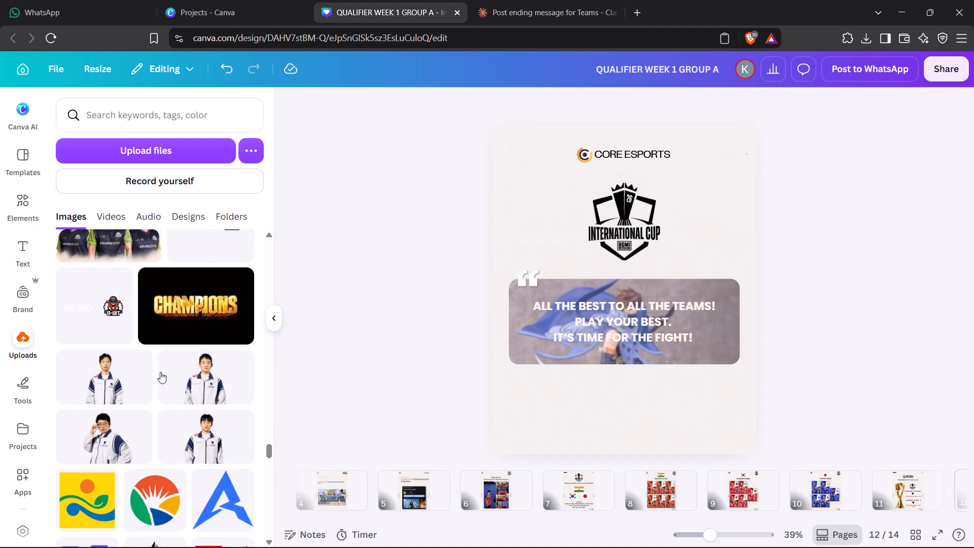
pyautogui.scroll(-10, 160, 372)
pyautogui.scroll(2, 160, 372)
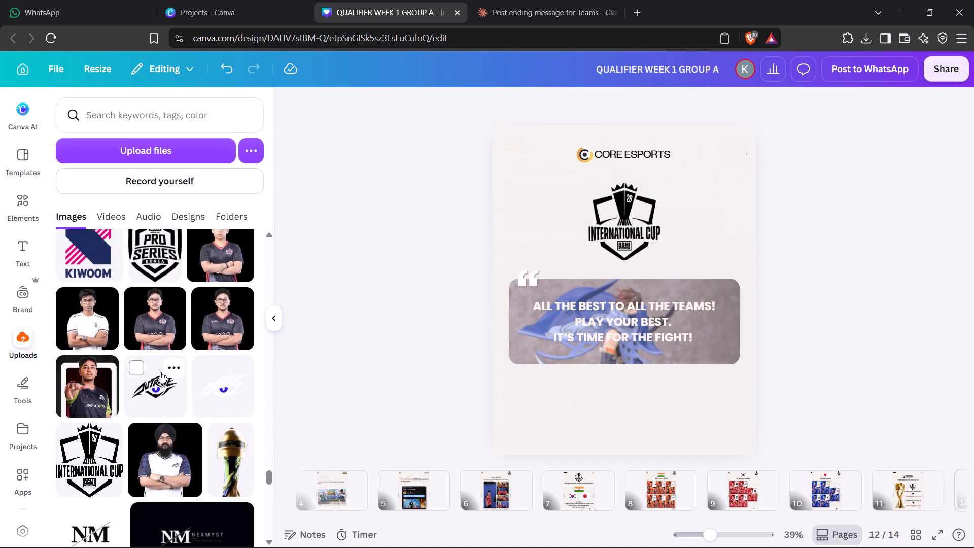
pyautogui.scroll(-8, 160, 372)
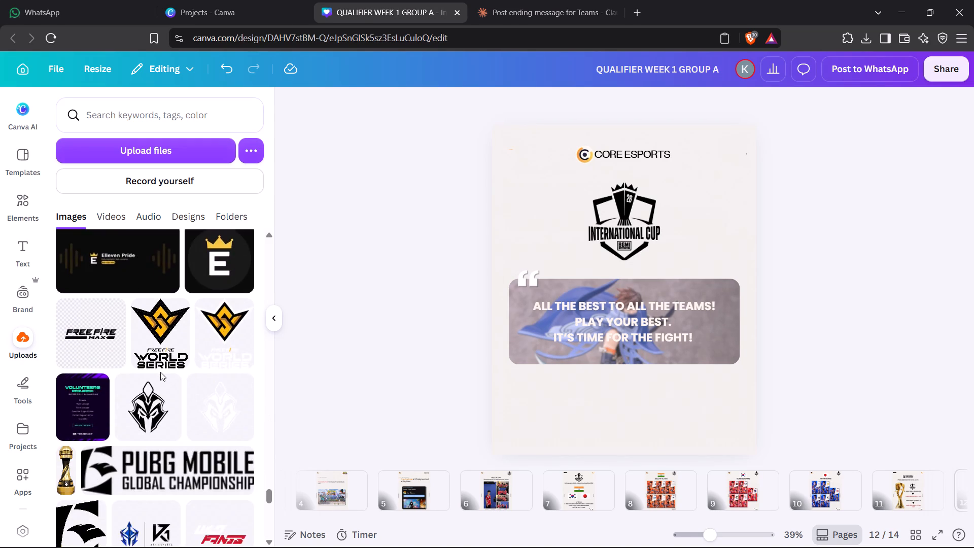
pyautogui.scroll(-11, 160, 372)
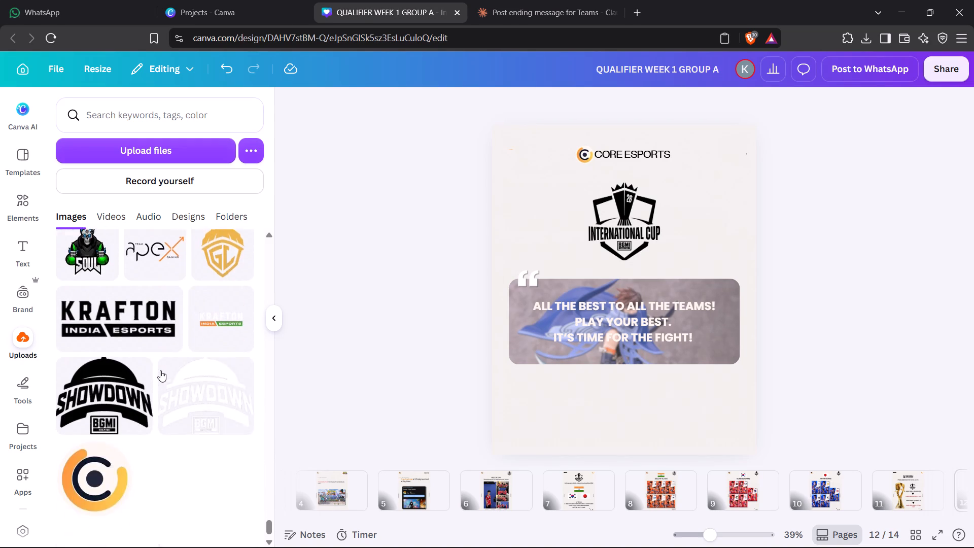
pyautogui.scroll(-8, 160, 370)
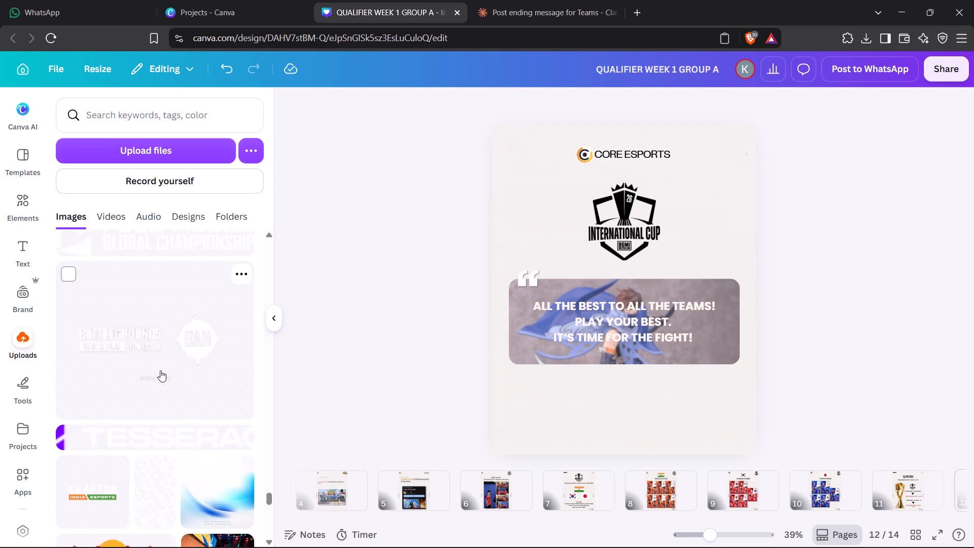
pyautogui.scroll(-1, 160, 370)
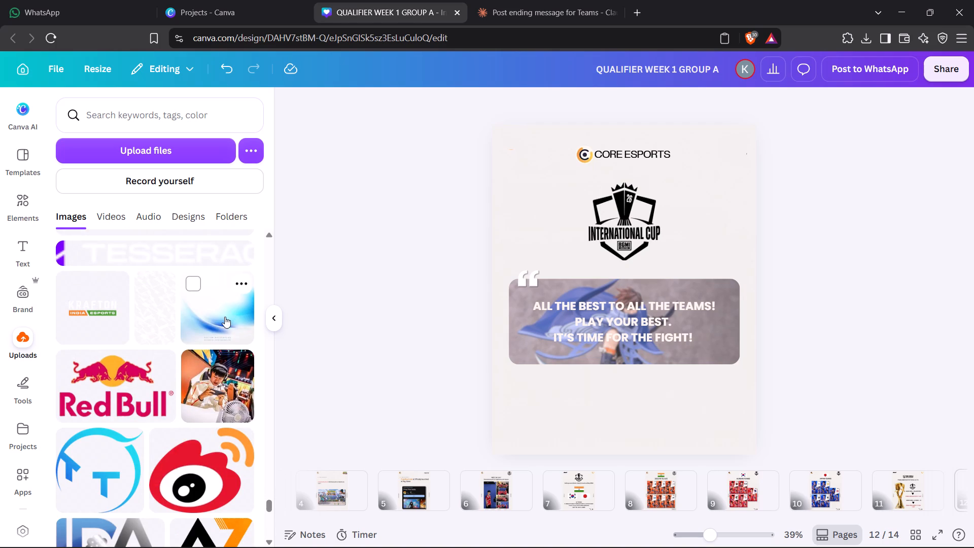
pyautogui.moveTo(225, 317); pyautogui.dragTo(552, 267)
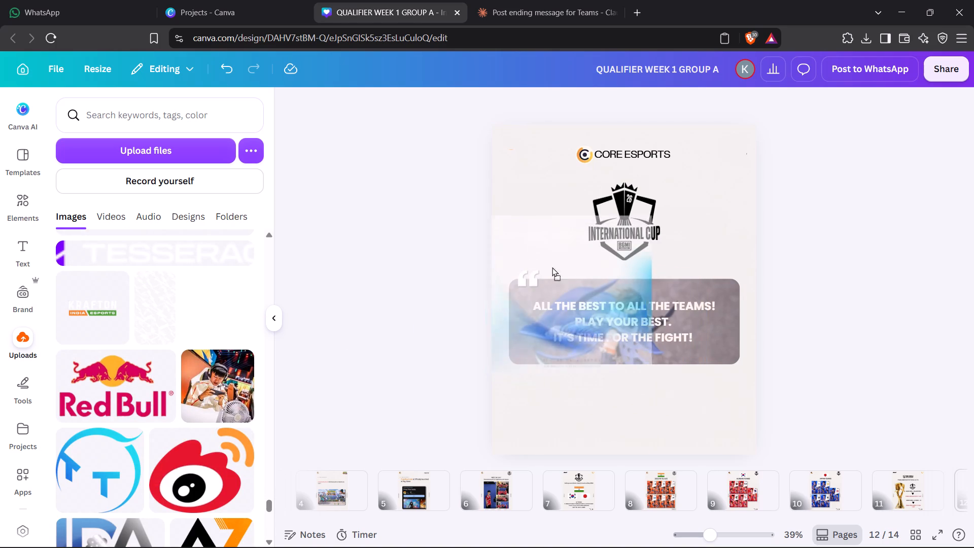
pyautogui.moveTo(552, 267); pyautogui.dragTo(719, 340)
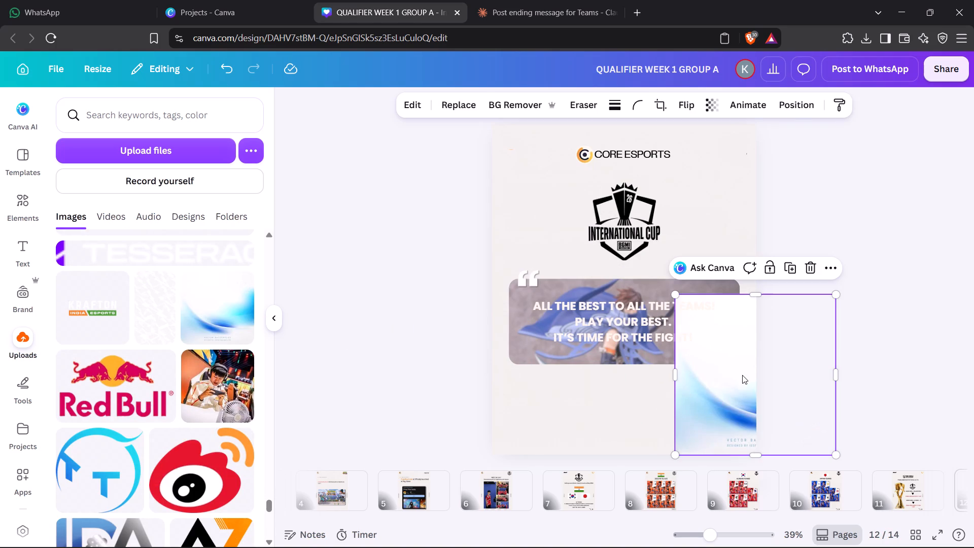
pyautogui.moveTo(742, 375); pyautogui.dragTo(613, 317)
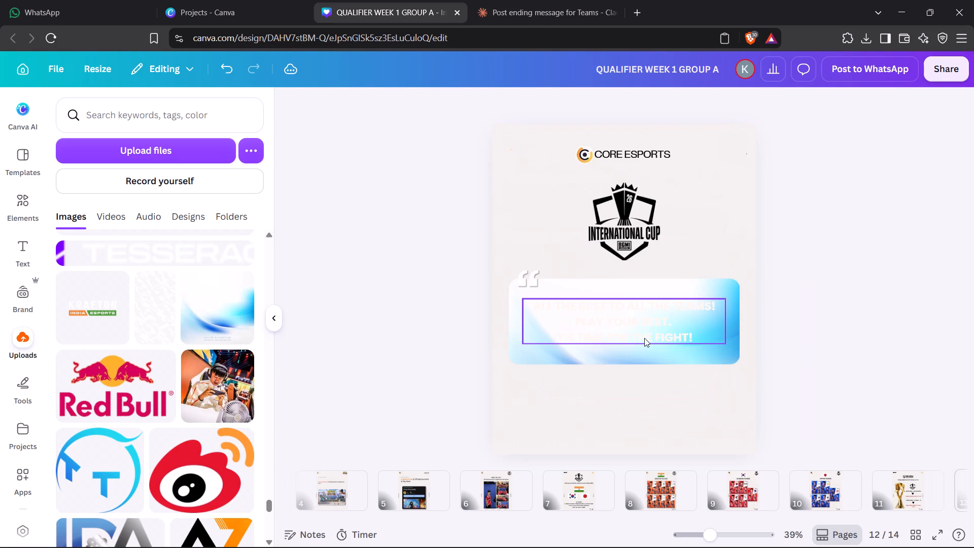
# Set the message text colour to dark gray #070707, after trying orange #f67d12 and red.
pyautogui.click(644, 337)
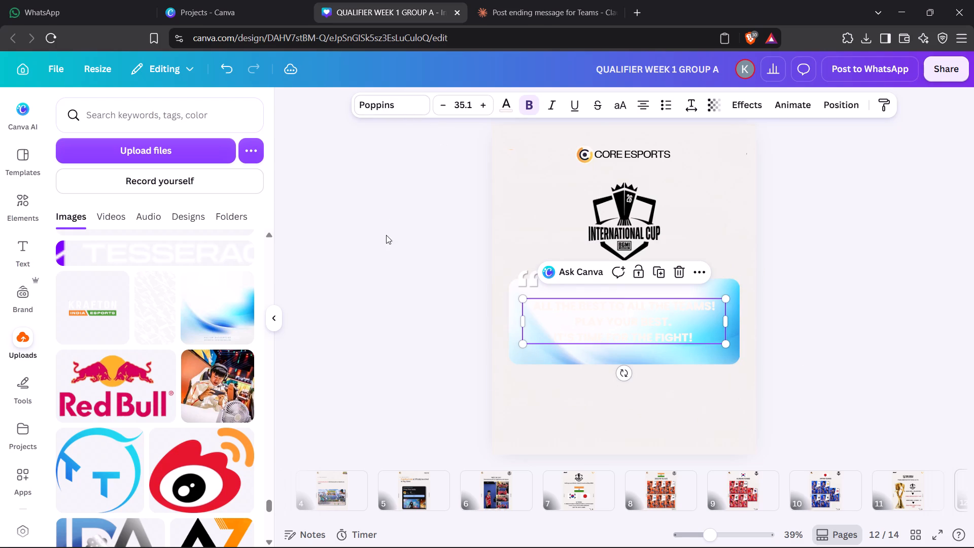
pyautogui.click(279, 314)
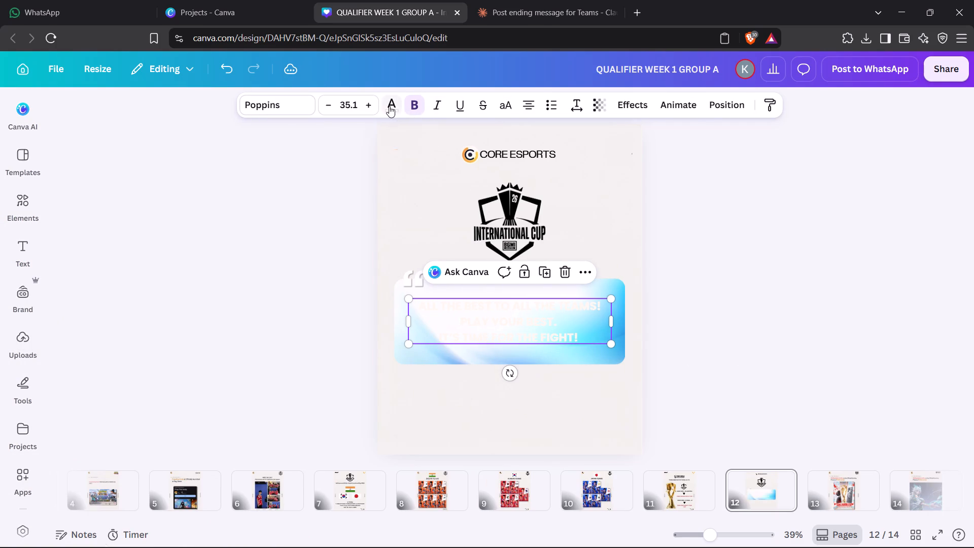
pyautogui.click(389, 106)
pyautogui.click(146, 234)
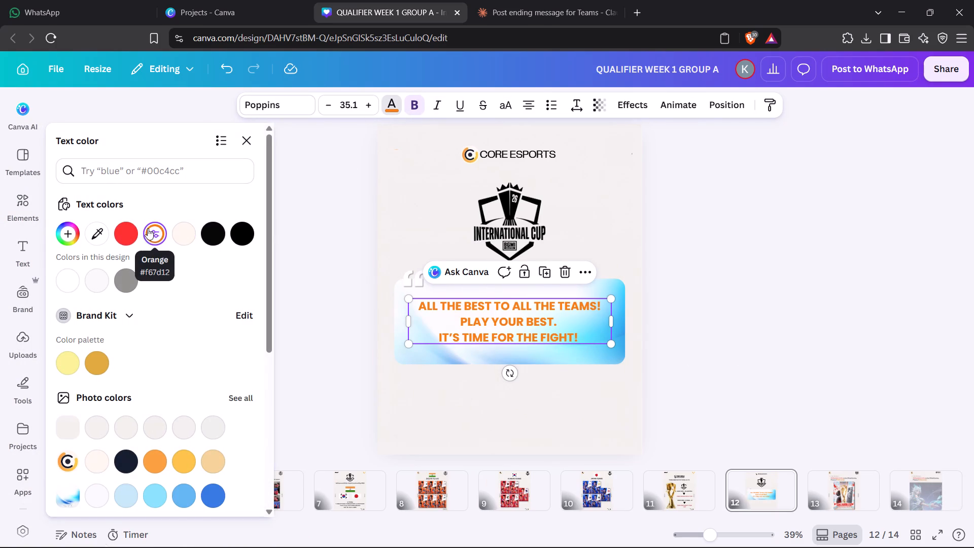
pyautogui.click(134, 233)
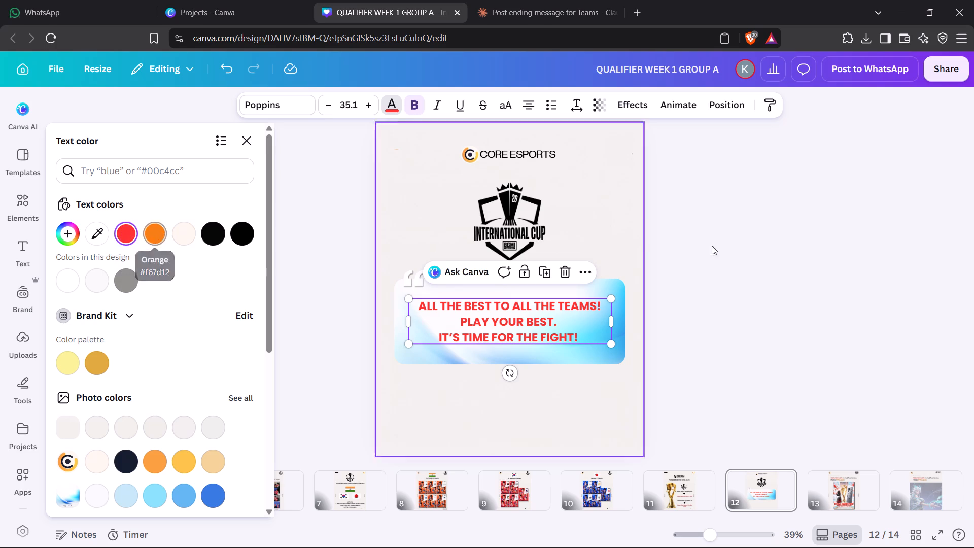
pyautogui.click(214, 233)
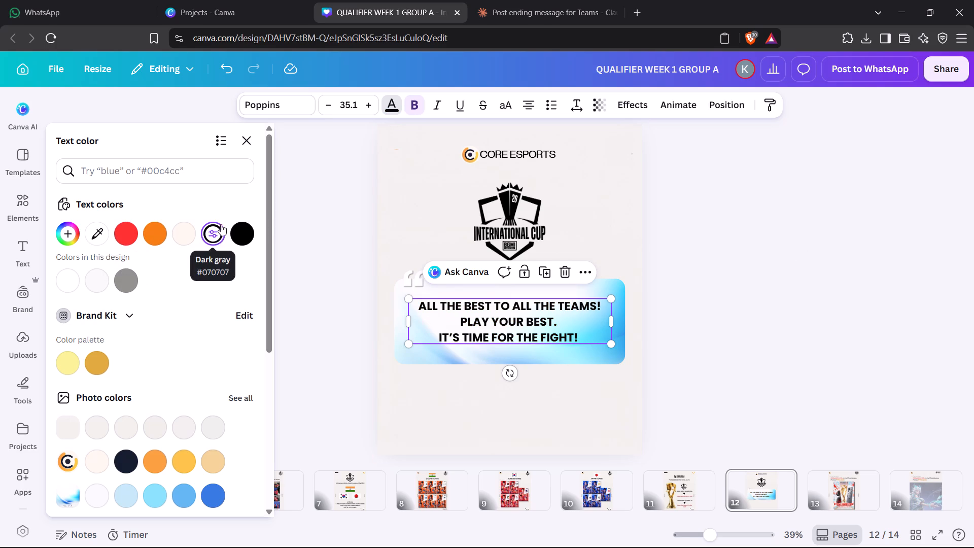
pyautogui.click(763, 231)
pyautogui.click(763, 231)
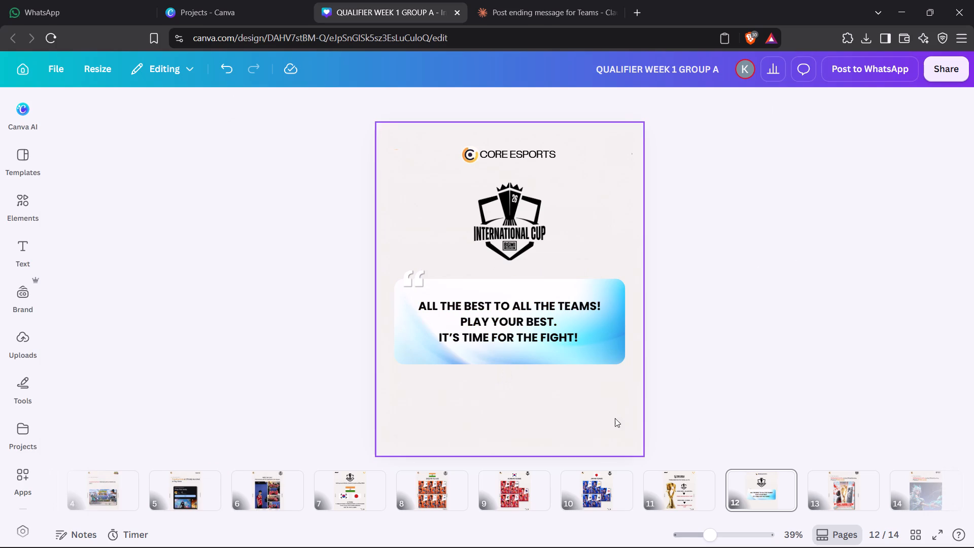
# Move the grouped Core Esports logo from the top of the page to the bottom, centred below the quote box.
pyautogui.click(548, 433)
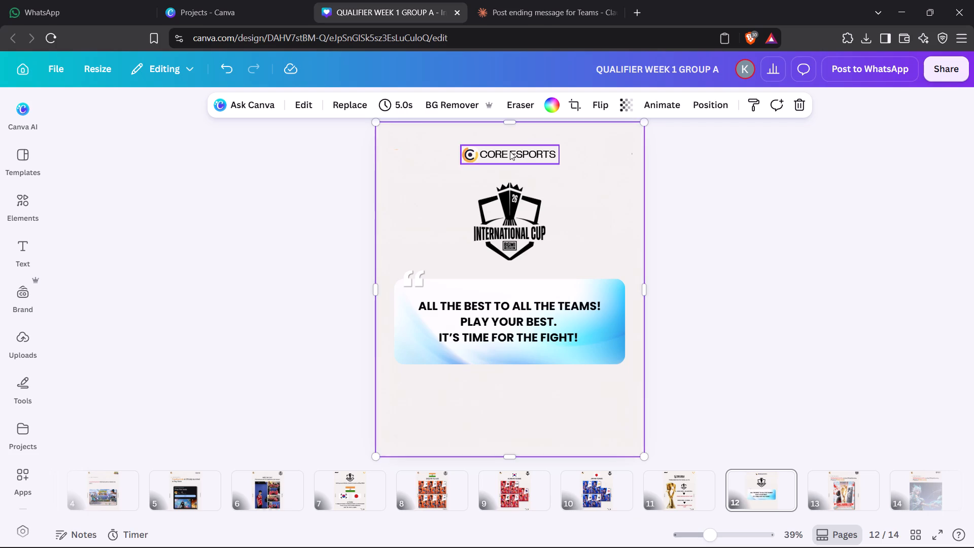
pyautogui.moveTo(439, 144); pyautogui.dragTo(572, 162)
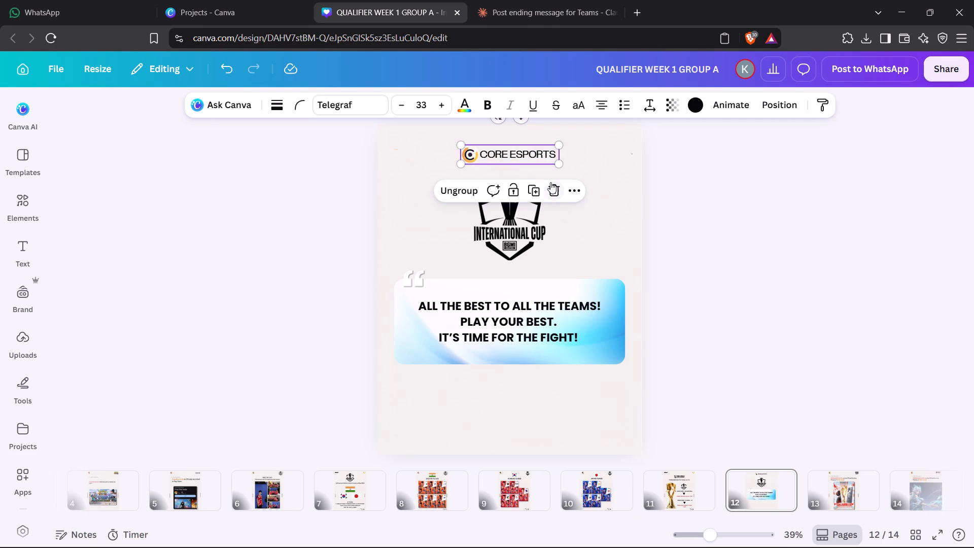
pyautogui.moveTo(521, 153); pyautogui.dragTo(512, 423)
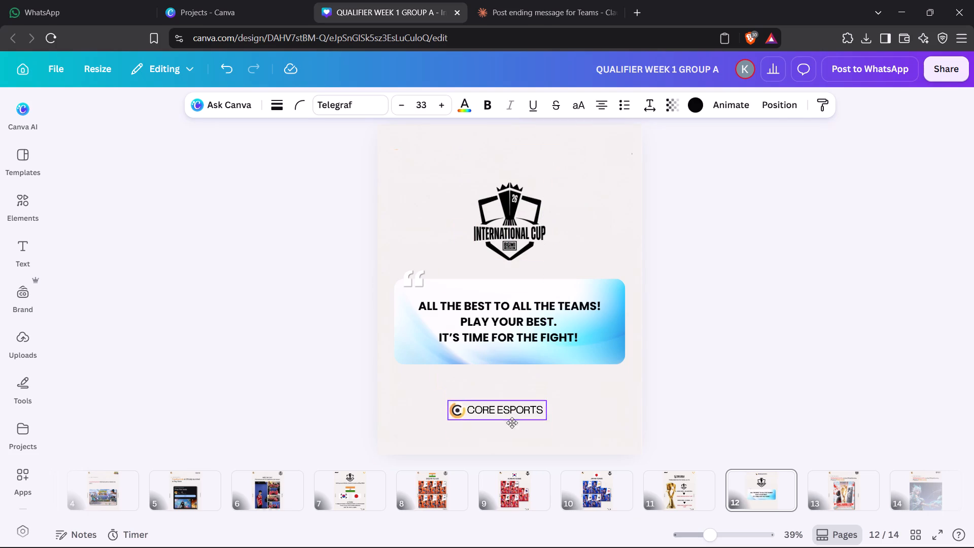
pyautogui.moveTo(512, 423); pyautogui.dragTo(519, 425)
pyautogui.click(797, 320)
# Move the International Cup logo up to the top of the page and shrink it slightly.
pyautogui.moveTo(525, 246); pyautogui.dragTo(526, 215)
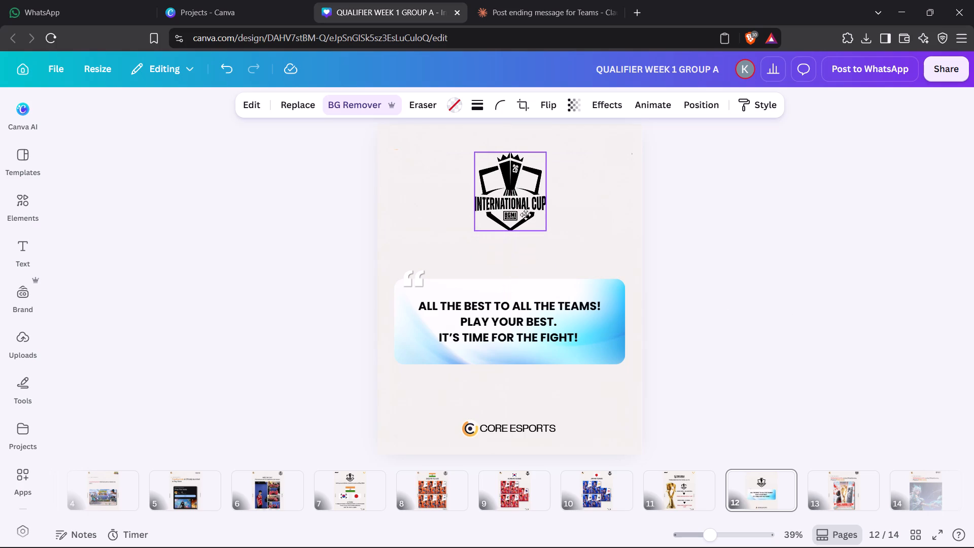
pyautogui.moveTo(526, 215); pyautogui.dragTo(526, 209)
pyautogui.click(544, 222)
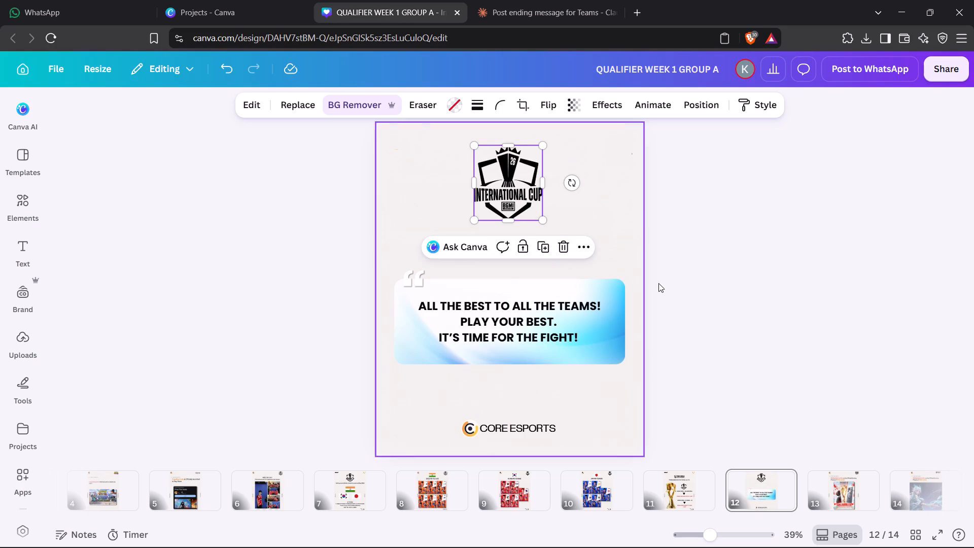
pyautogui.click(690, 290)
# Move the gradient quote box, its message text and the quotation mark together slightly upward, keeping them horizontally centred.
pyautogui.moveTo(453, 249); pyautogui.dragTo(470, 293)
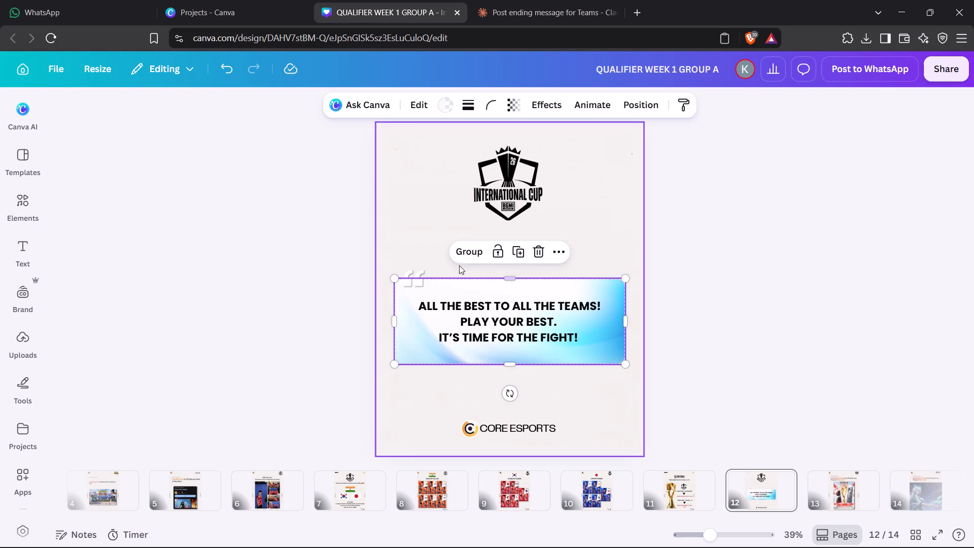
pyautogui.click(404, 256)
pyautogui.moveTo(404, 250); pyautogui.dragTo(597, 379)
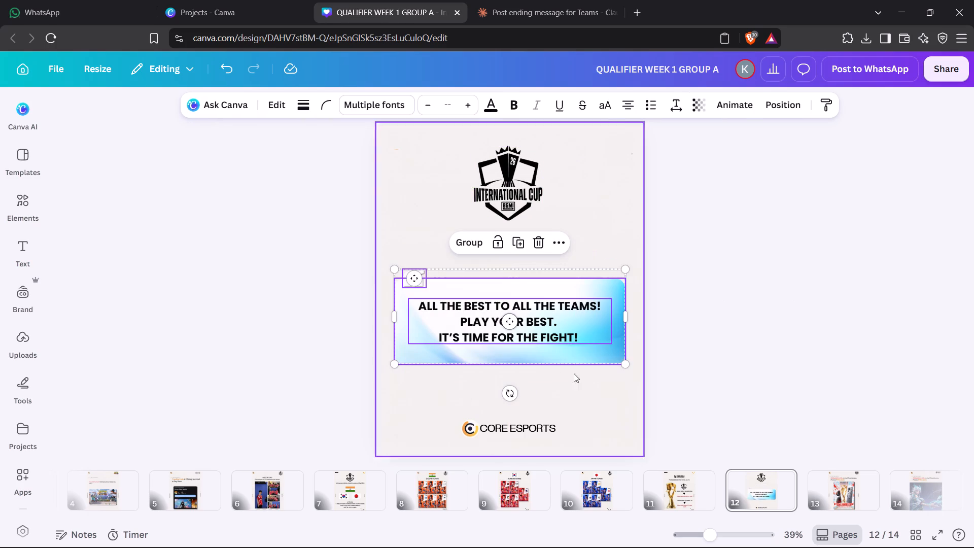
pyautogui.moveTo(509, 352); pyautogui.dragTo(509, 339)
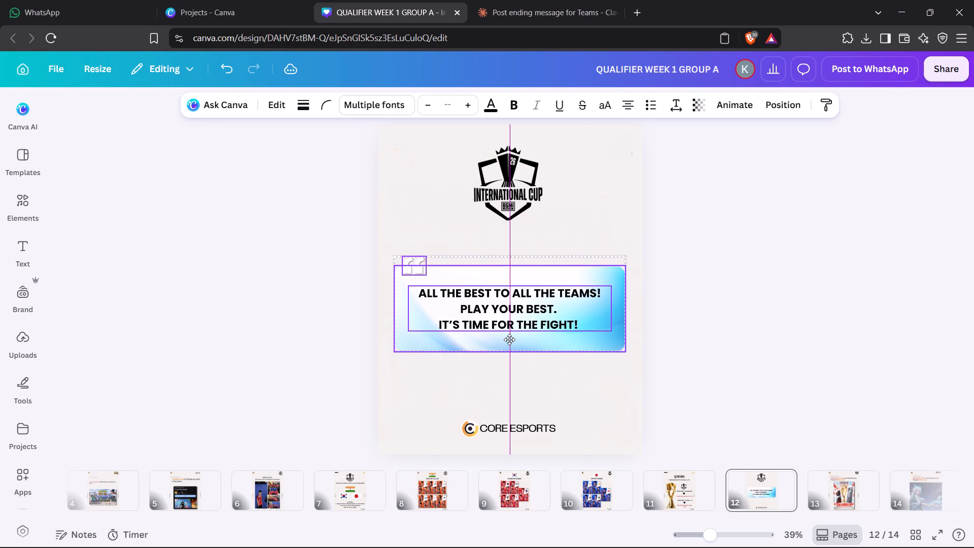
pyautogui.moveTo(509, 339); pyautogui.dragTo(510, 342)
pyautogui.click(768, 276)
# Enlarge the International Cup logo to nearly the width of the Core Esports logo and align it to the page's horizontal centre.
pyautogui.click(514, 195)
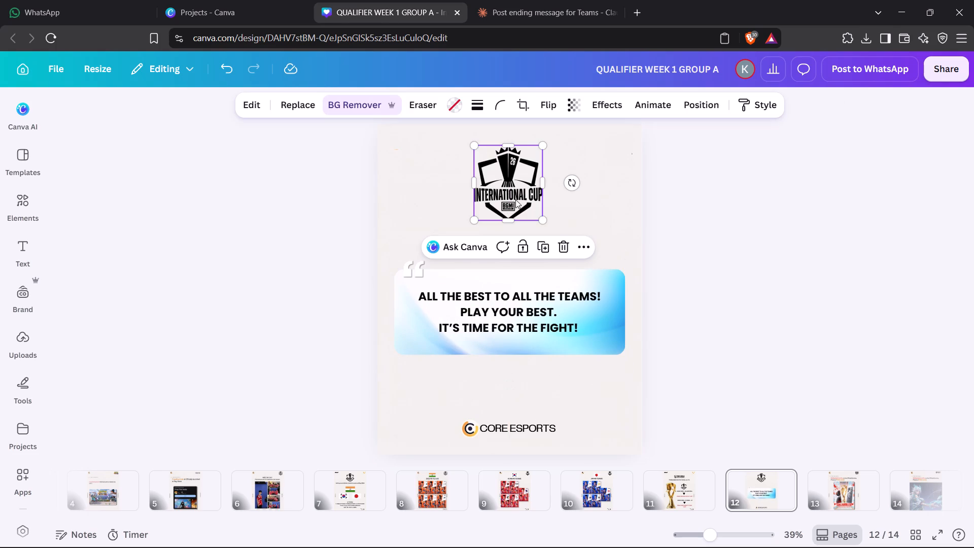
pyautogui.moveTo(544, 221); pyautogui.dragTo(565, 238)
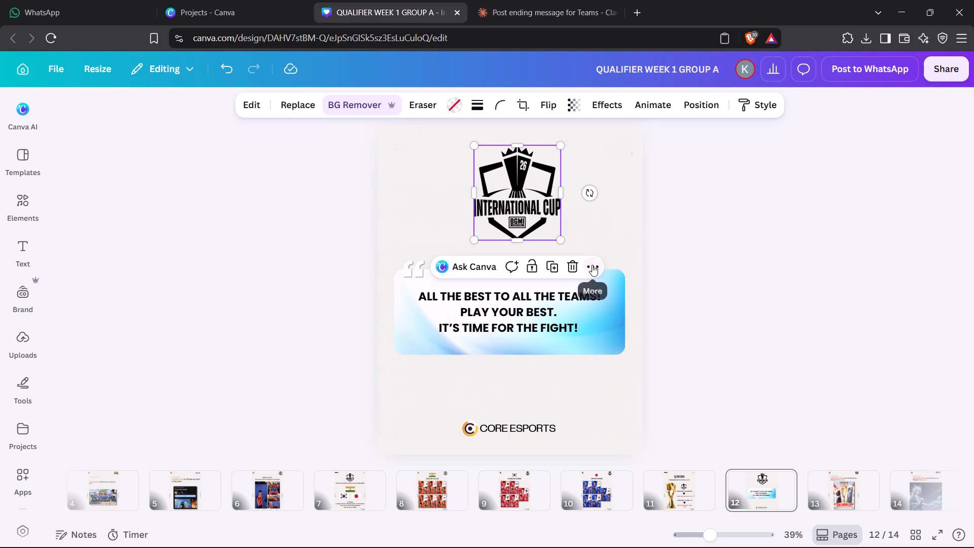
pyautogui.click(592, 265)
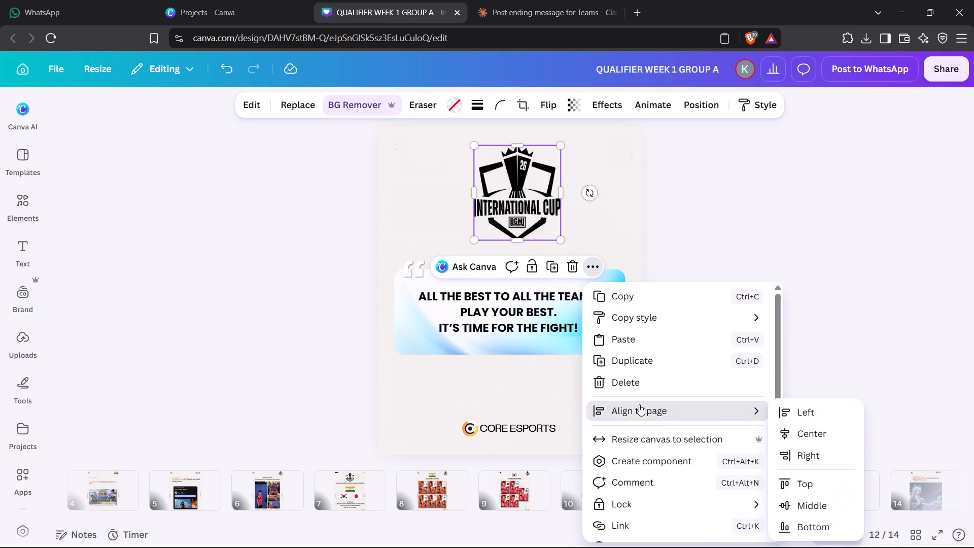
pyautogui.click(795, 432)
pyautogui.click(823, 357)
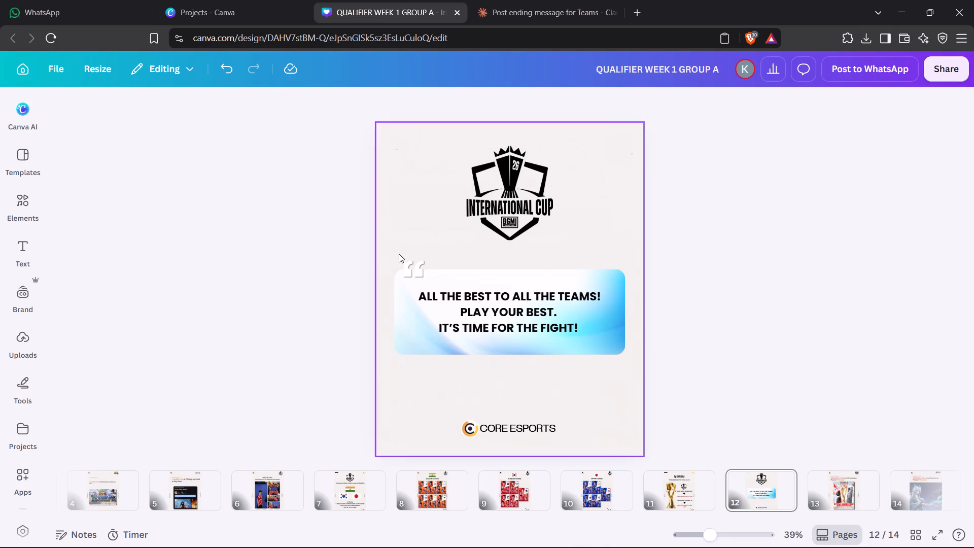
# Nudge the quote box, message text and quotation mark together slightly downward to balance the spacing between the two logos.
pyautogui.moveTo(399, 245); pyautogui.dragTo(576, 366)
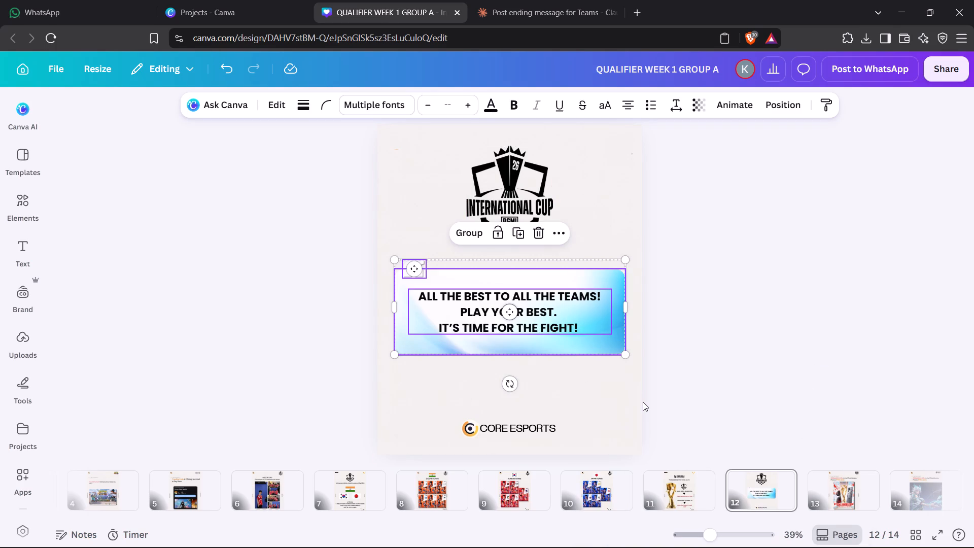
pyautogui.press('Down')
pyautogui.press('Down')
pyautogui.press('Down')
pyautogui.press('Down')
pyautogui.press('Down')
pyautogui.press('Down')
pyautogui.press('Down')
pyautogui.press('Down')
pyautogui.press('Down')
pyautogui.press('Down')
pyautogui.press('Down')
pyautogui.press('Down')
pyautogui.press('Down')
pyautogui.press('Down')
pyautogui.press('Down')
pyautogui.press('Down')
pyautogui.press('Down')
pyautogui.press('Down')
pyautogui.press('Down')
pyautogui.press('Down')
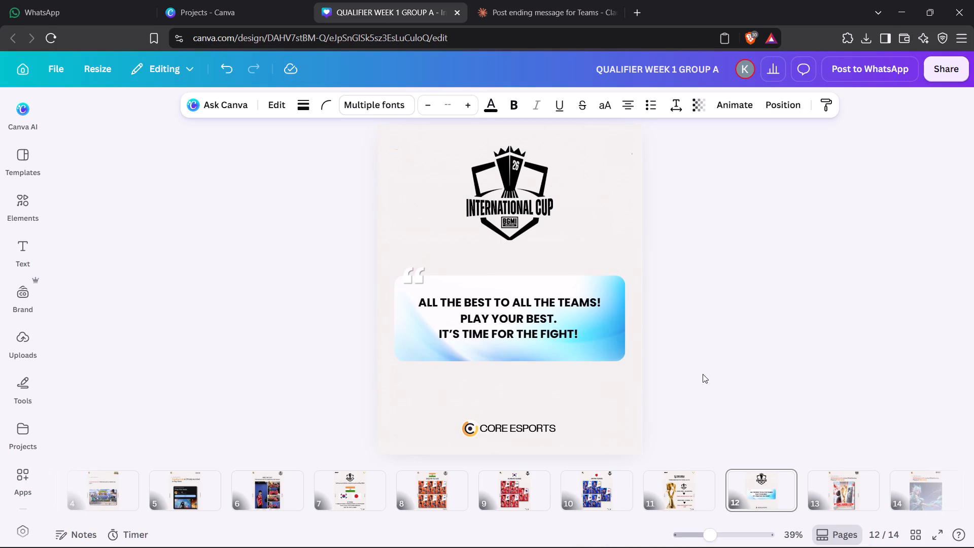
pyautogui.press('Down')
pyautogui.press('Down')
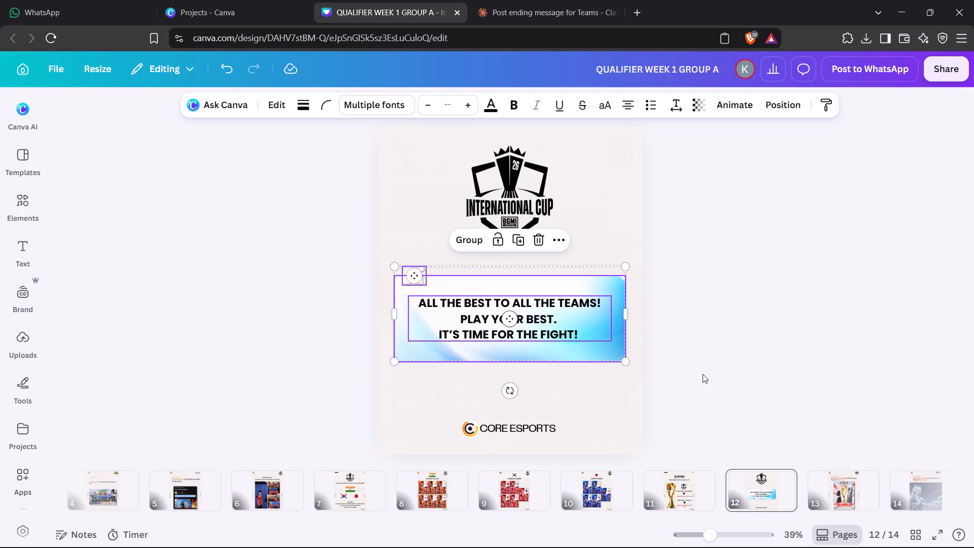
pyautogui.click(724, 367)
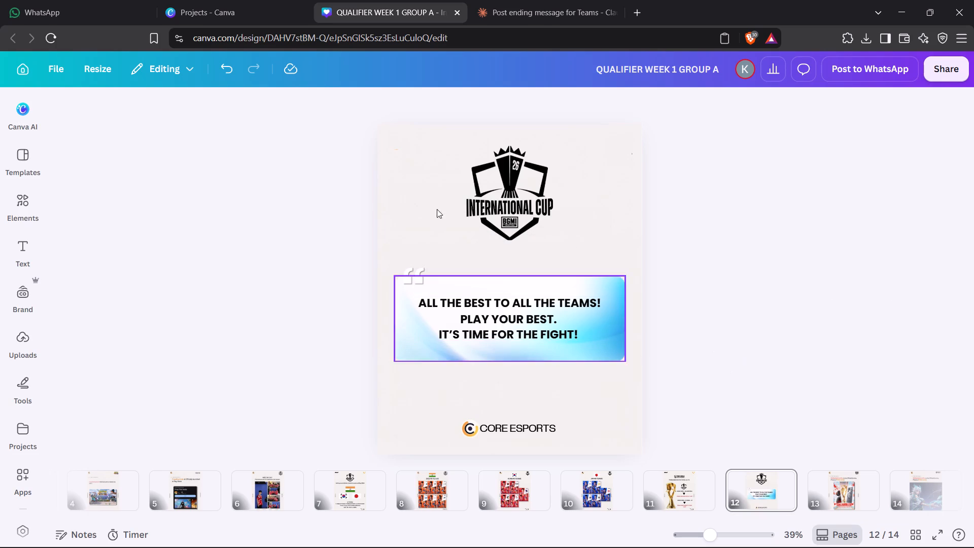
pyautogui.click(703, 215)
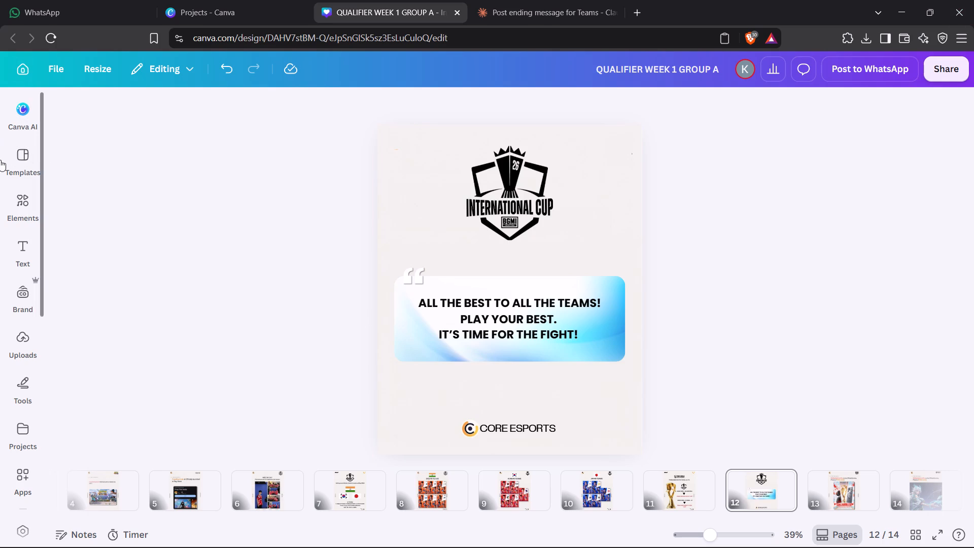
# Look through the uploaded images for something to add to the closing page.
pyautogui.click(20, 334)
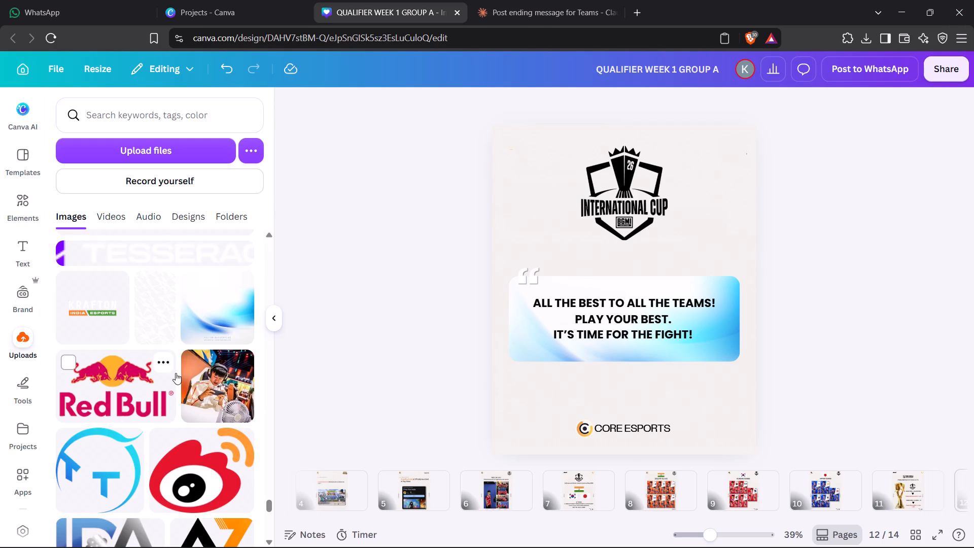
pyautogui.scroll(11, 176, 373)
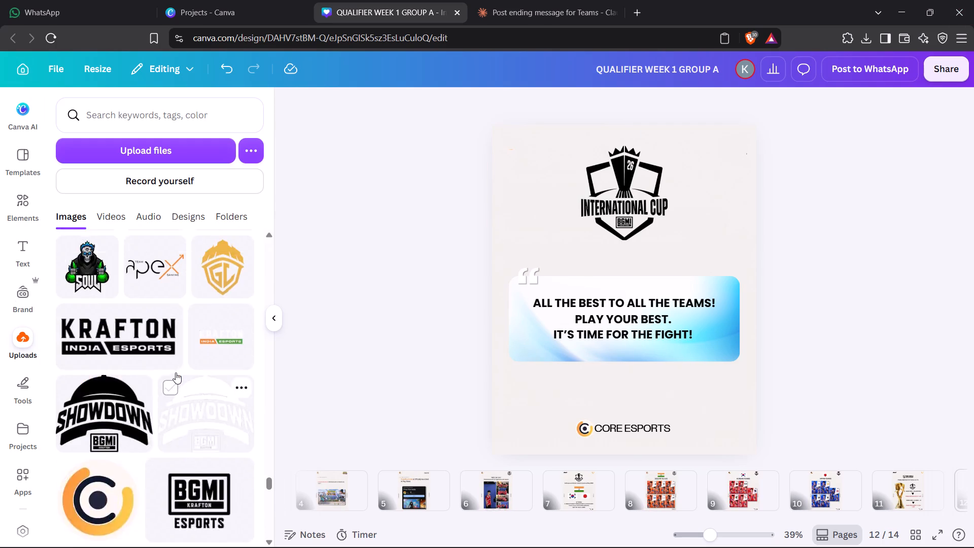
pyautogui.scroll(14, 176, 372)
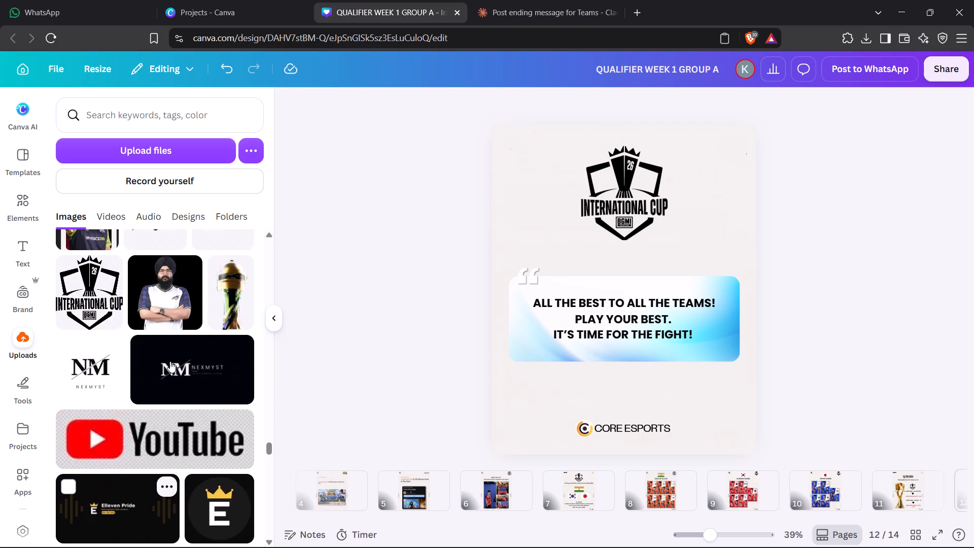
pyautogui.scroll(13, 170, 361)
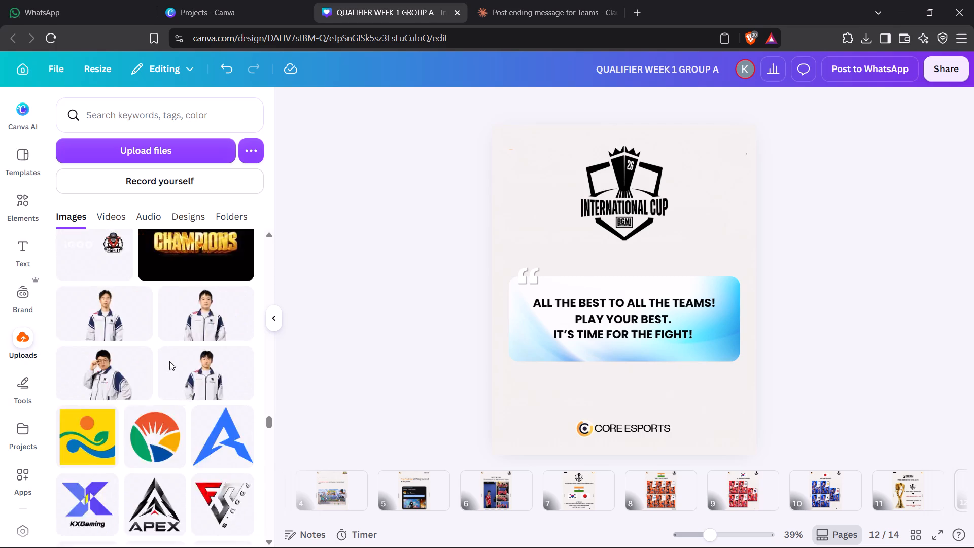
pyautogui.scroll(10, 169, 361)
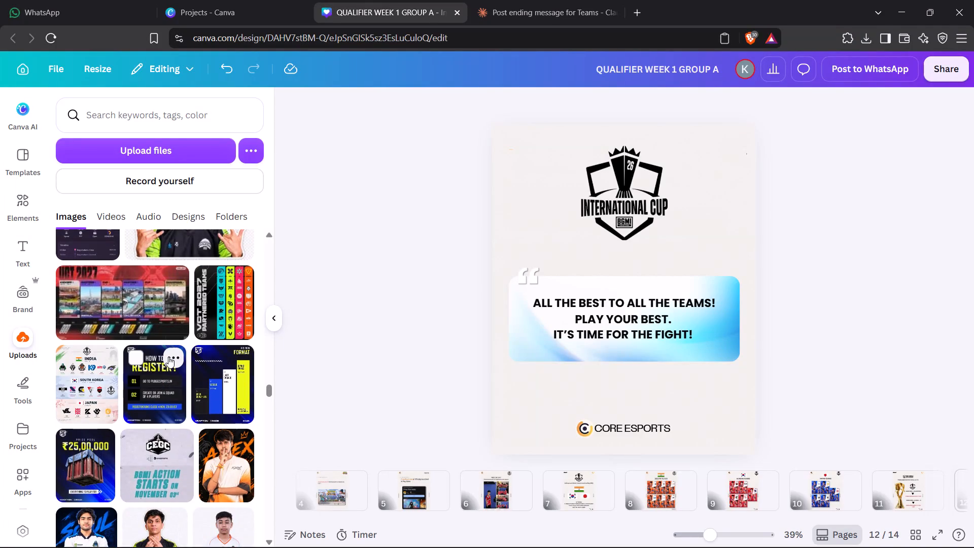
pyautogui.scroll(9, 168, 357)
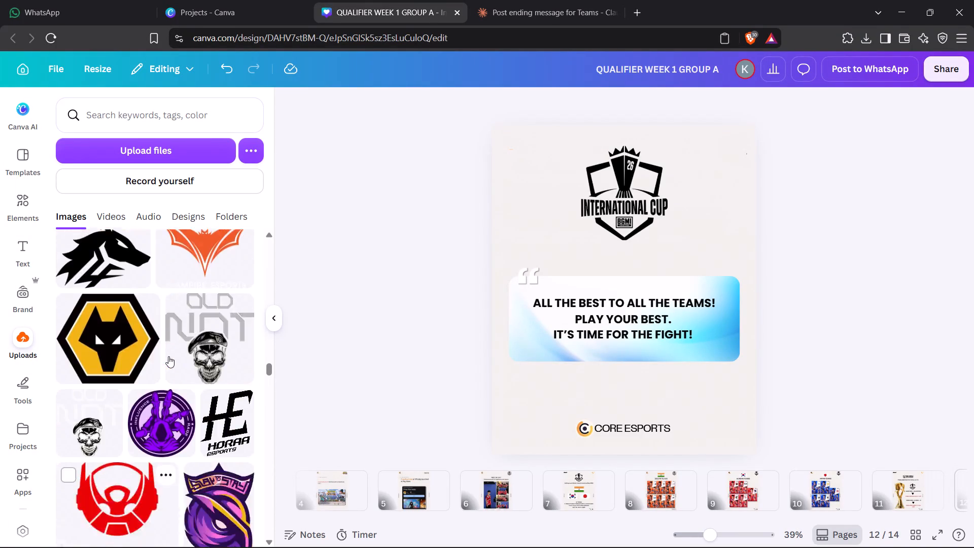
pyautogui.scroll(19, 168, 356)
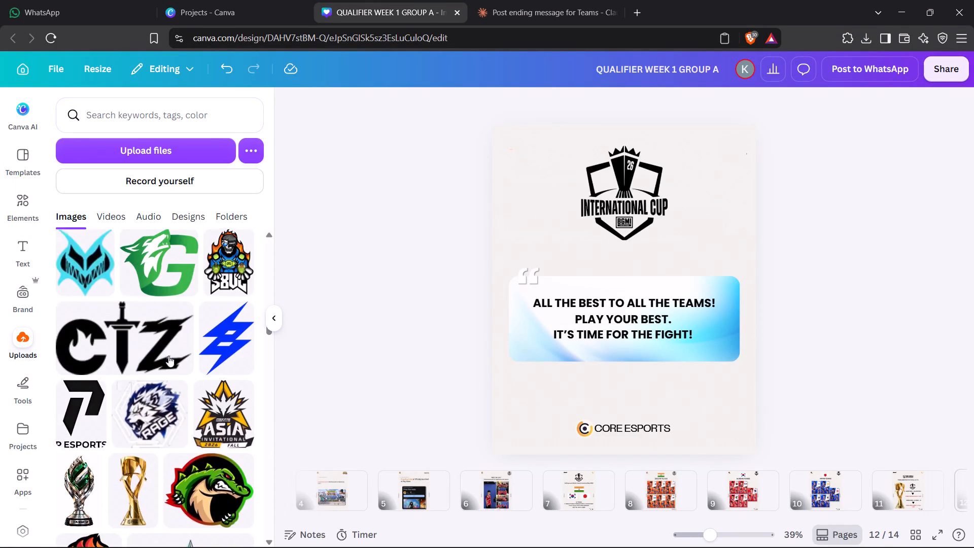
pyautogui.scroll(12, 168, 356)
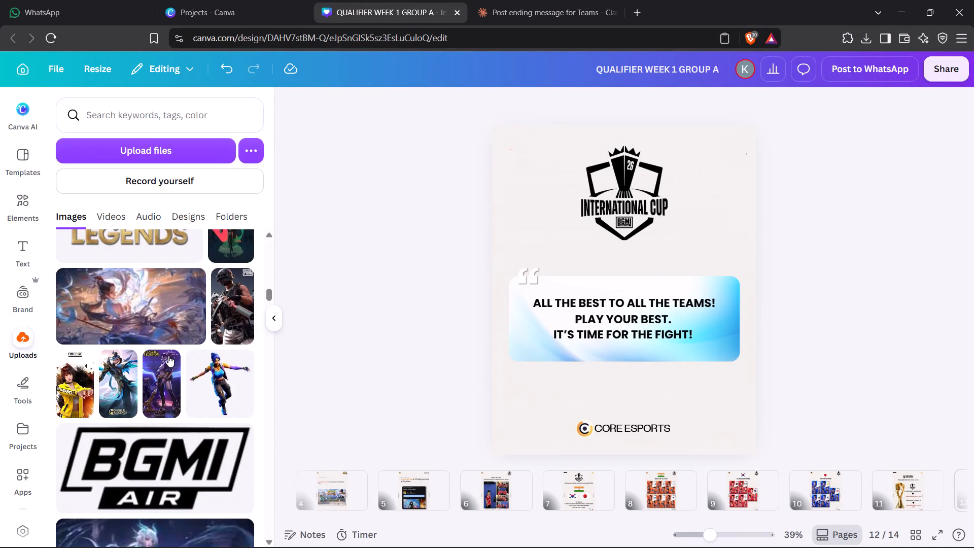
pyautogui.scroll(9, 168, 356)
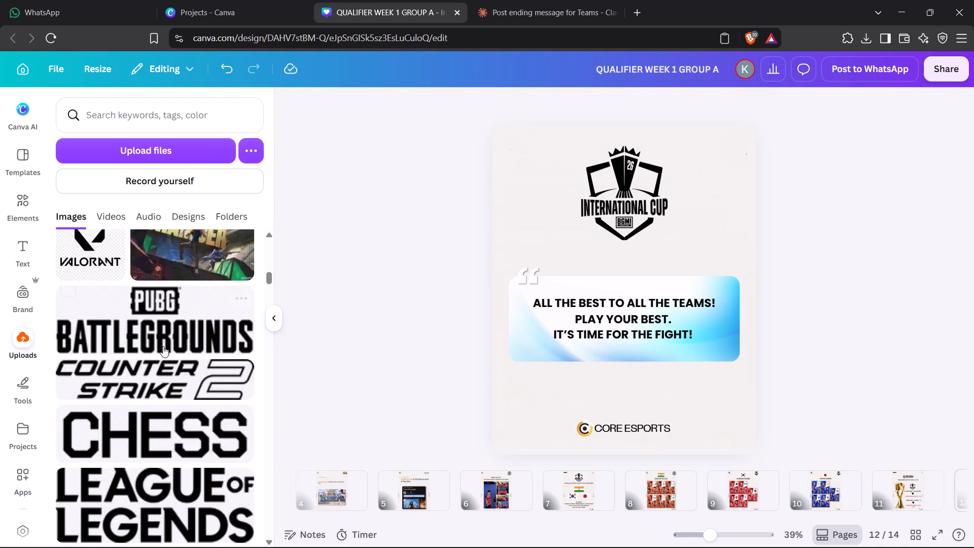
pyautogui.scroll(16, 163, 346)
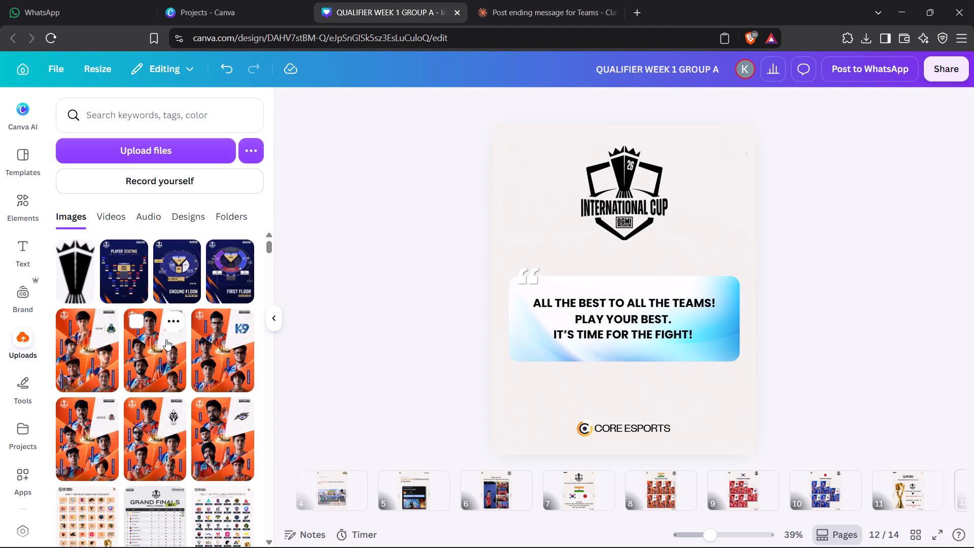
pyautogui.scroll(18, 166, 339)
pyautogui.scroll(8, 166, 339)
pyautogui.scroll(19, 166, 339)
# Replace the current closing page with the light blue quote template that has a white card and large vertical "quote" lettering.
pyautogui.click(24, 202)
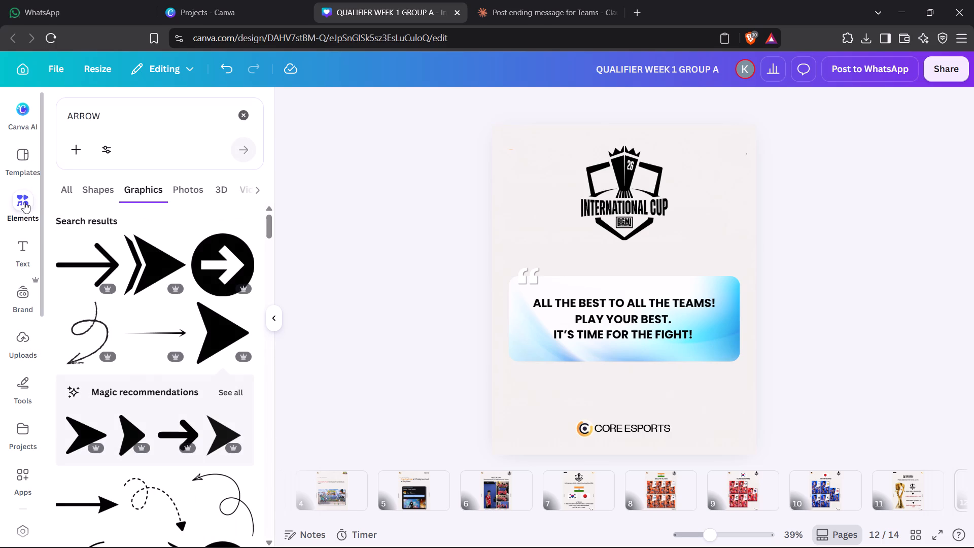
pyautogui.click(27, 158)
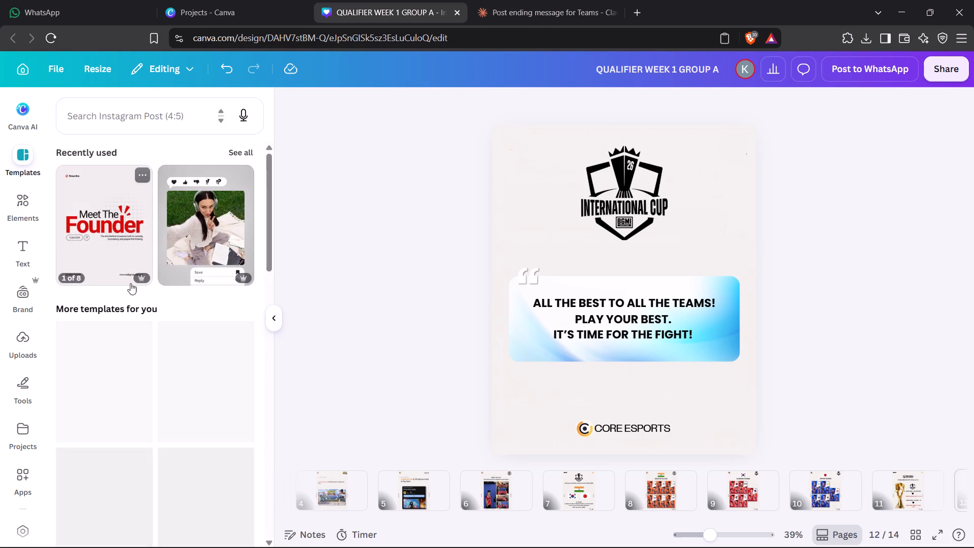
pyautogui.scroll(-1, 178, 322)
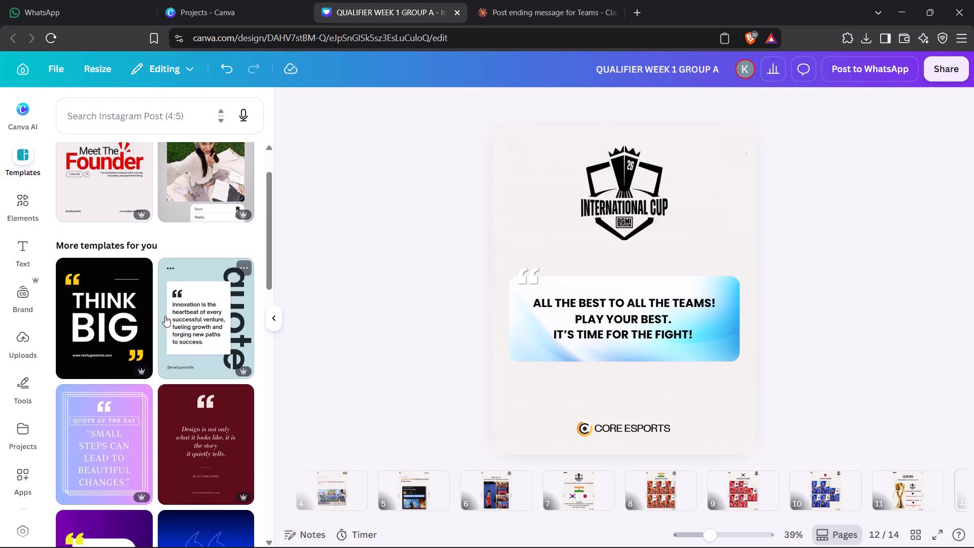
pyautogui.click(199, 266)
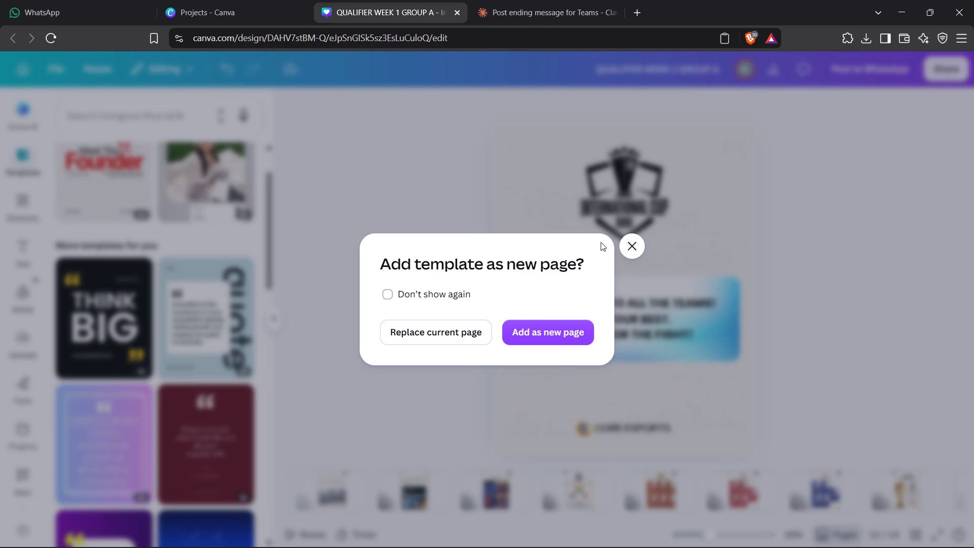
pyautogui.click(634, 245)
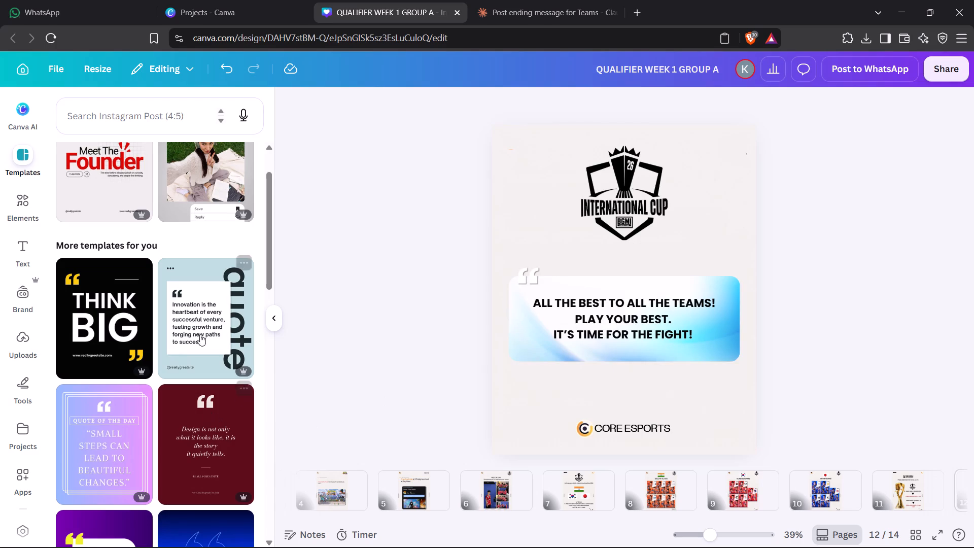
pyautogui.click(219, 260)
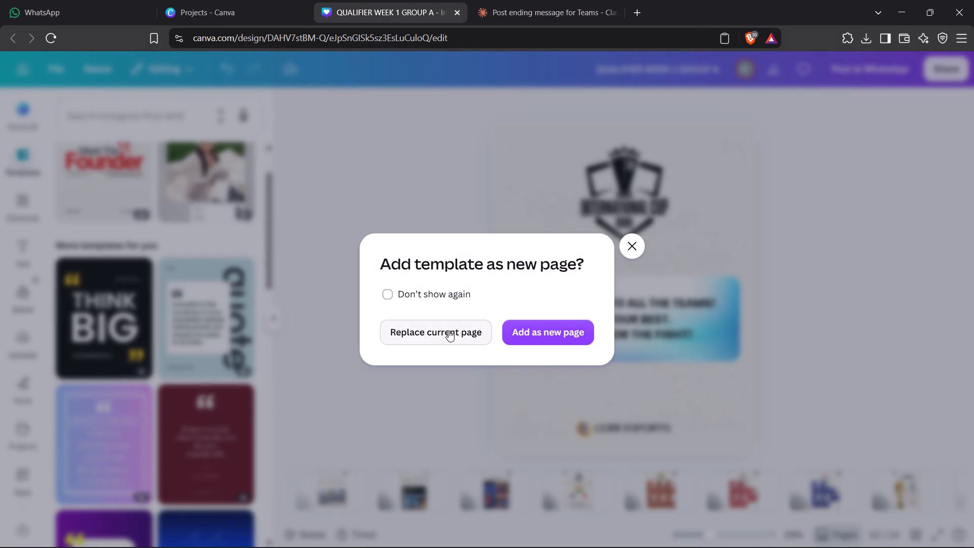
pyautogui.click(431, 334)
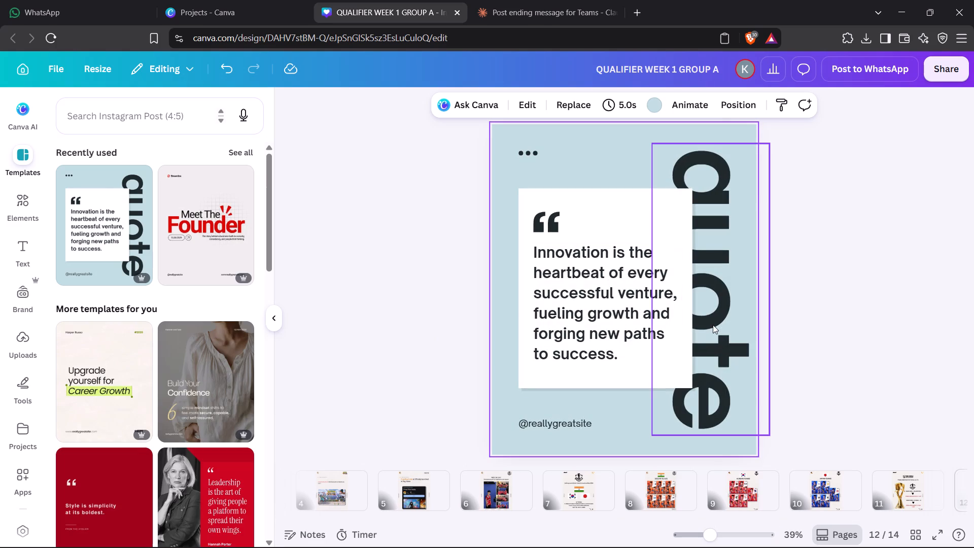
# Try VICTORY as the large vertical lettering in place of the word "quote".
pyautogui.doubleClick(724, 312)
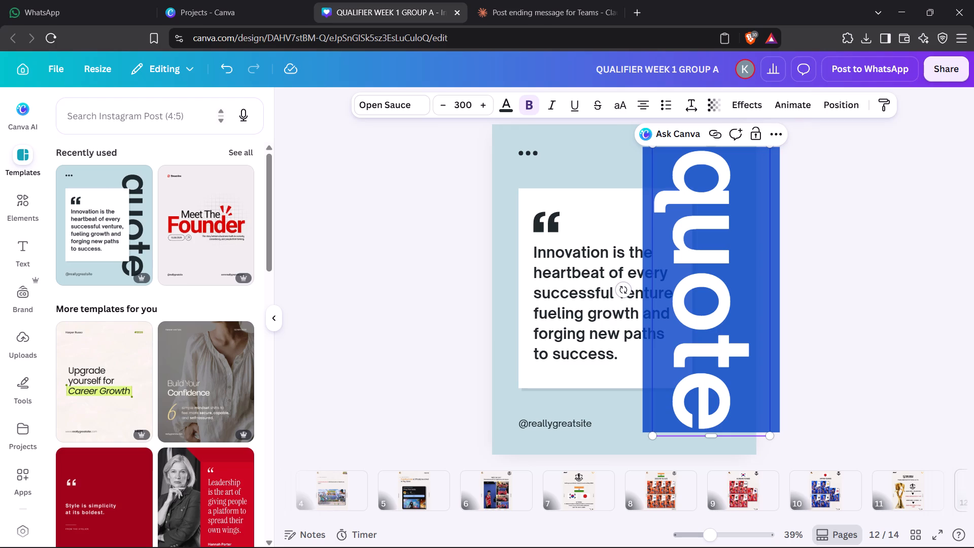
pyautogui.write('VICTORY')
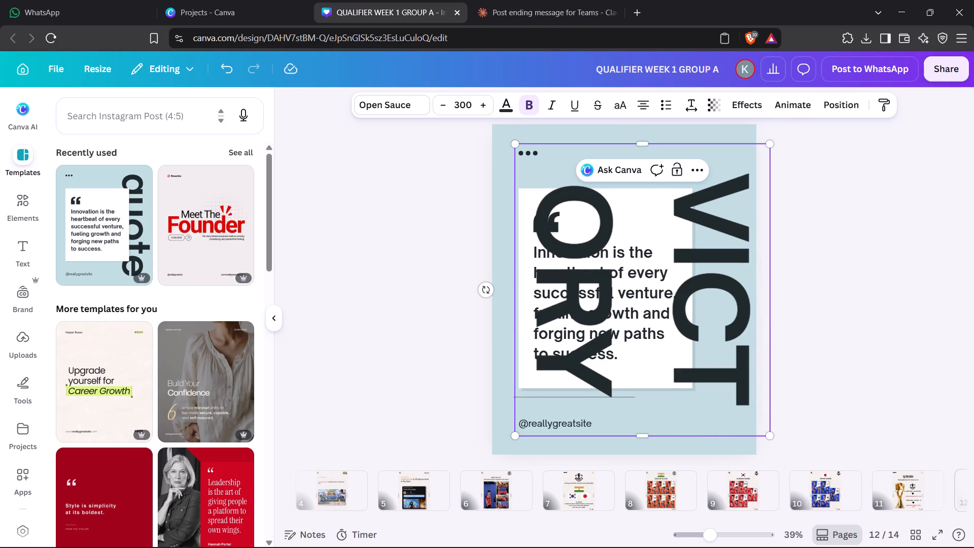
# Clear VICTORY from the vertical lettering and enter BMIC as the large word beside the white card.
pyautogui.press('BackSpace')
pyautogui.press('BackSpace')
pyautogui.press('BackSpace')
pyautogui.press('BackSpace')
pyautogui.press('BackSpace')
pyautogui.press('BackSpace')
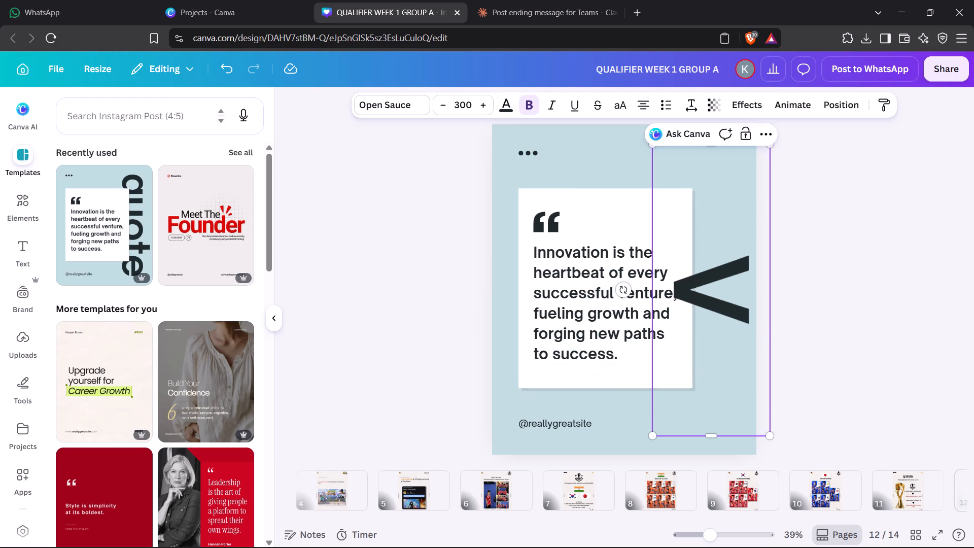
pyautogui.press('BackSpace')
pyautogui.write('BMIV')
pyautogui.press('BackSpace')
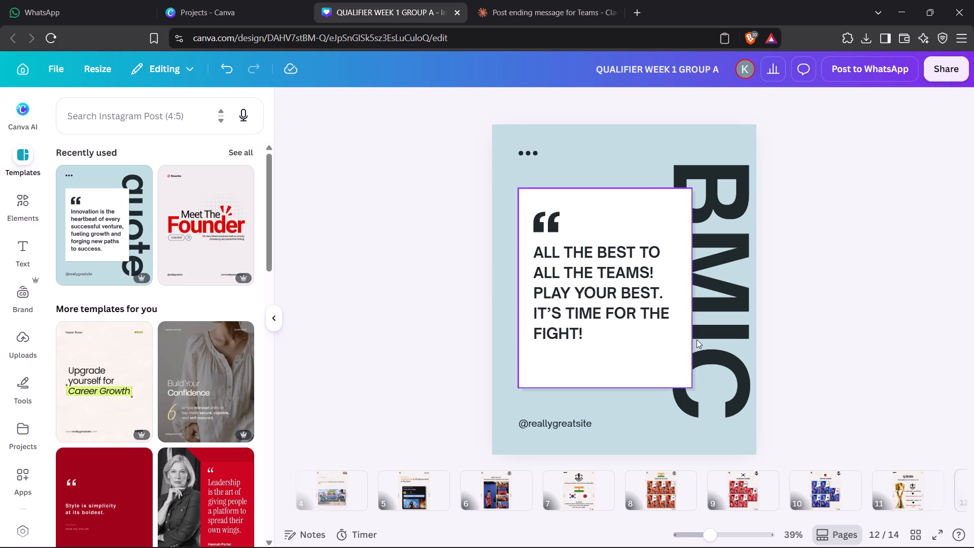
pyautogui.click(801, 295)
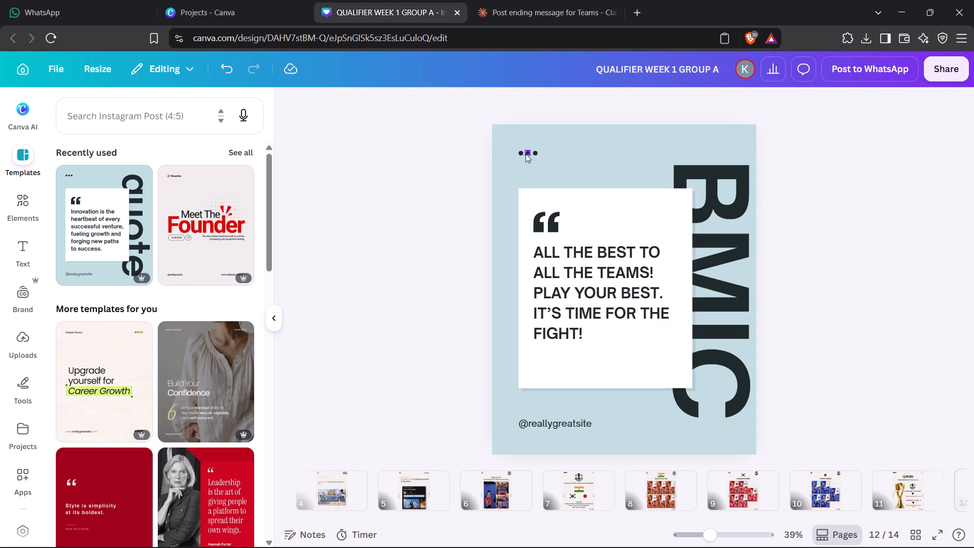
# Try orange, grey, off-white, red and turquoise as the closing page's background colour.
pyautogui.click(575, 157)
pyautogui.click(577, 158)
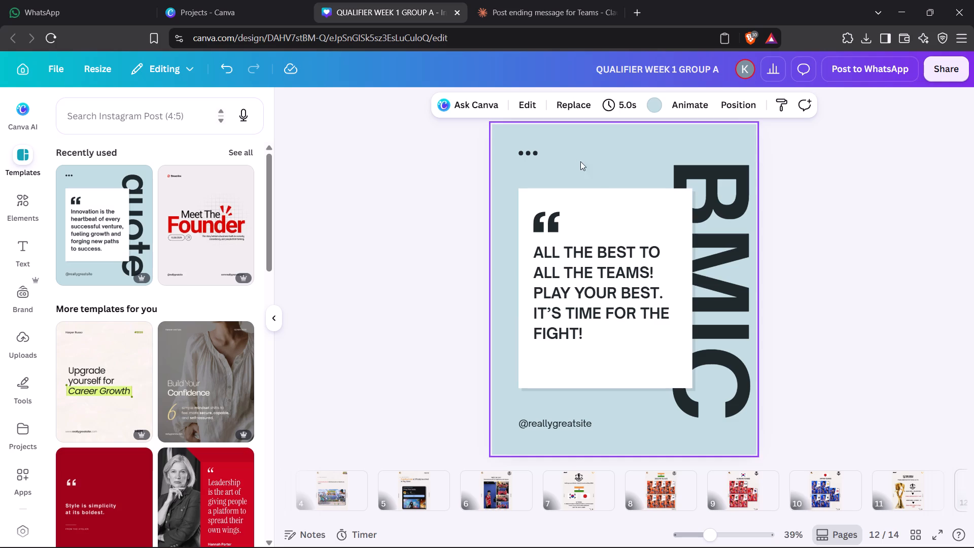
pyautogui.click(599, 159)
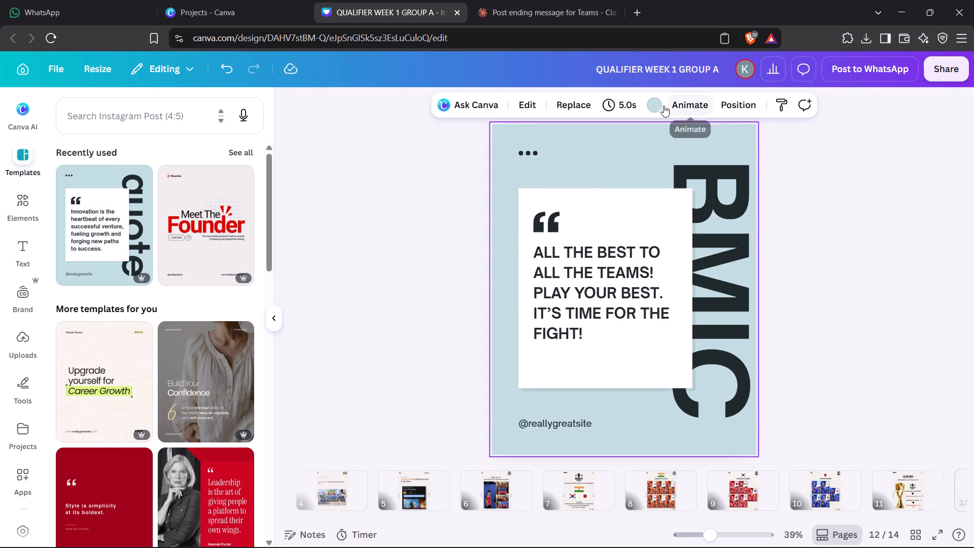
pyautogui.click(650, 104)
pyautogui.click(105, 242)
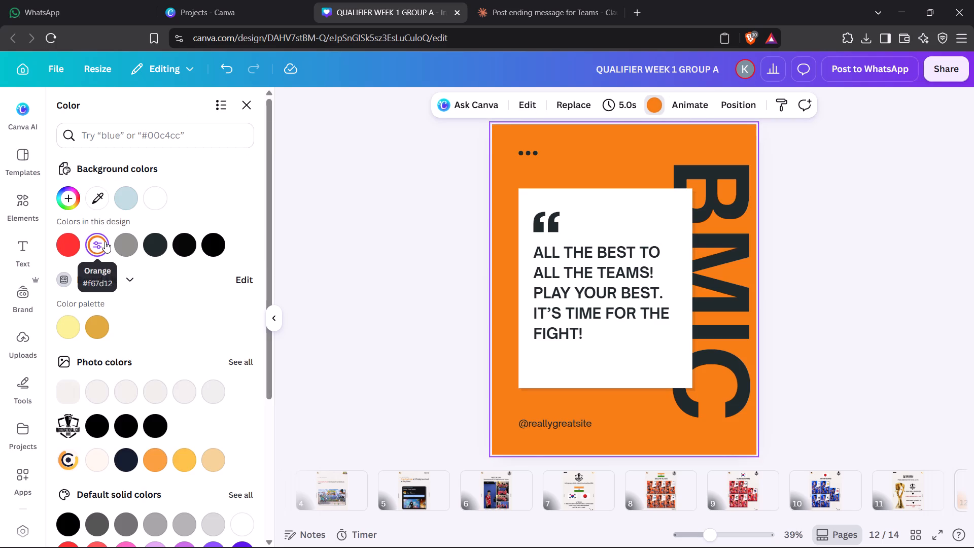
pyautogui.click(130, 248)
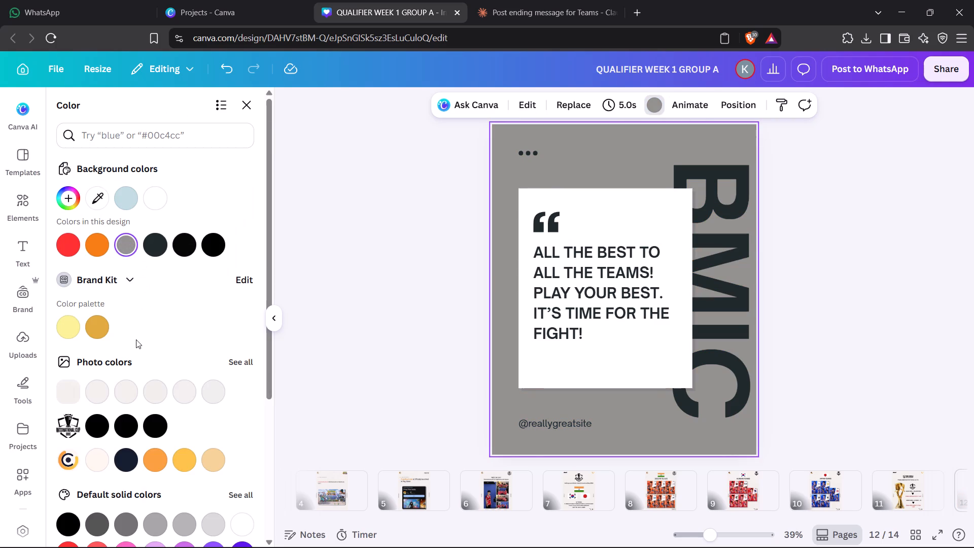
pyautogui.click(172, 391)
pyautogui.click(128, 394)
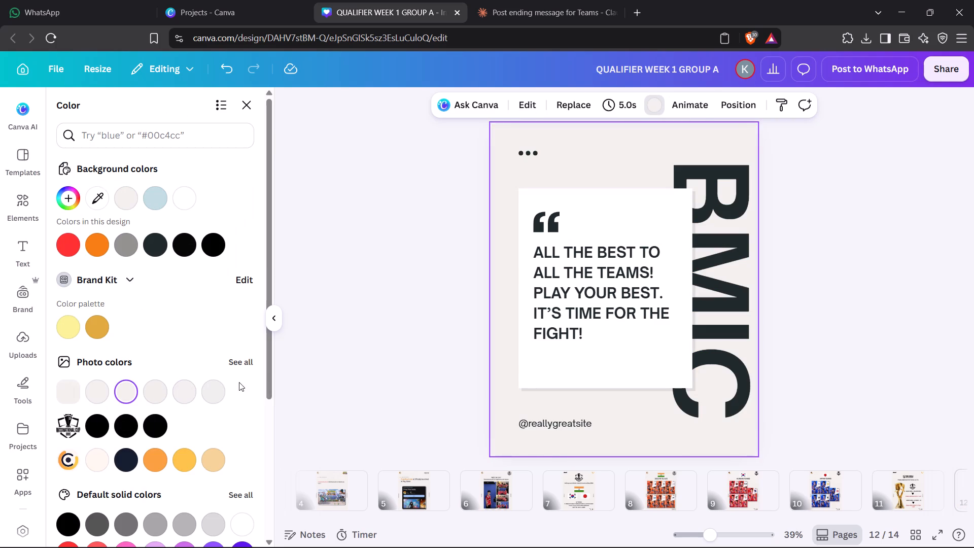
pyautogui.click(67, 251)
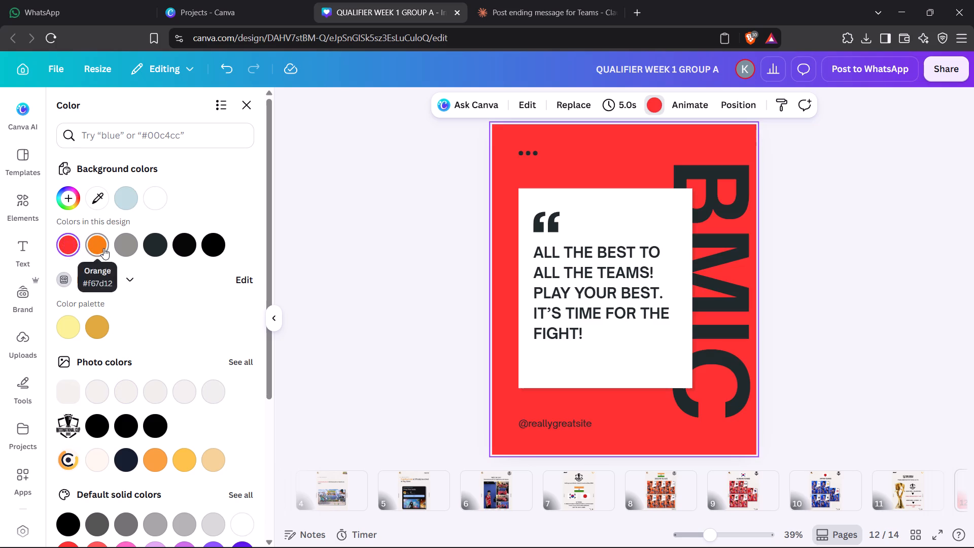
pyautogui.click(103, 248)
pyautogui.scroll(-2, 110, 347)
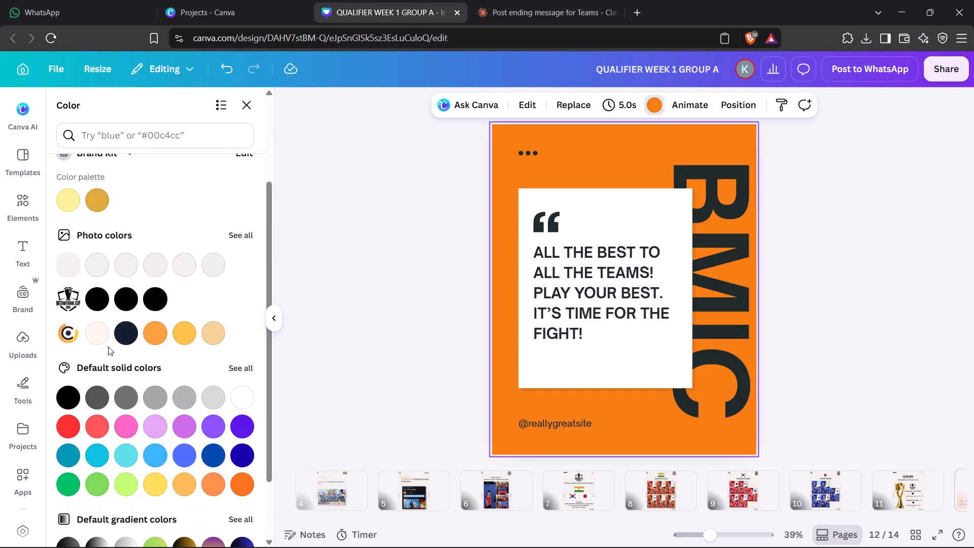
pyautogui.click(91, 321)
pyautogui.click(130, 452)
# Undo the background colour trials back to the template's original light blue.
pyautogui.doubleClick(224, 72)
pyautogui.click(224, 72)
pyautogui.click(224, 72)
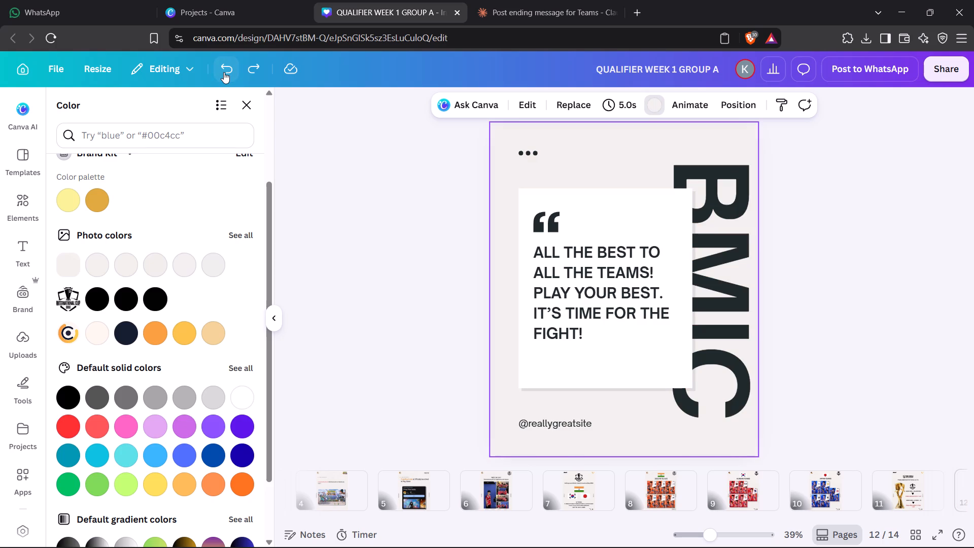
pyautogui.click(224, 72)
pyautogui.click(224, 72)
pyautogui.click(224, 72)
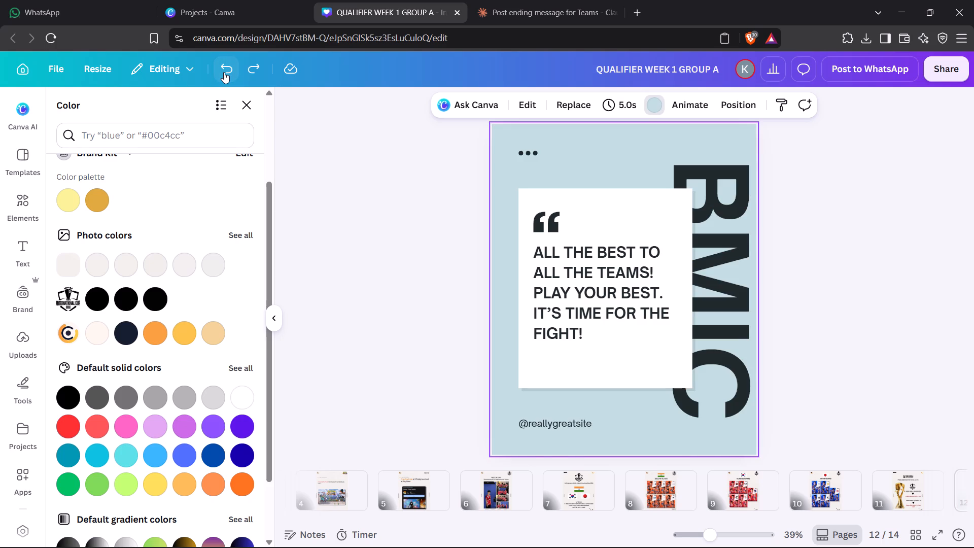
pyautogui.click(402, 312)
pyautogui.click(566, 422)
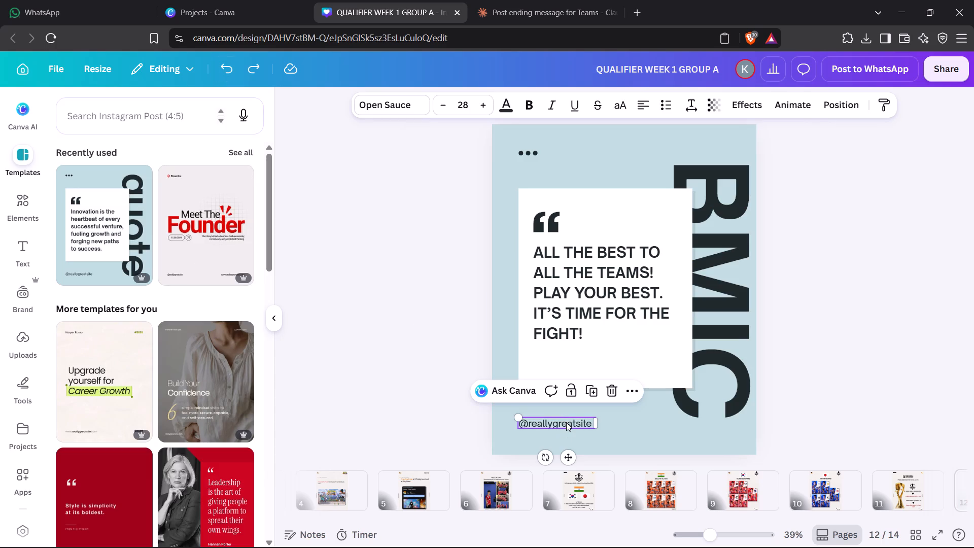
pyautogui.click(566, 422)
pyautogui.click(566, 422)
pyautogui.click(566, 423)
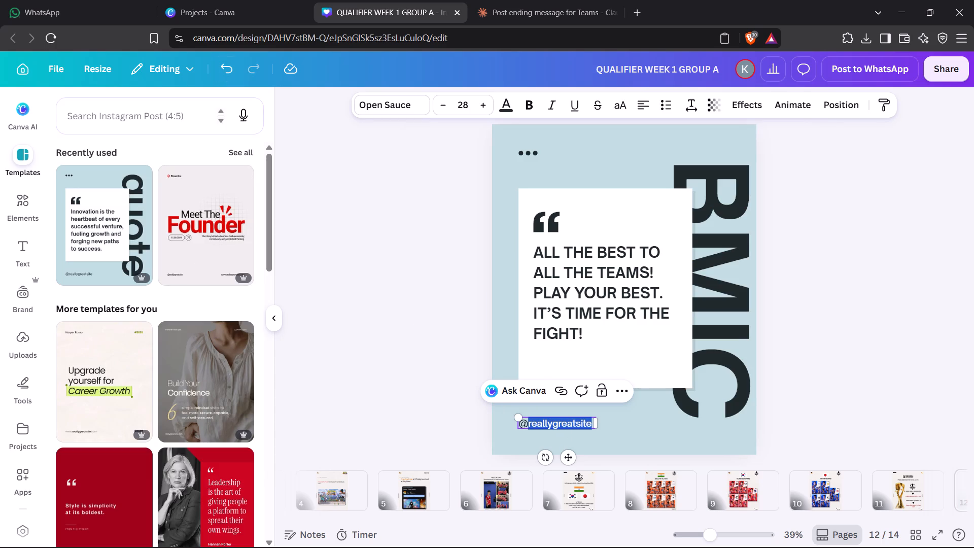
pyautogui.write('COE')
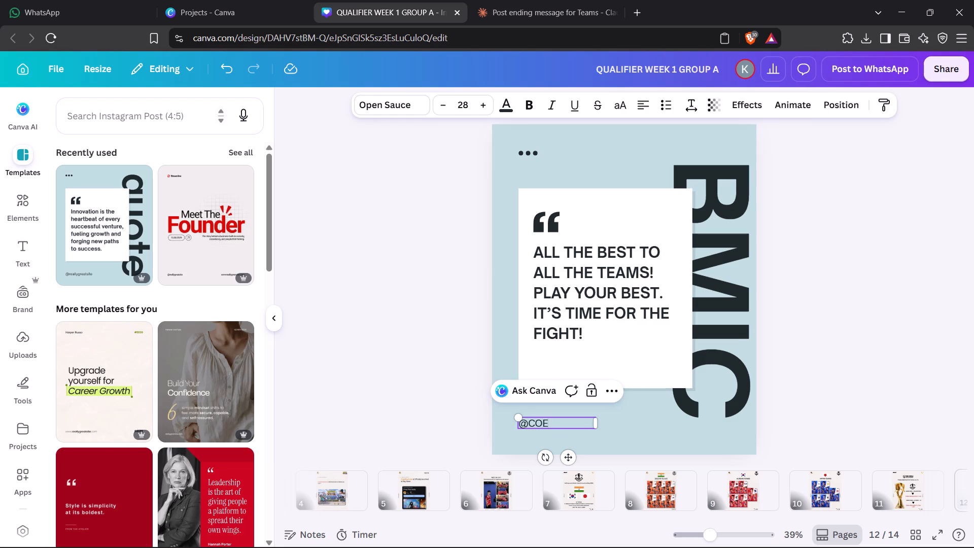
pyautogui.press('BackSpace')
pyautogui.press('BackSpace')
pyautogui.press('BackSpace')
pyautogui.write('core')
pyautogui.press('-')
pyautogui.press('BackSpace')
pyautogui.hotkey('shift', '_')
pyautogui.press('e')
pyautogui.write('sport')
pyautogui.write('s.in')
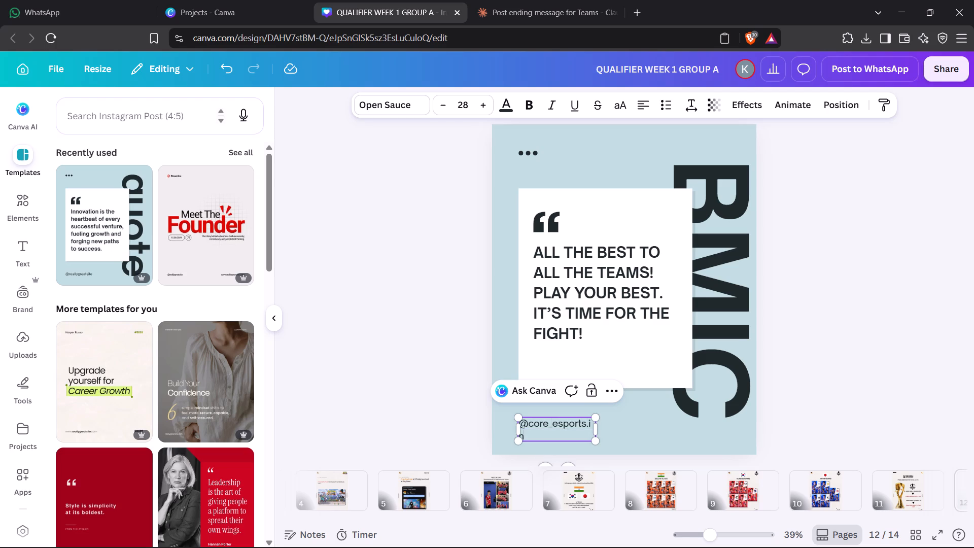
# Widen the handle's text box to about 325 so that it fits on one line.
pyautogui.click(599, 429)
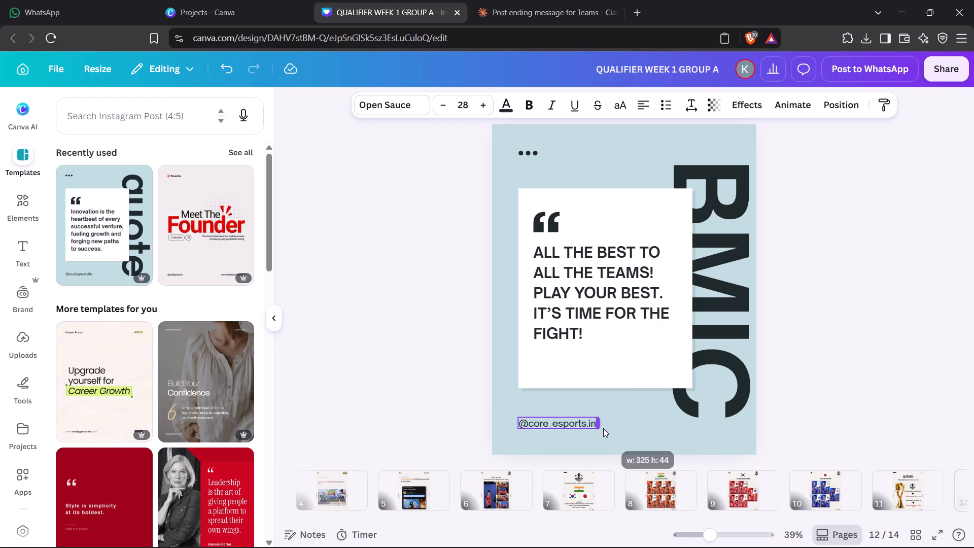
pyautogui.click(906, 400)
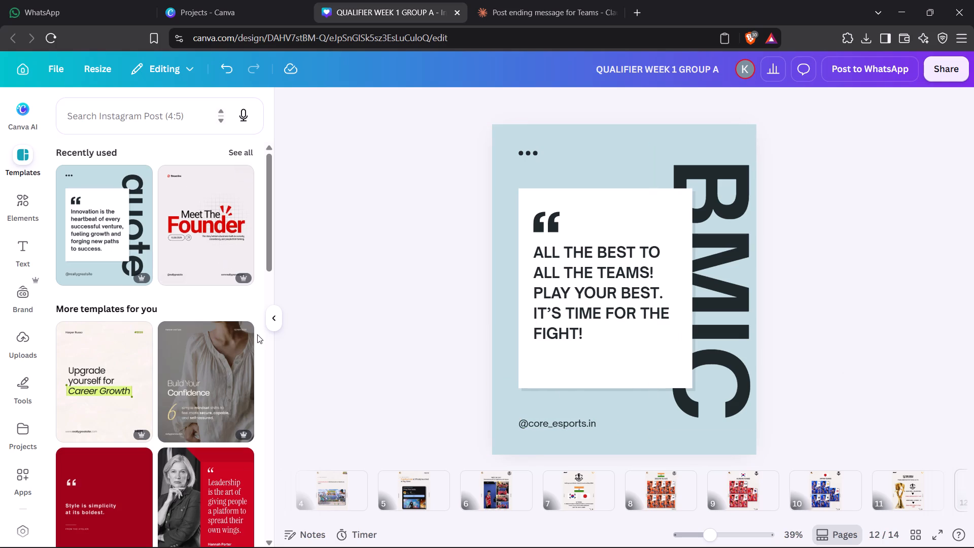
# Compare the new closing page with the PMGC 2026 invitational slots page before it to judge the design match.
pyautogui.click(269, 317)
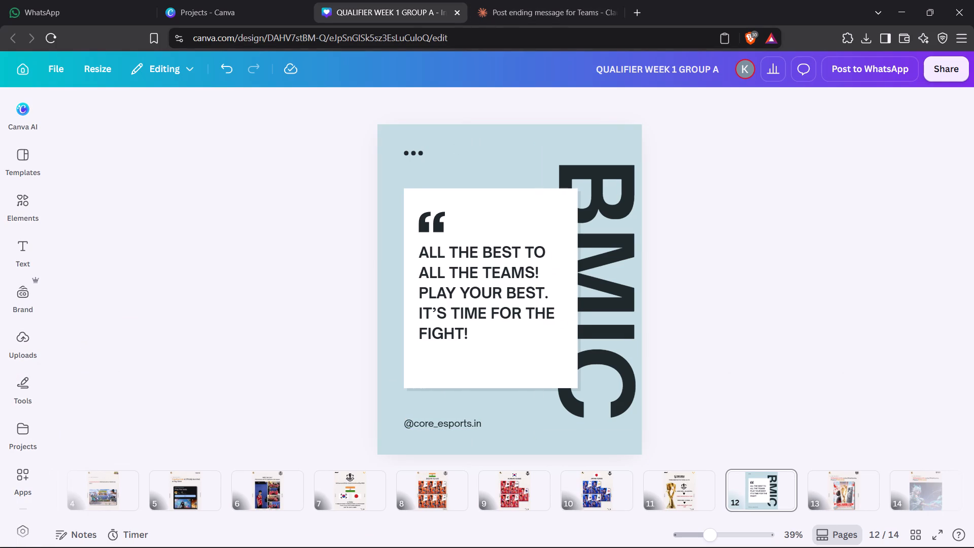
pyautogui.click(221, 277)
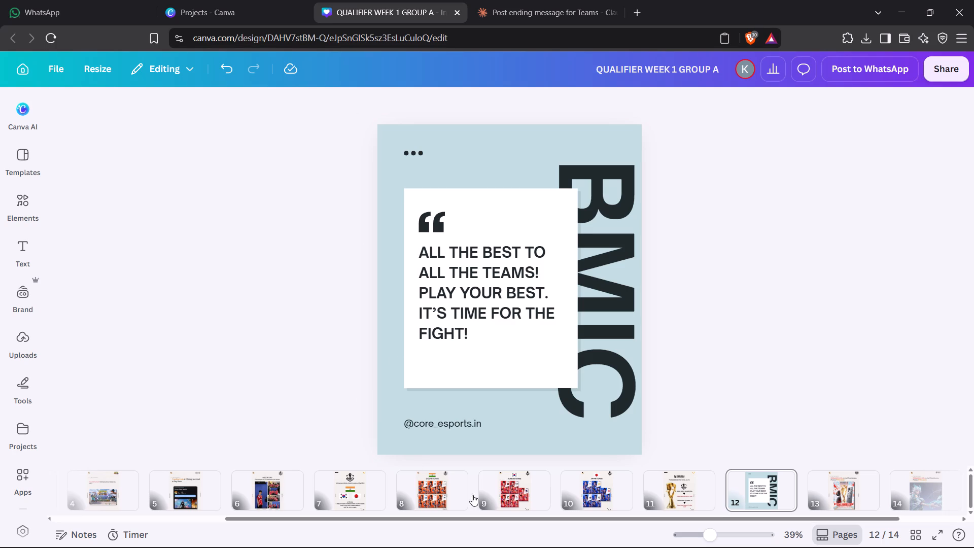
pyautogui.click(672, 499)
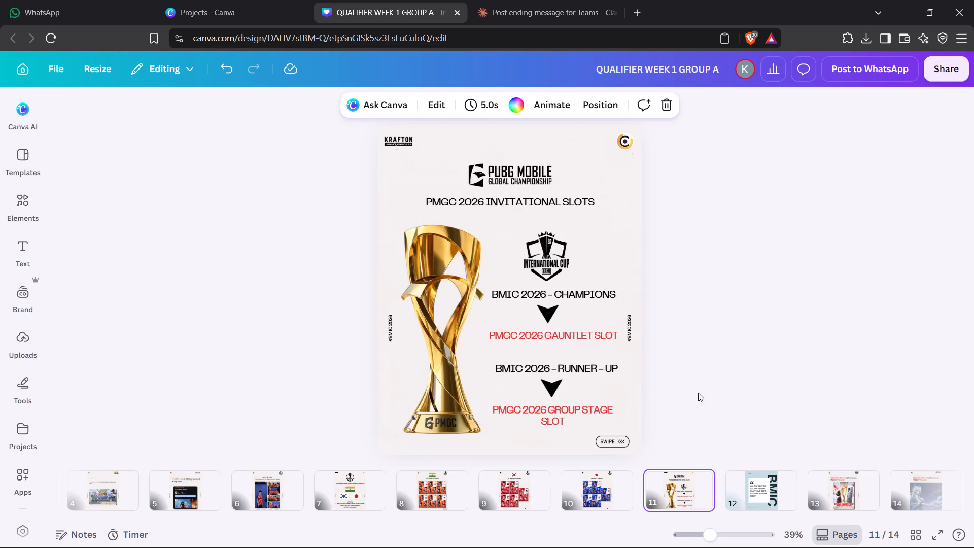
pyautogui.click(723, 346)
pyautogui.click(766, 504)
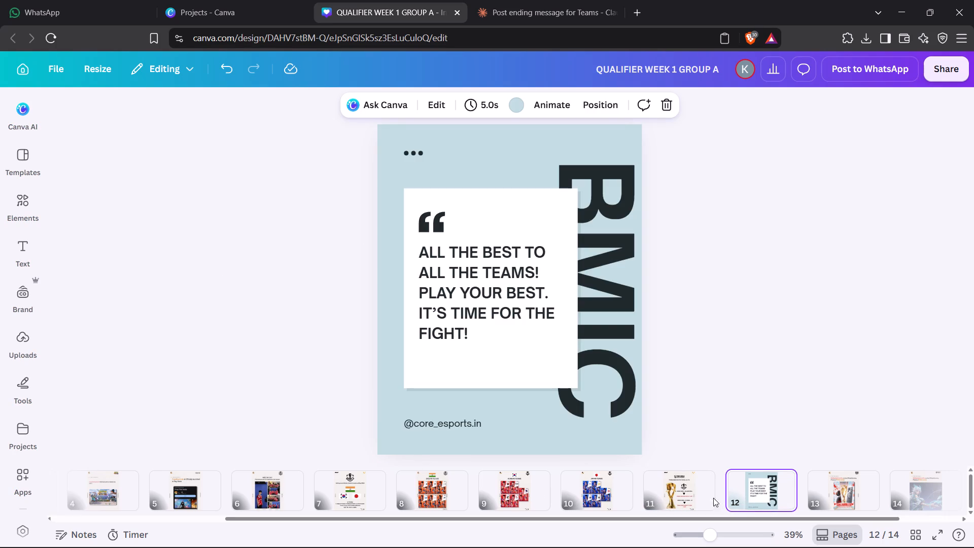
pyautogui.click(732, 371)
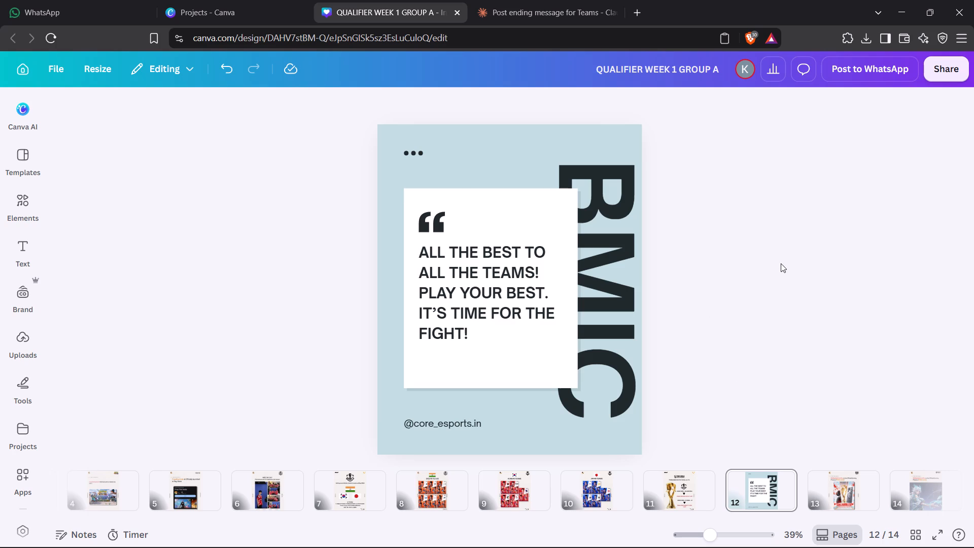
pyautogui.click(774, 283)
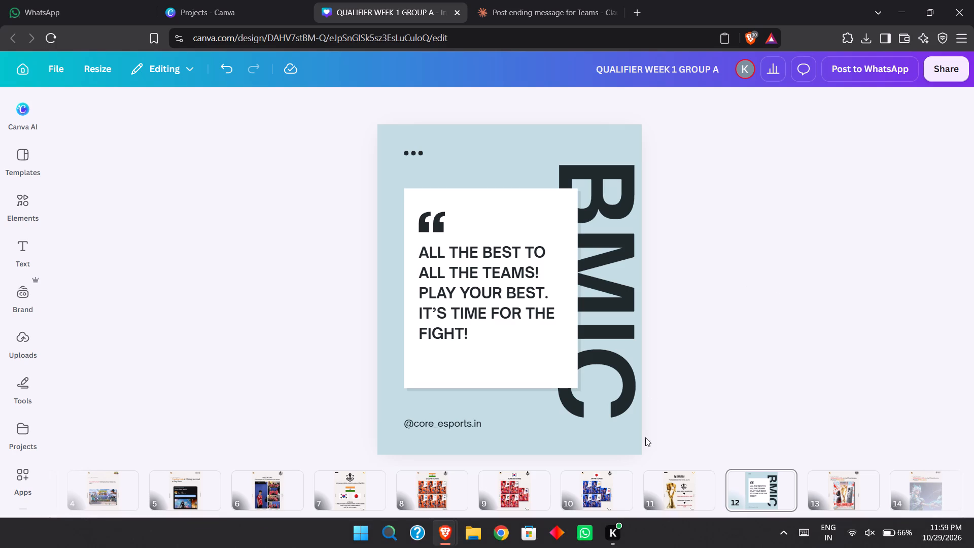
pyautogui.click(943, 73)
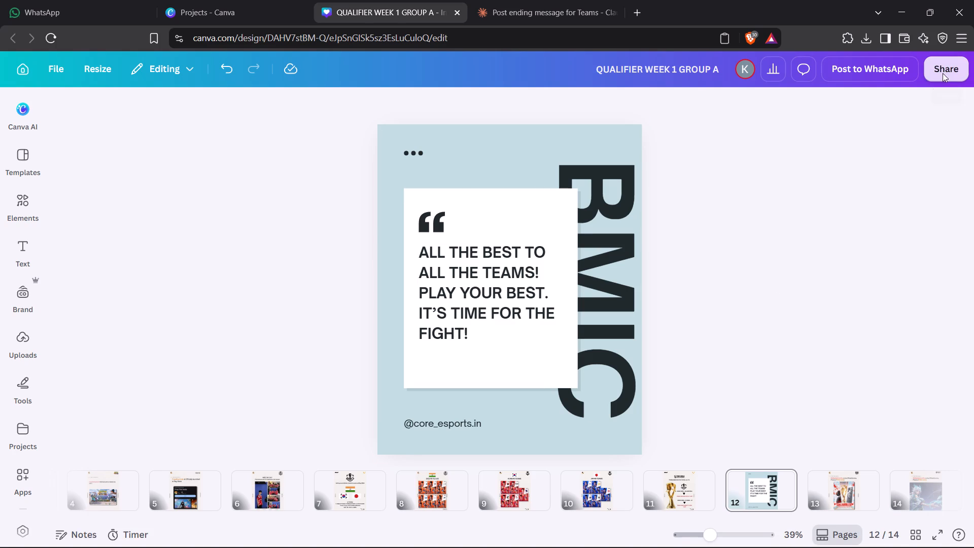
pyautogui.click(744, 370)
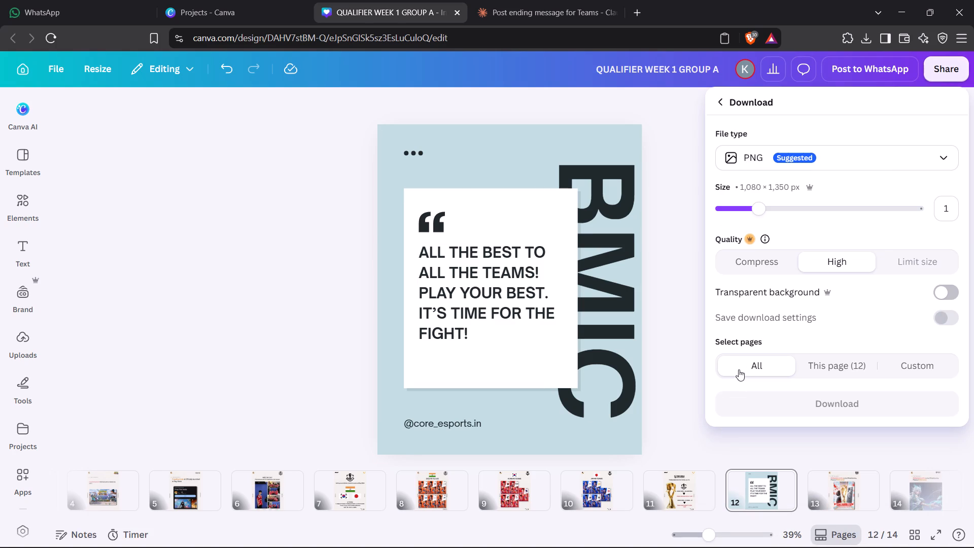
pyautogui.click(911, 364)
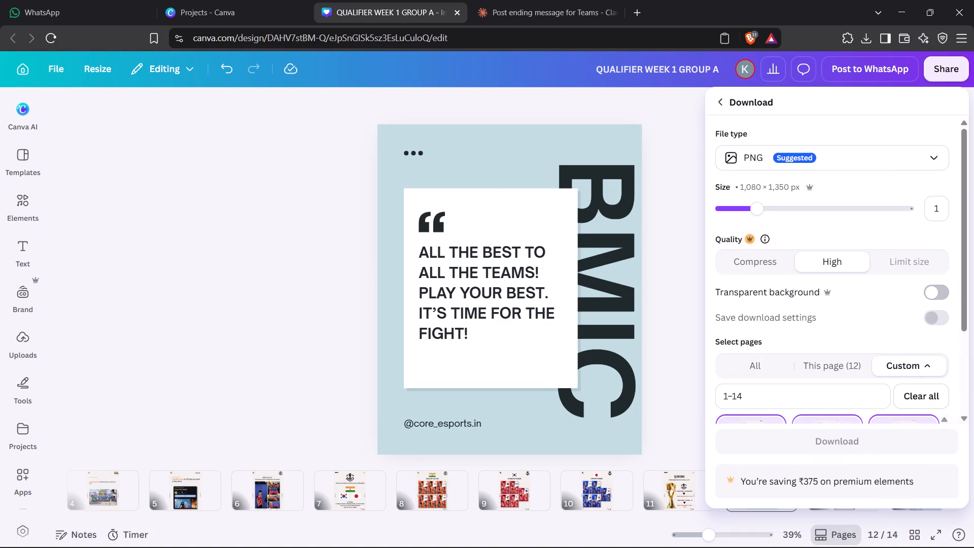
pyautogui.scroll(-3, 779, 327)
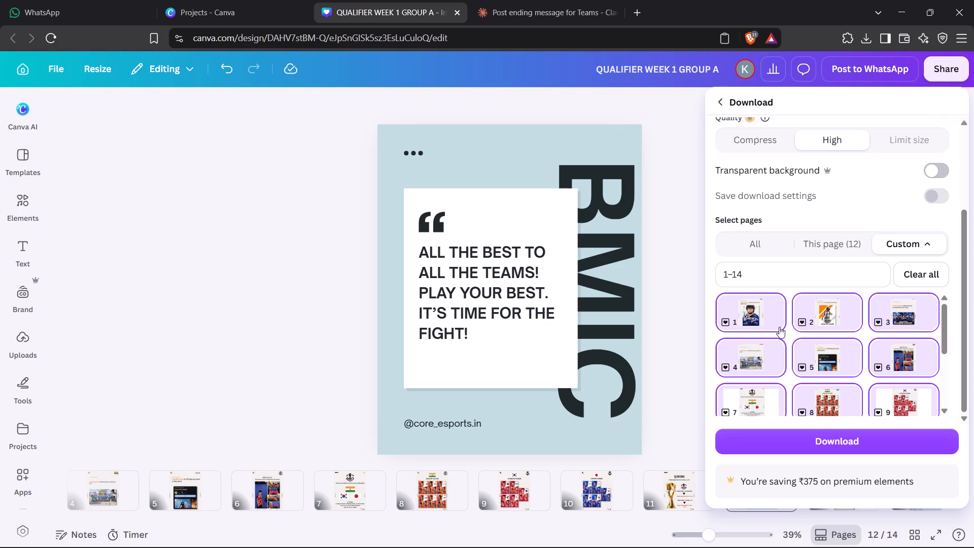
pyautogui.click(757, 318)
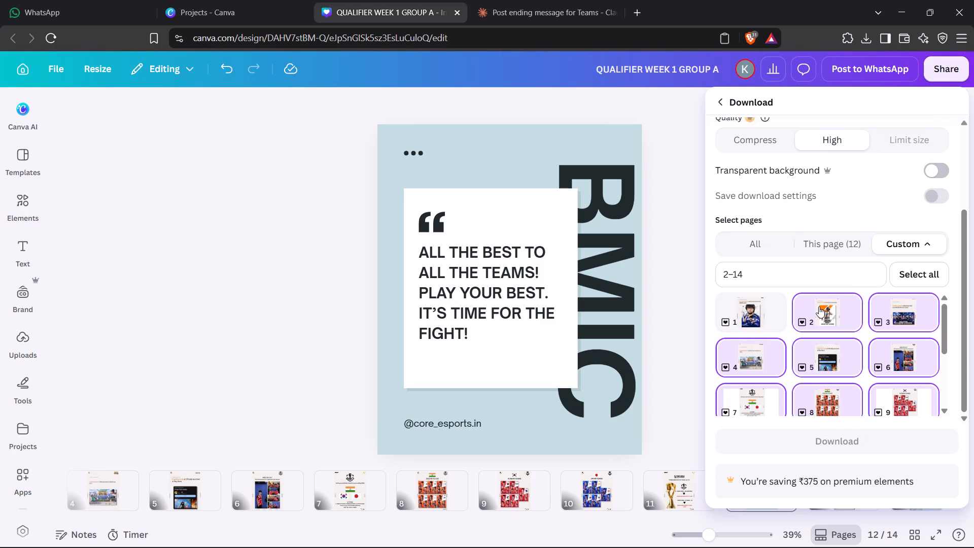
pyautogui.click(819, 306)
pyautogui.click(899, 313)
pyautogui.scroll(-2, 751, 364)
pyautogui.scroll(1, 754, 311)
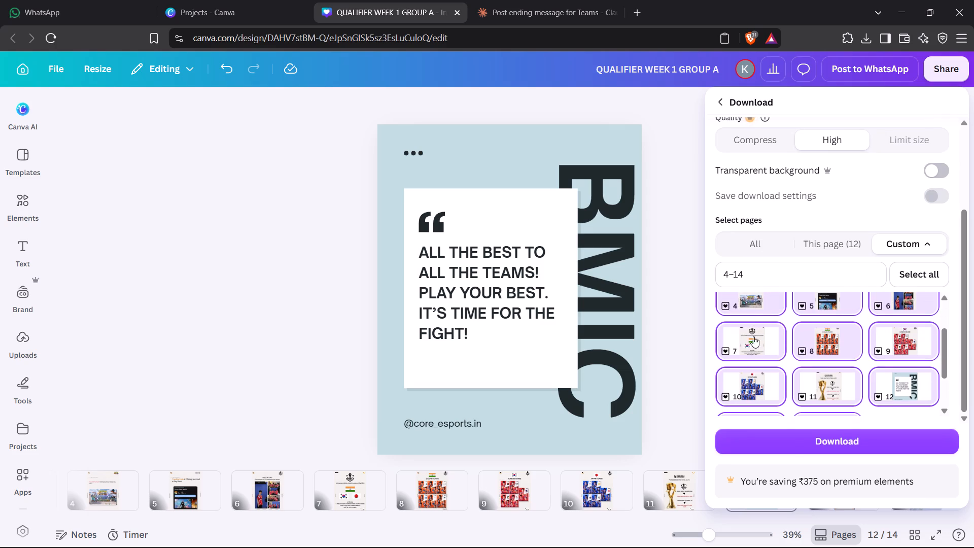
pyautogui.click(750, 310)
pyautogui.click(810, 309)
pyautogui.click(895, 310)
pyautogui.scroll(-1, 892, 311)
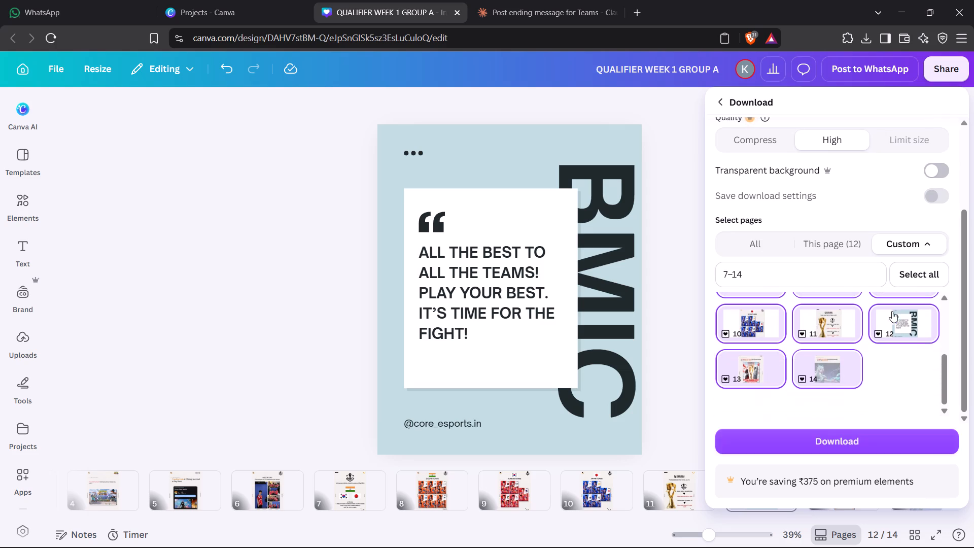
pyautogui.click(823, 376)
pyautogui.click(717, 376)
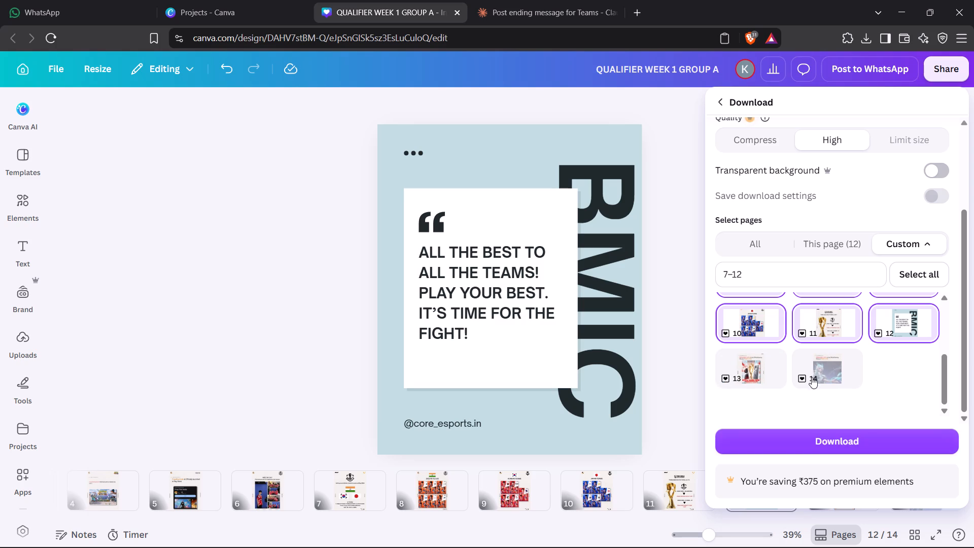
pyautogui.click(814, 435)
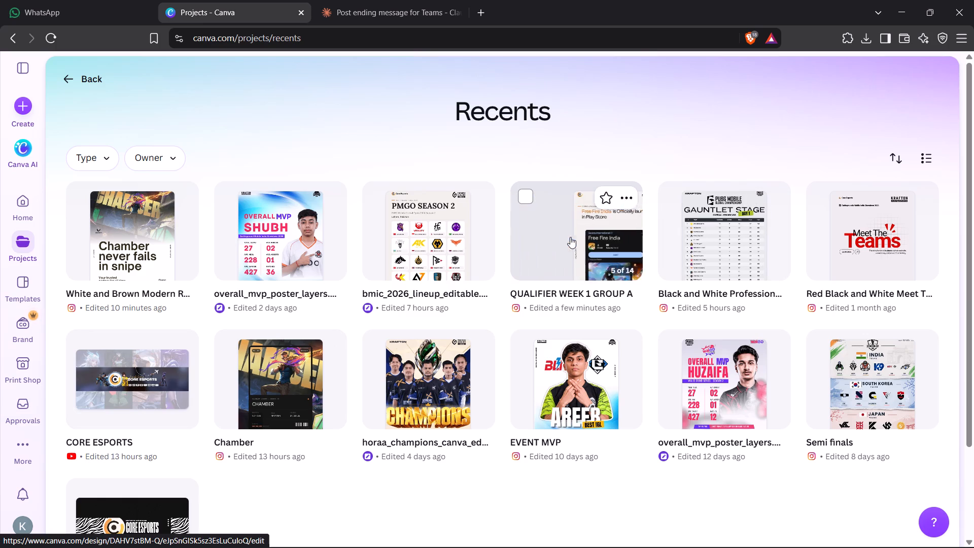
pyautogui.click(713, 98)
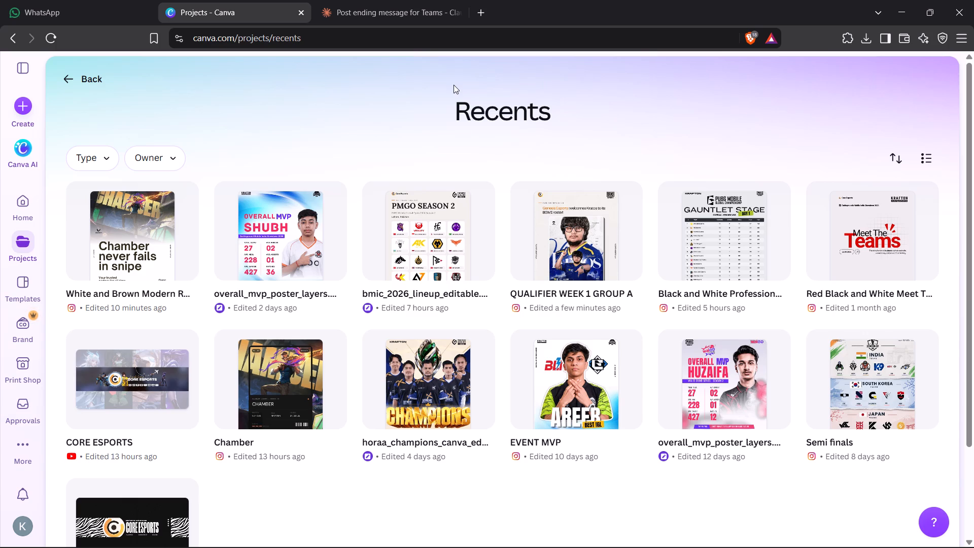
pyautogui.click(228, 0)
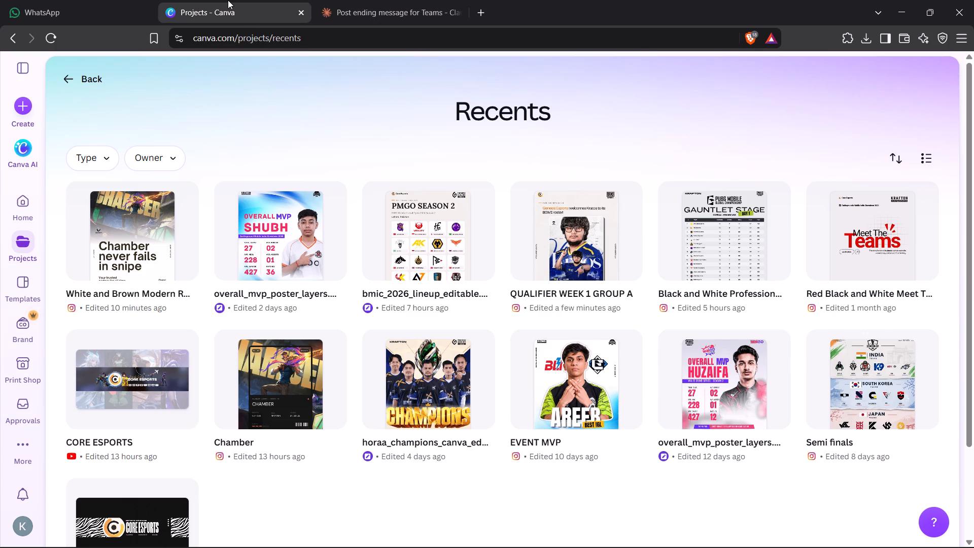